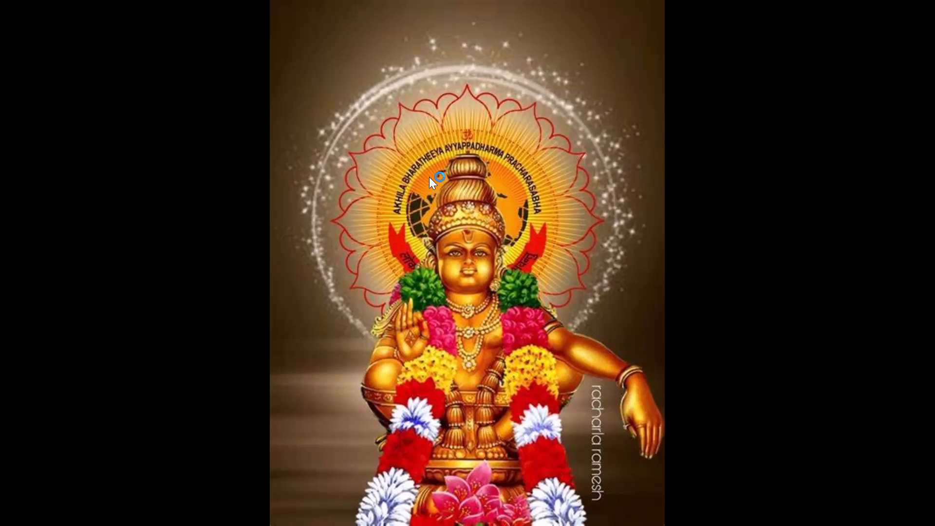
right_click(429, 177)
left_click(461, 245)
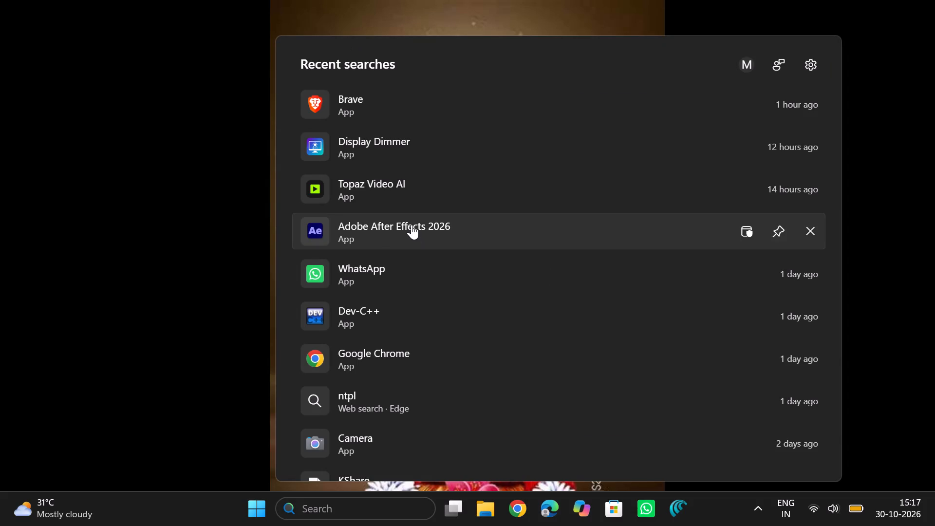
Launch Adobe After Effects 2026 from the recent searches.
left_click(411, 225)
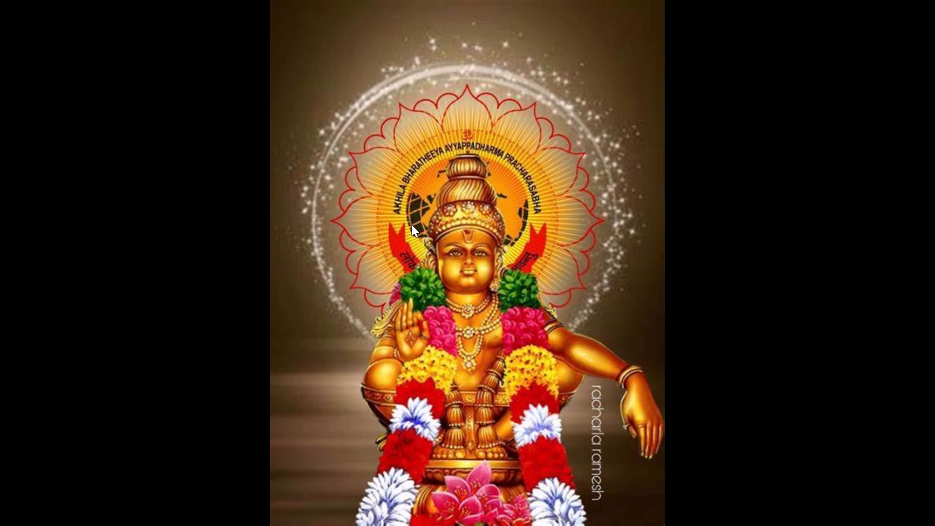
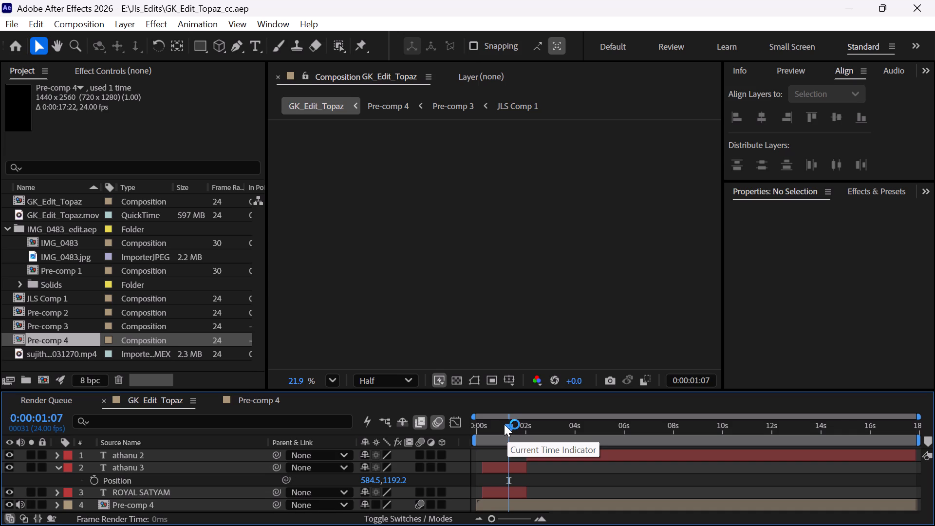
Change the font of the ROYAL SATYAM text layer to Bodoni MT Black Italic.
double_click(506, 488)
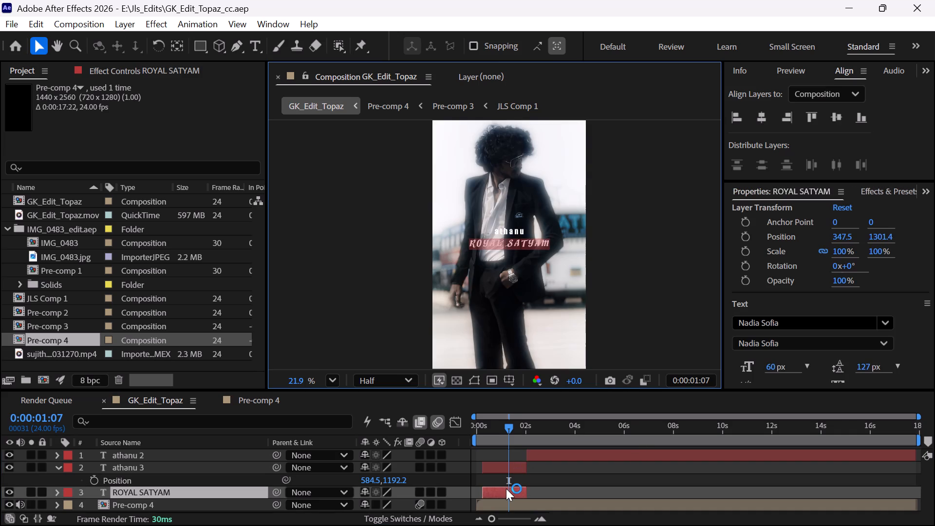
left_click(883, 328)
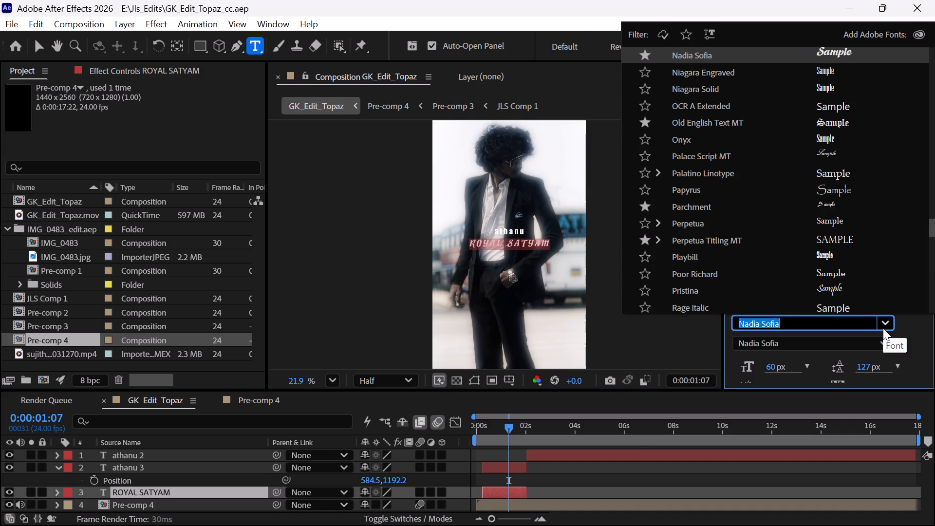
type("bod")
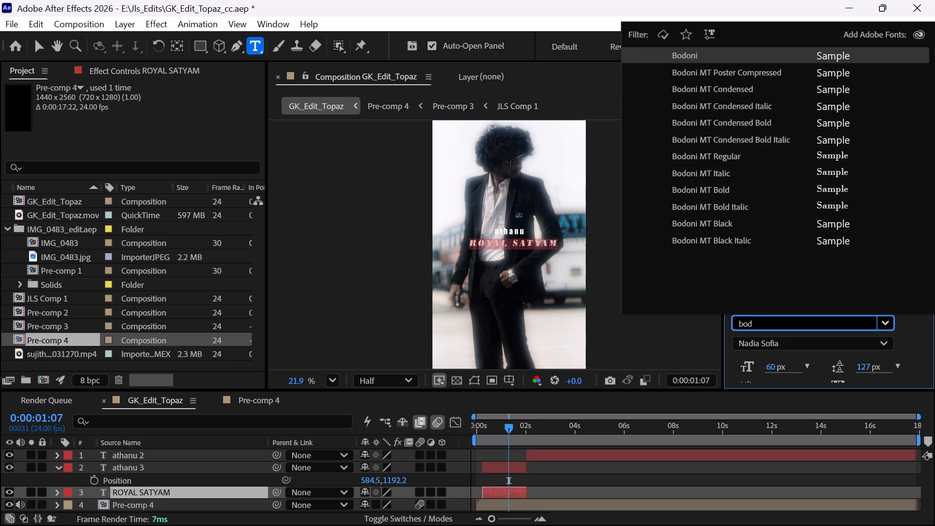
left_click(825, 239)
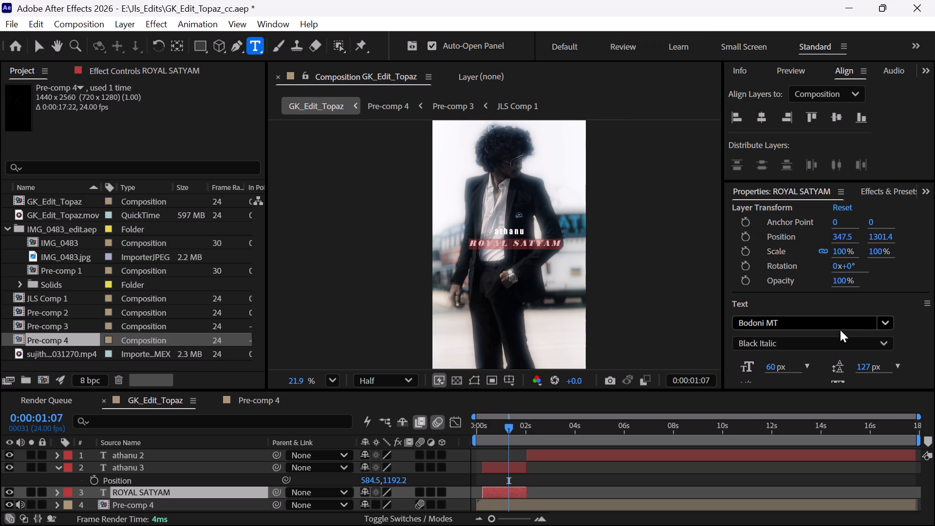
Centre the ROYAL SATYAM text layer horizontally and vertically in the composition.
left_click(759, 118)
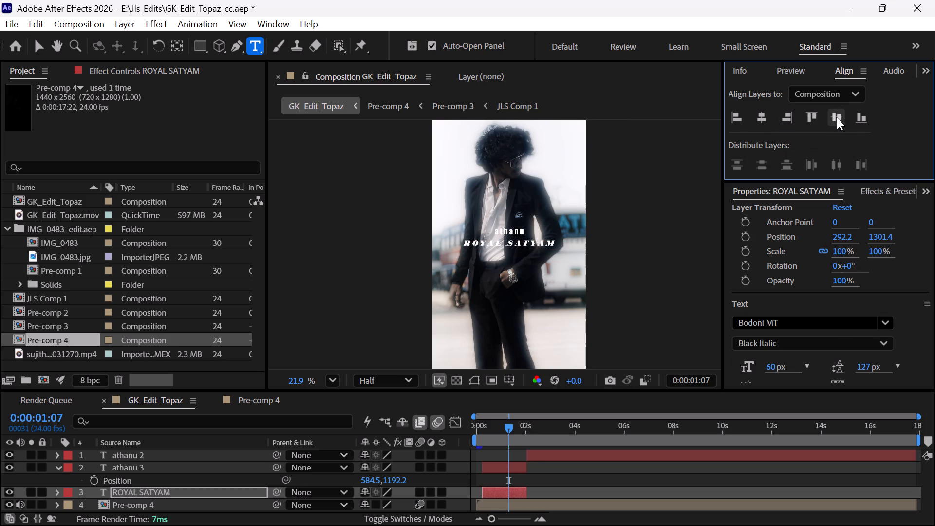
left_click(837, 117)
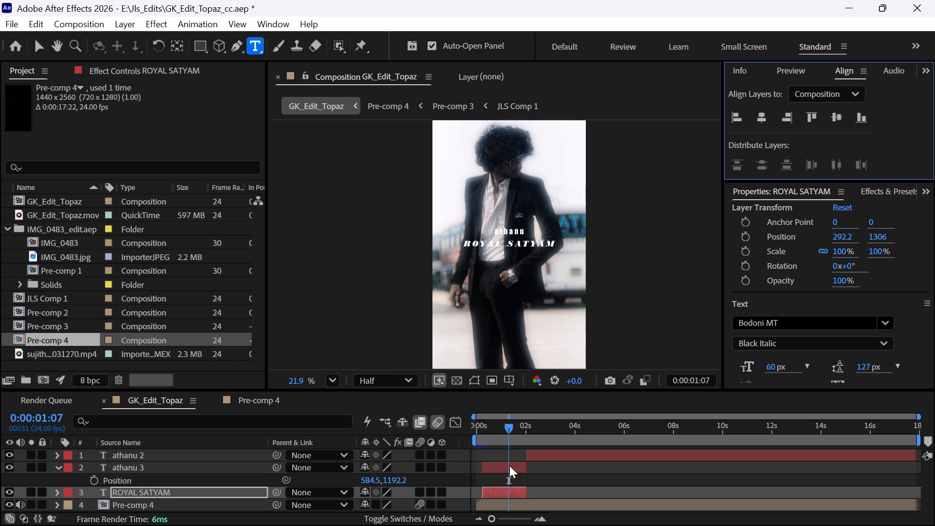
Move the athanu 3 text layer to position 553.5, 1221.2, just above the ROYAL SATYAM text.
left_click_drag(373, 482, 354, 483)
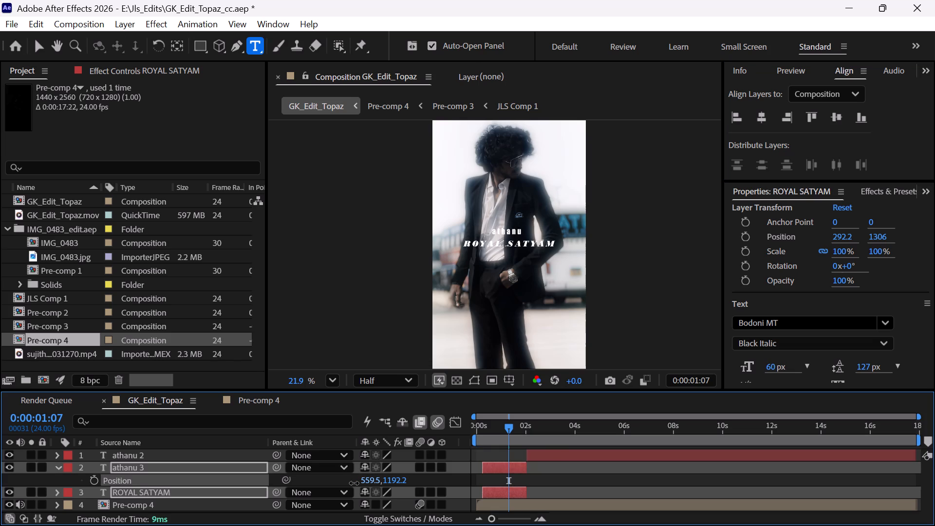
left_click_drag(354, 483, 350, 482)
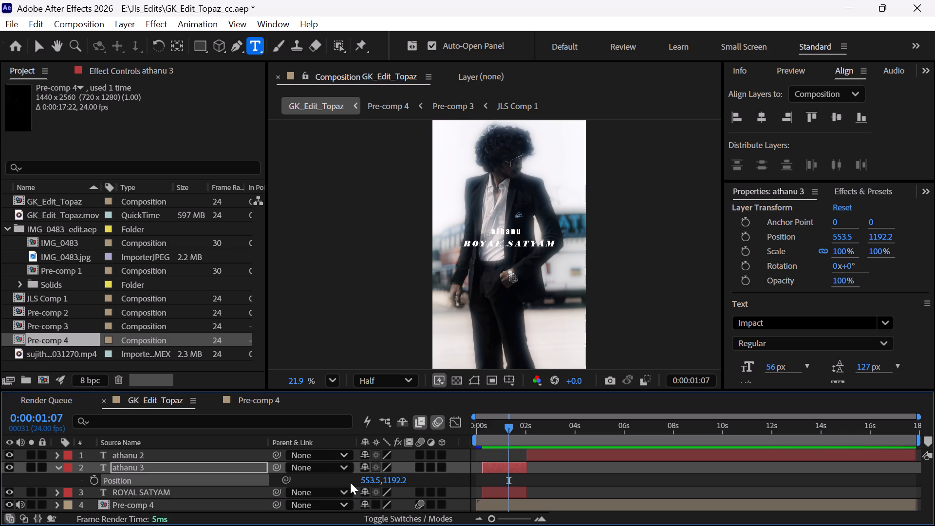
left_click_drag(397, 480, 407, 478)
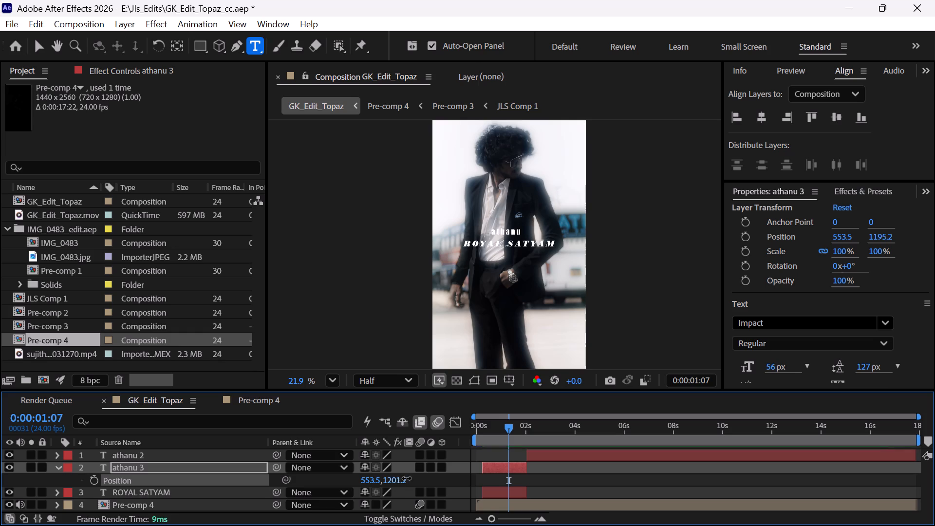
left_click_drag(407, 478, 417, 481)
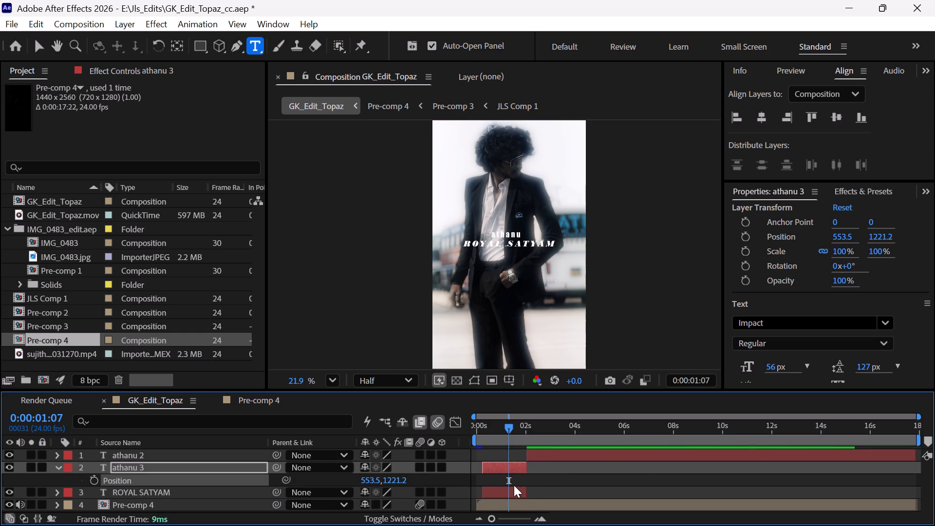
Enable motion blur for the ROYAL SATYAM text layer.
left_click(501, 490)
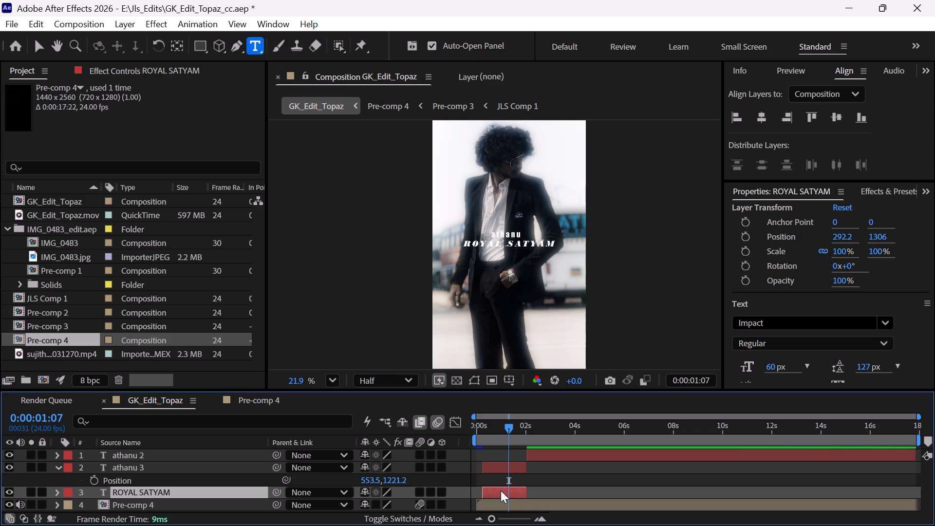
left_click(416, 488)
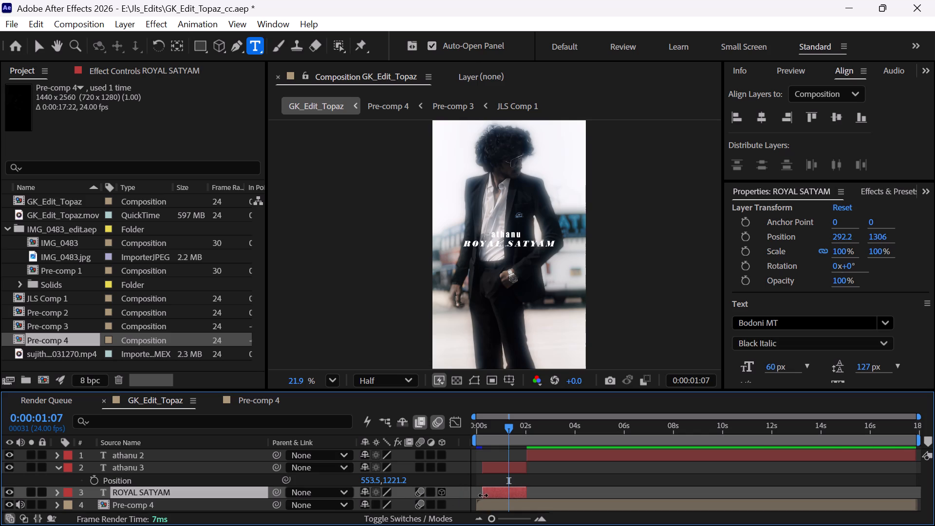
Duplicate the ROYAL SATYAM text layer.
key("ctrl+d")
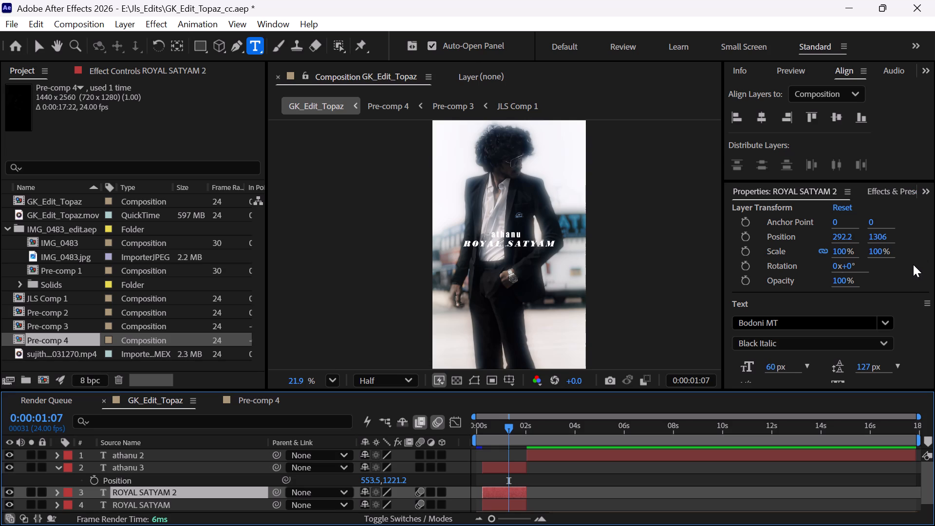
Turn on a 1 px black stroke for the duplicated ROYAL SATYAM 2 text layer.
scroll(908, 281, "down", 3)
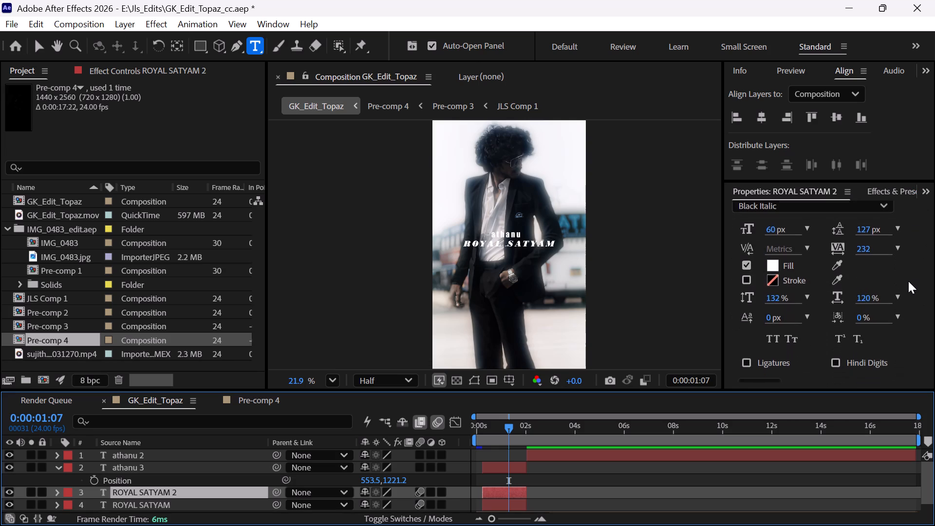
scroll(908, 281, "down", 1)
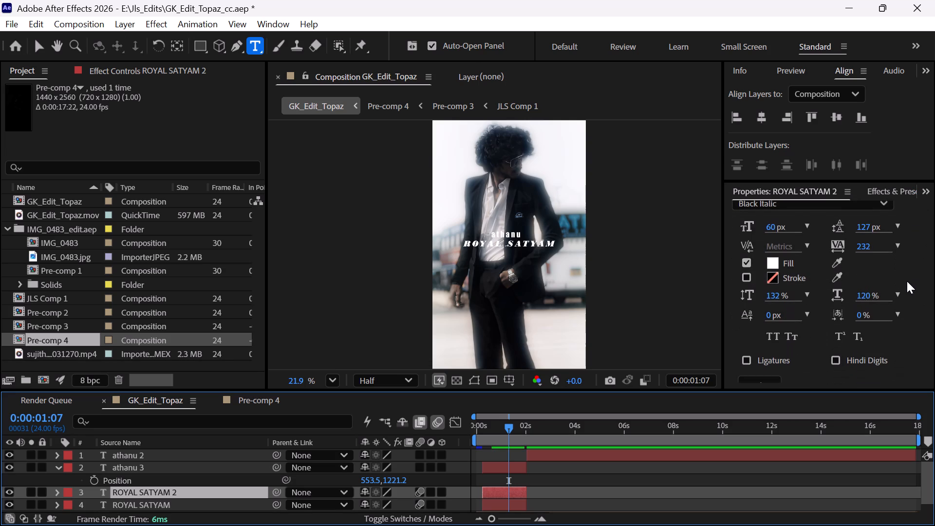
left_click(747, 280)
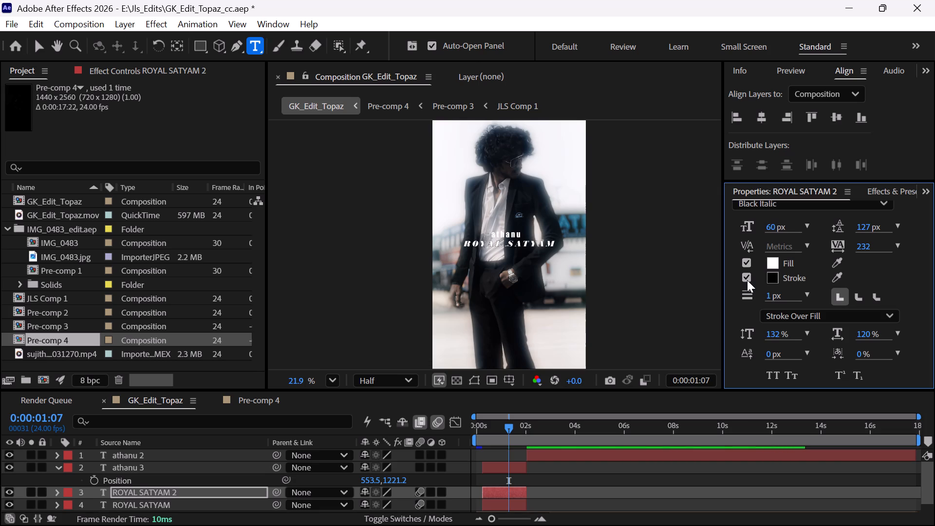
left_click(747, 280)
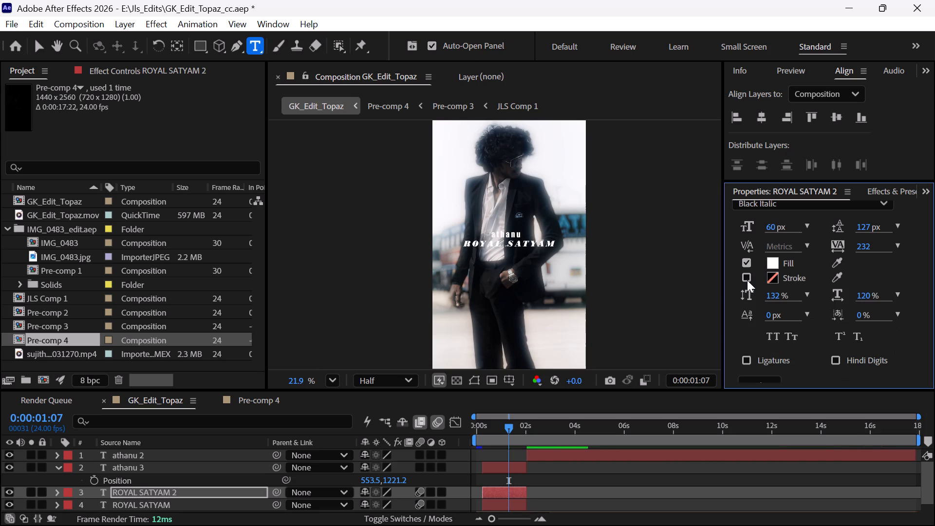
left_click(747, 280)
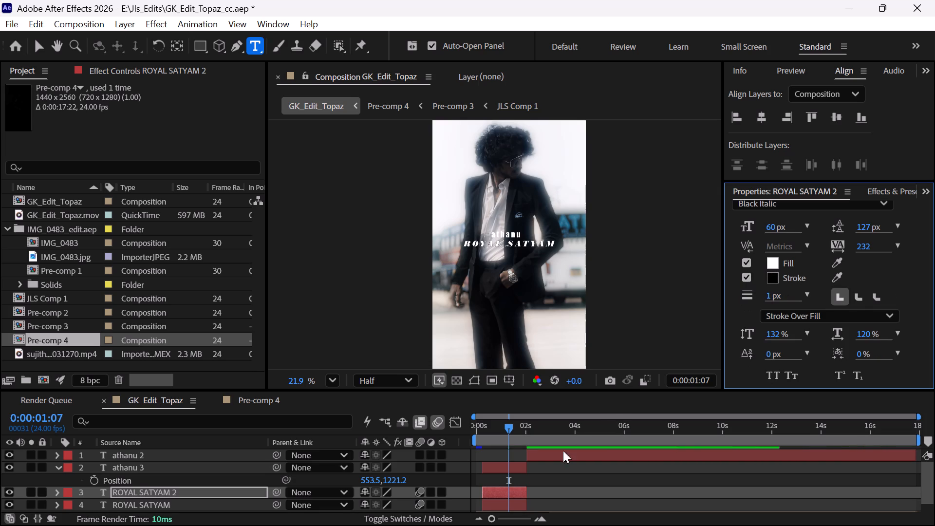
Select the original ROYAL SATYAM layer, search the effects for "textur" and look through the available texture effects.
left_click(505, 502)
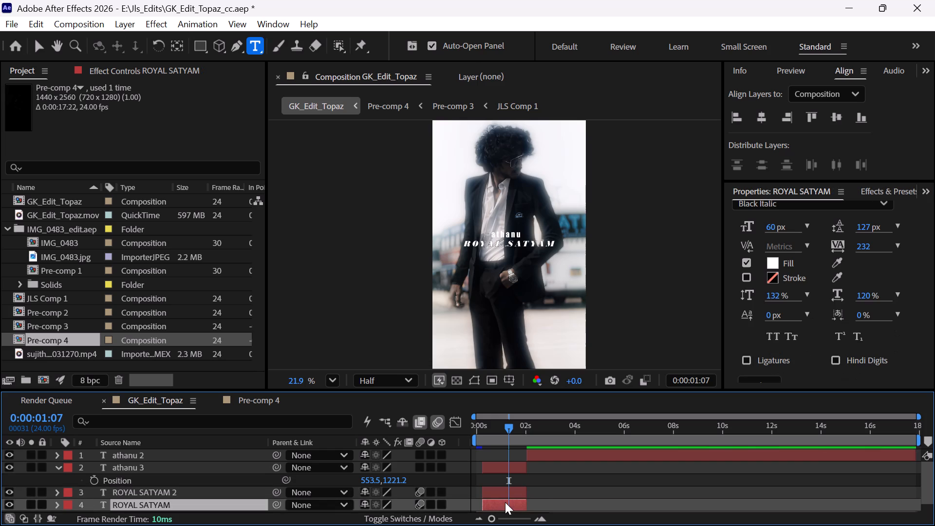
key("ctrl+space")
key("s")
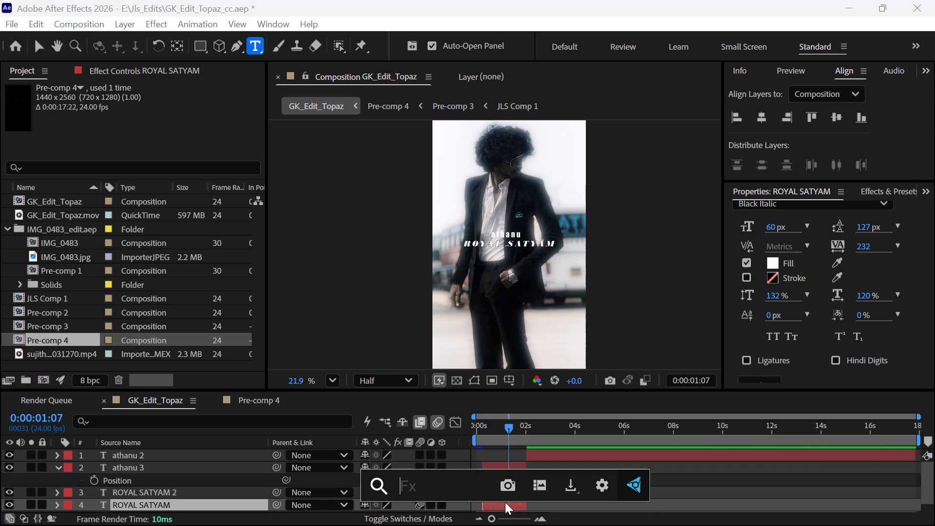
key("BackSpace")
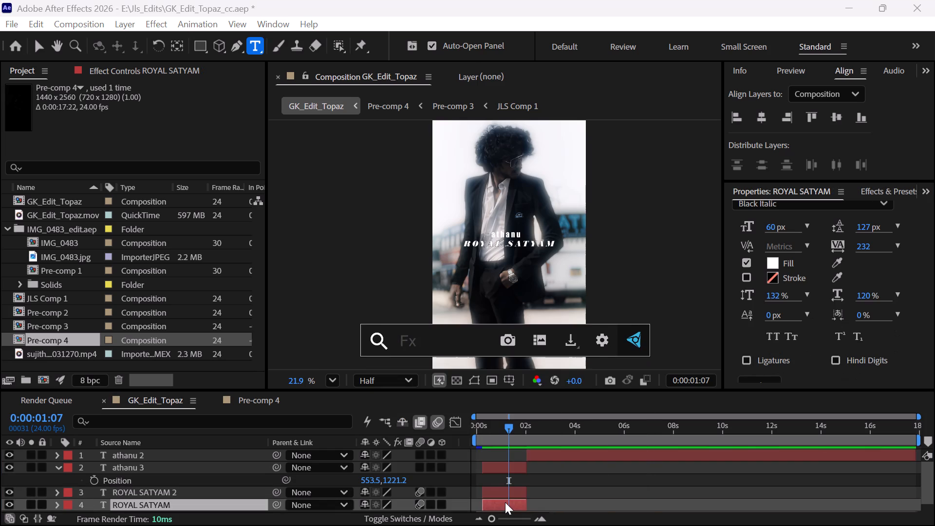
type("te")
type("xtur")
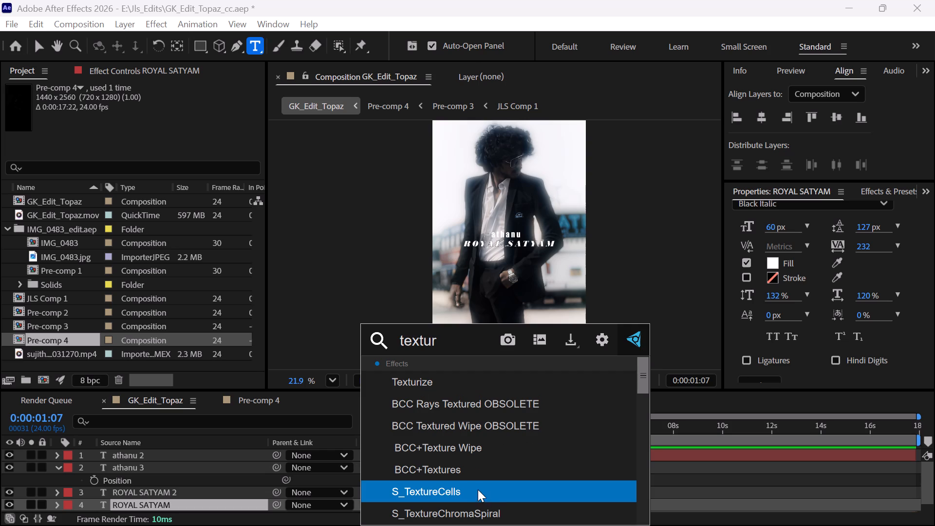
scroll(487, 492, "down", 1)
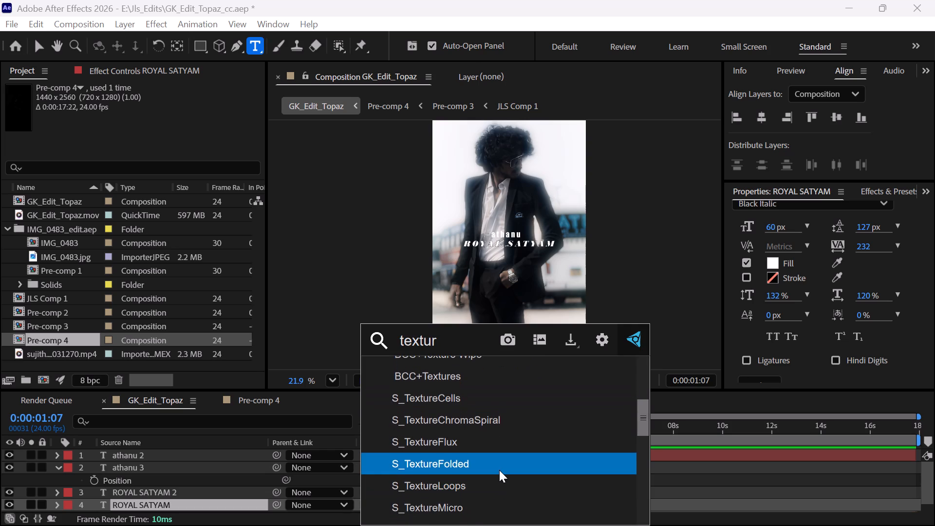
scroll(499, 470, "down", 2)
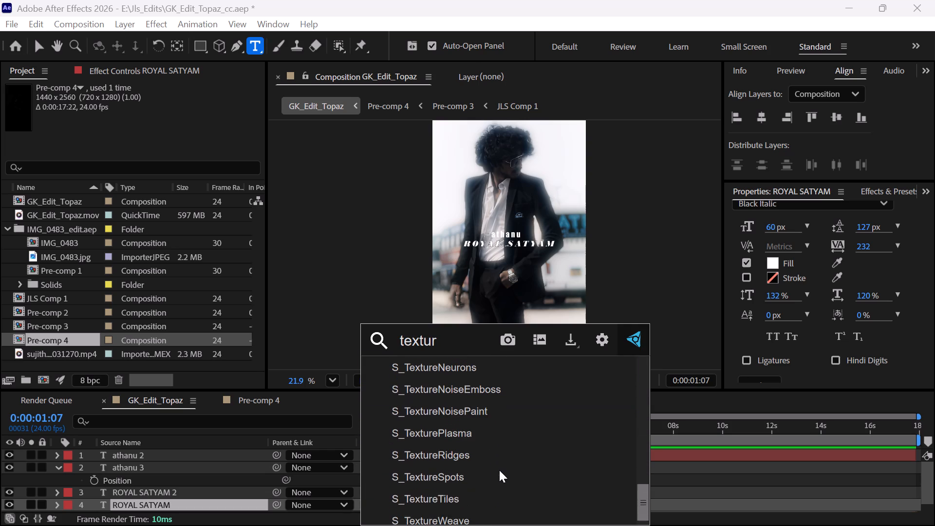
Switch to Brave and watch the texture plasma text tutorial to check which effect it uses, pausing at its effect search.
type("br")
key("Return")
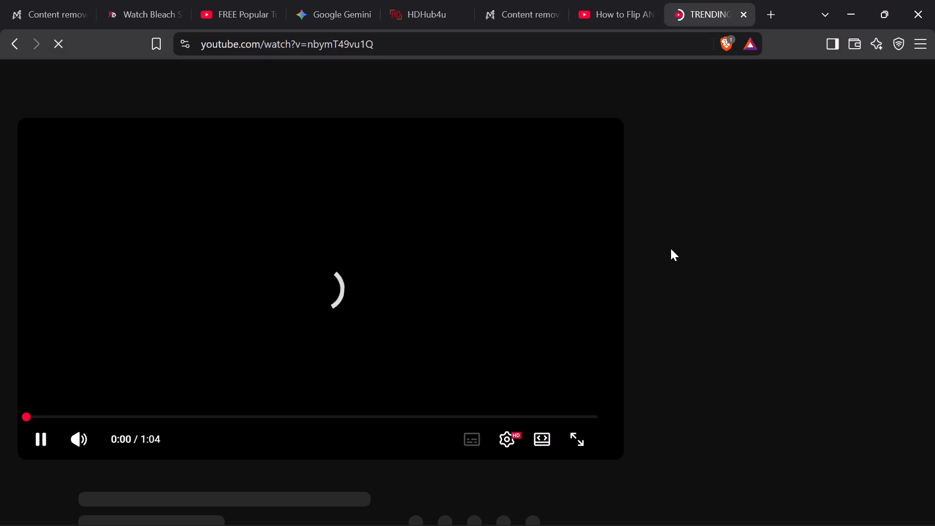
left_click(586, 445)
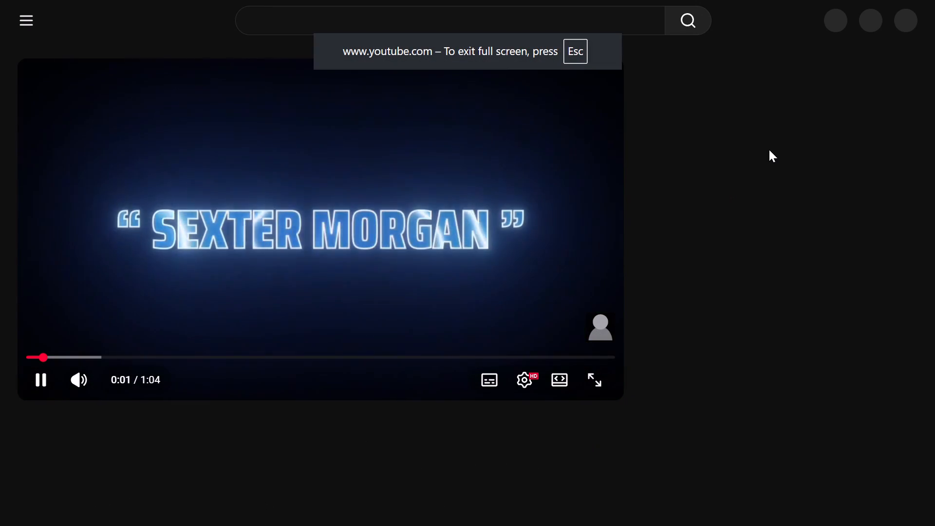
key("Right")
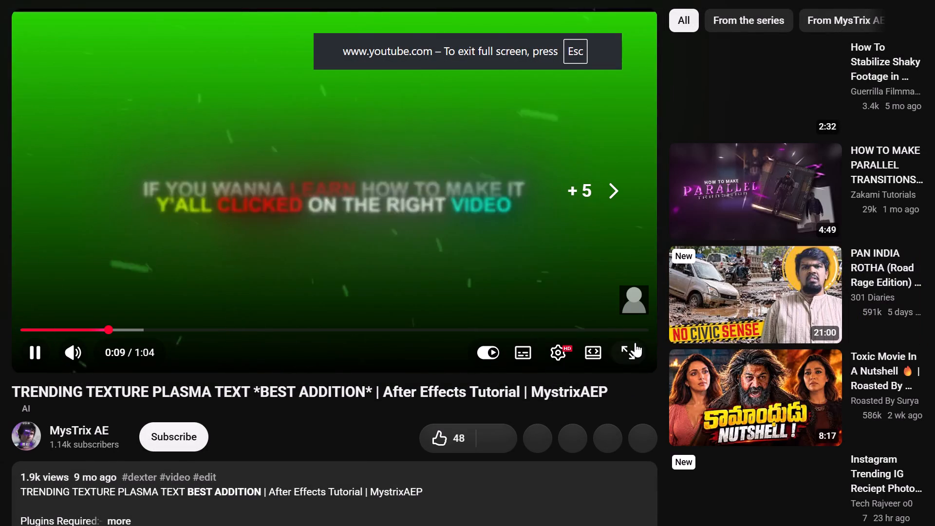
left_click(635, 342)
left_click(635, 342)
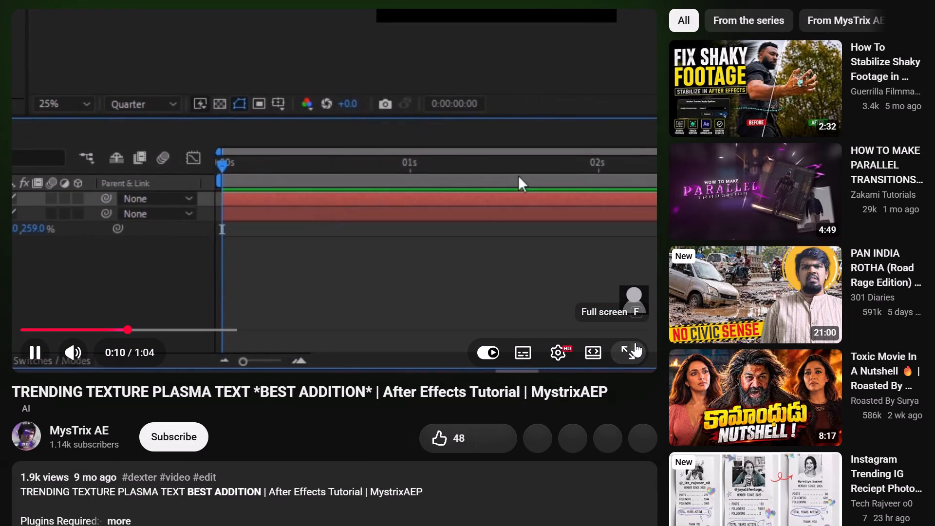
left_click(620, 351)
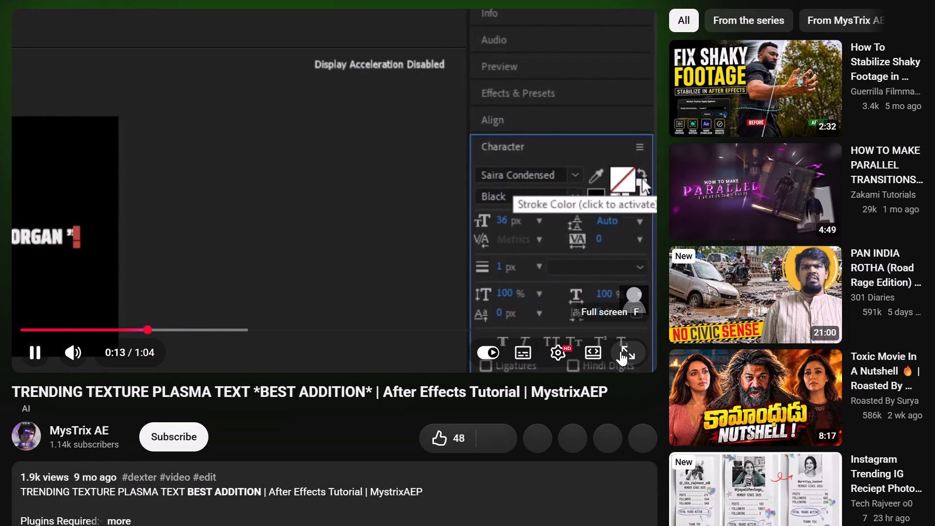
left_click(620, 351)
double_click(557, 219)
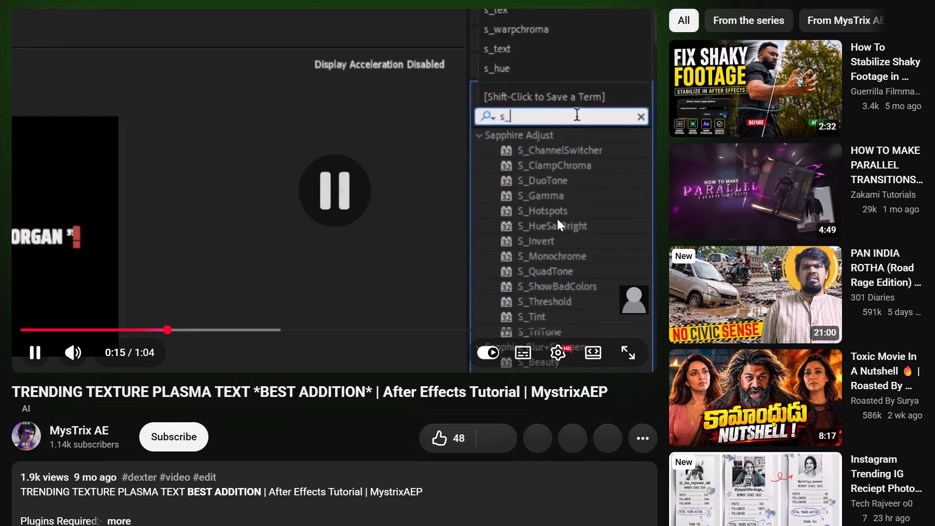
double_click(557, 219)
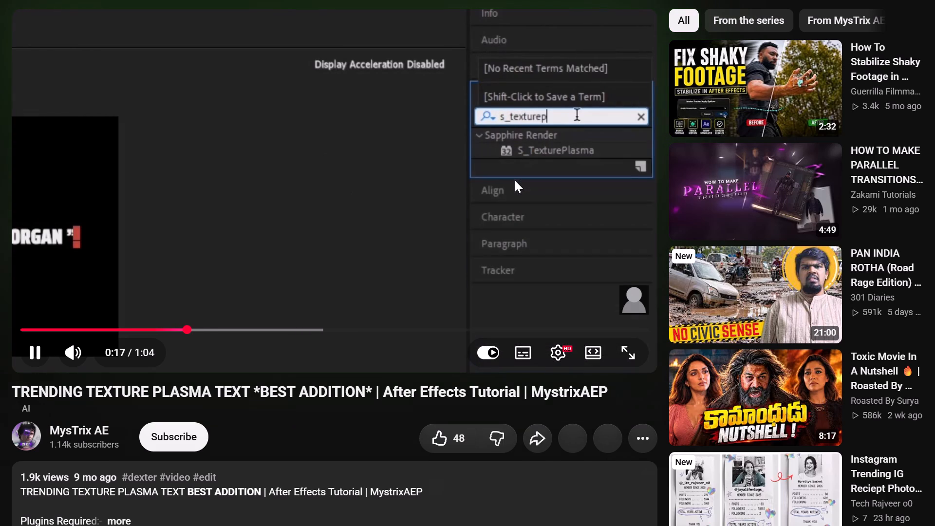
key("space")
Switch back to After Effects and apply the S_TexturePlasma effect to the original ROYAL SATYAM text layer.
key("alt+Tab")
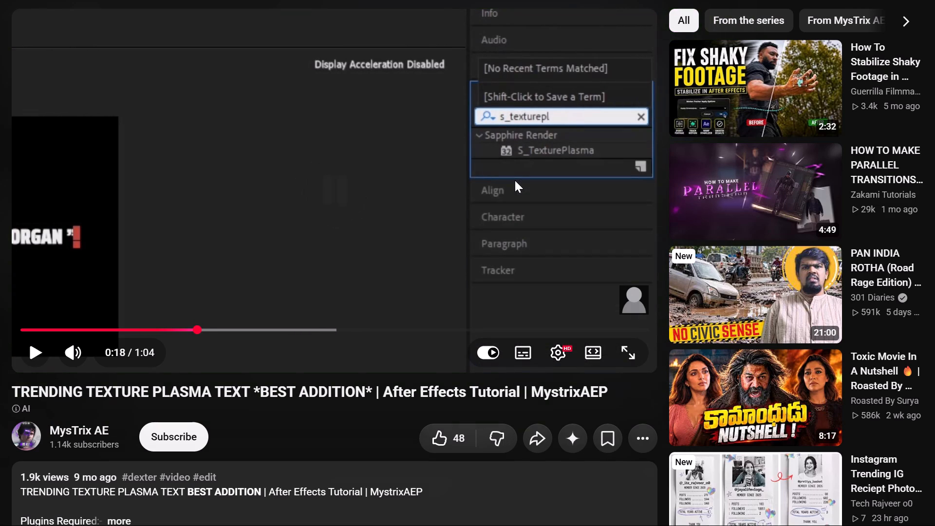
key("ctrl+space")
type("texture")
scroll(523, 300, "down", 1)
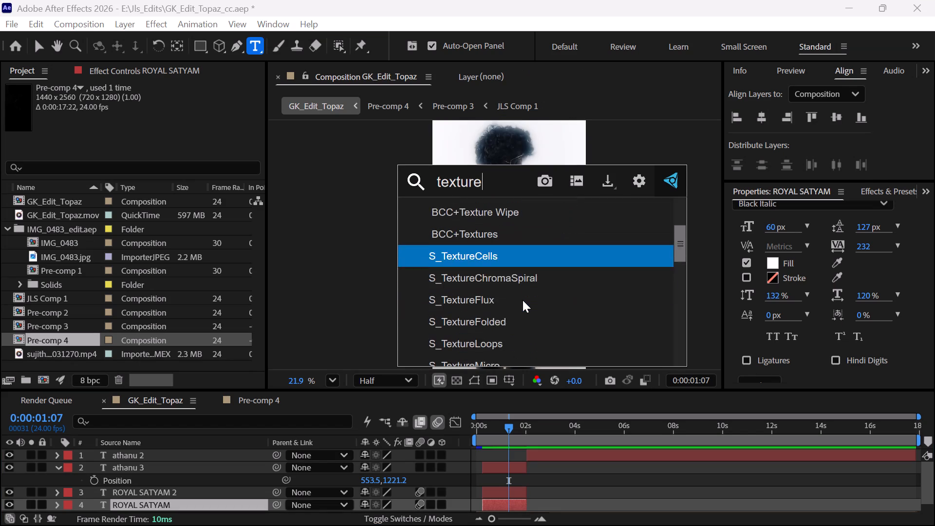
scroll(523, 300, "down", 2)
type("pl")
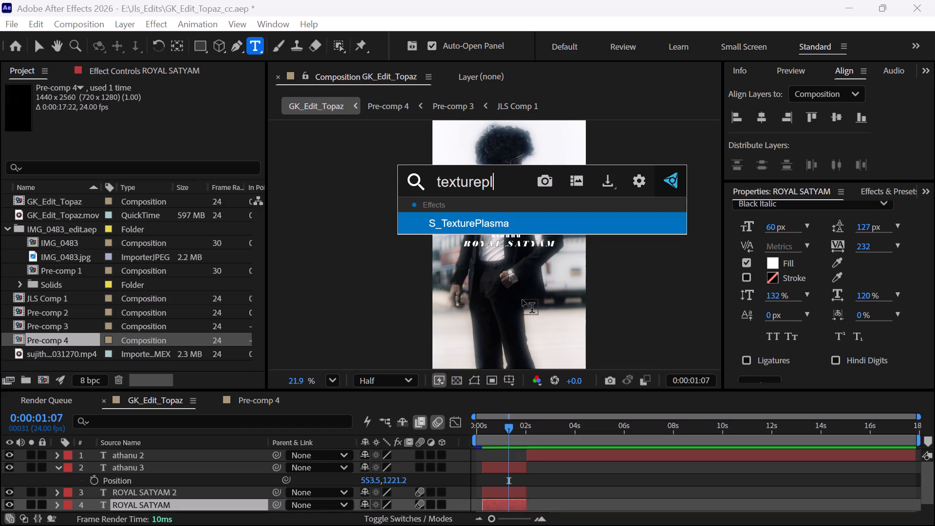
key("Return")
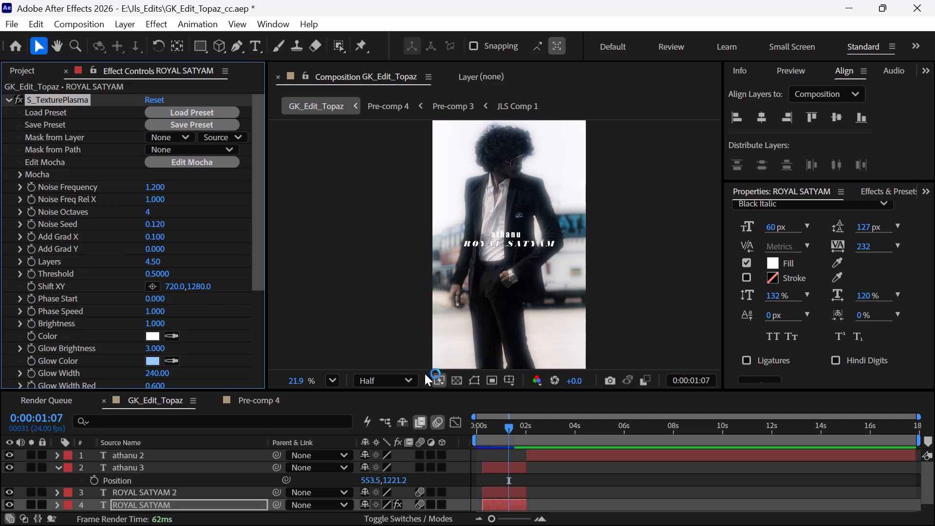
Switch to Brave and watch the texture plasma tutorial in full screen, pausing where the S_TexturePlasma parameters are adjusted.
key("alt+Tab")
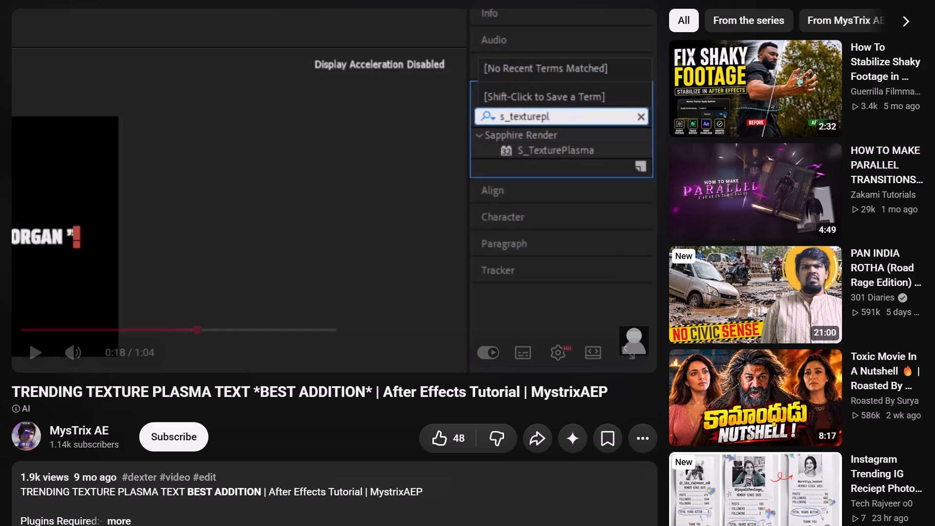
double_click(636, 358)
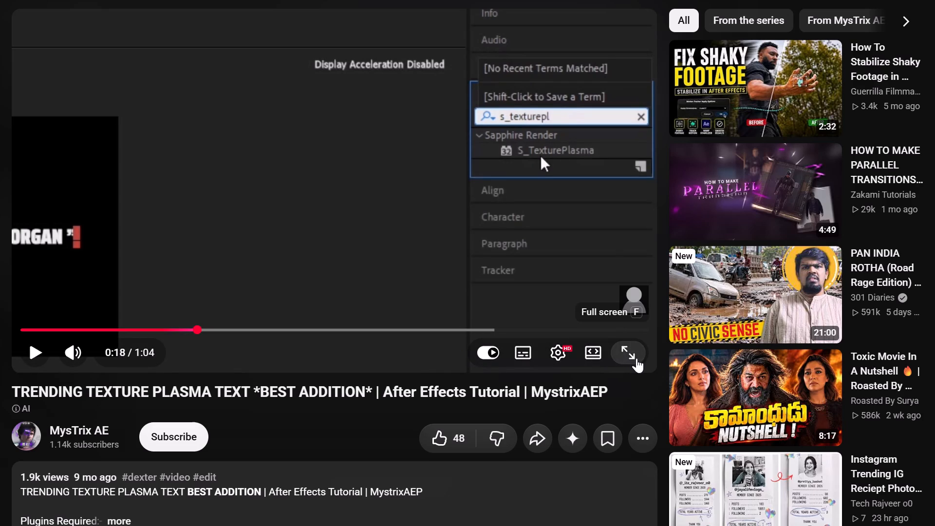
left_click(630, 342)
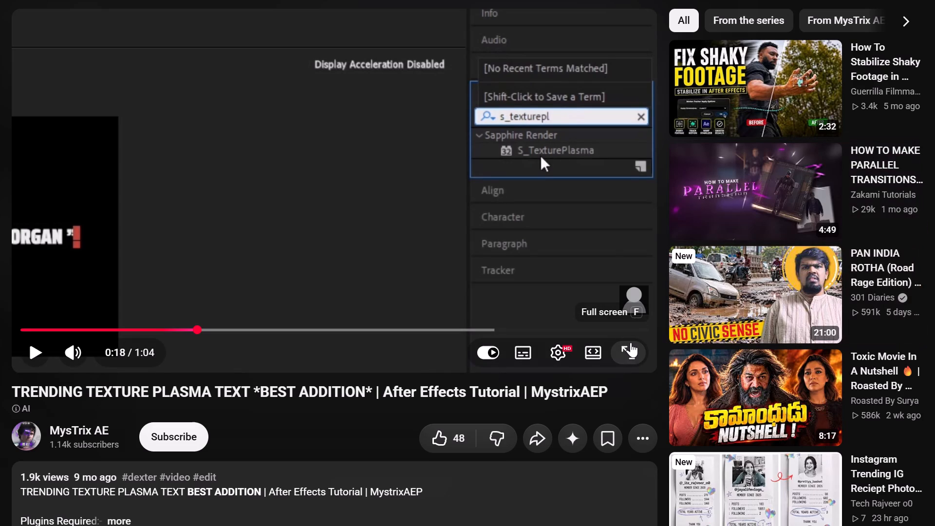
double_click(626, 349)
double_click(336, 183)
double_click(389, 151)
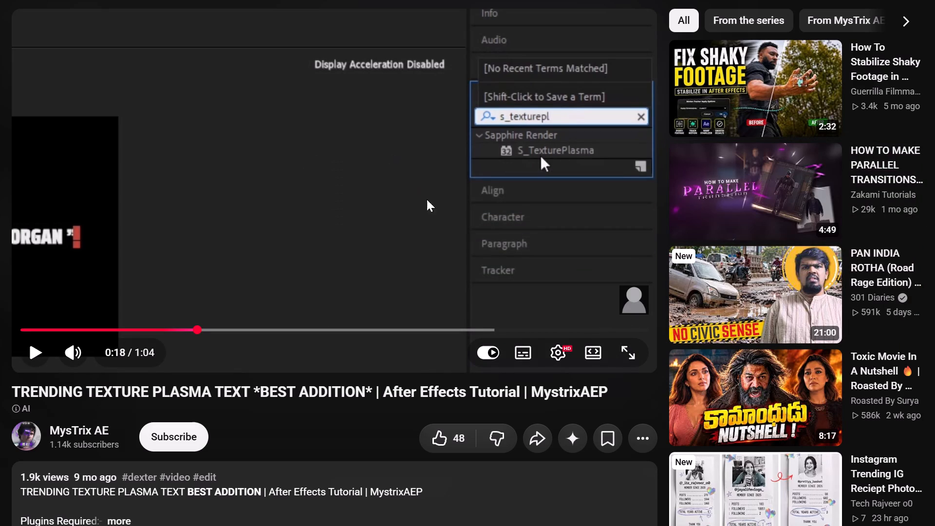
double_click(561, 96)
key("Escape")
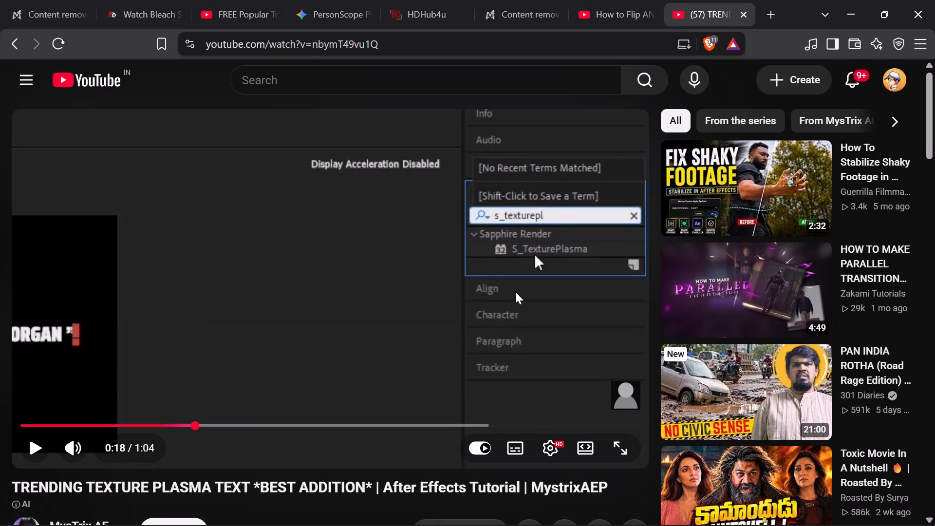
double_click(515, 292)
left_click(490, 274)
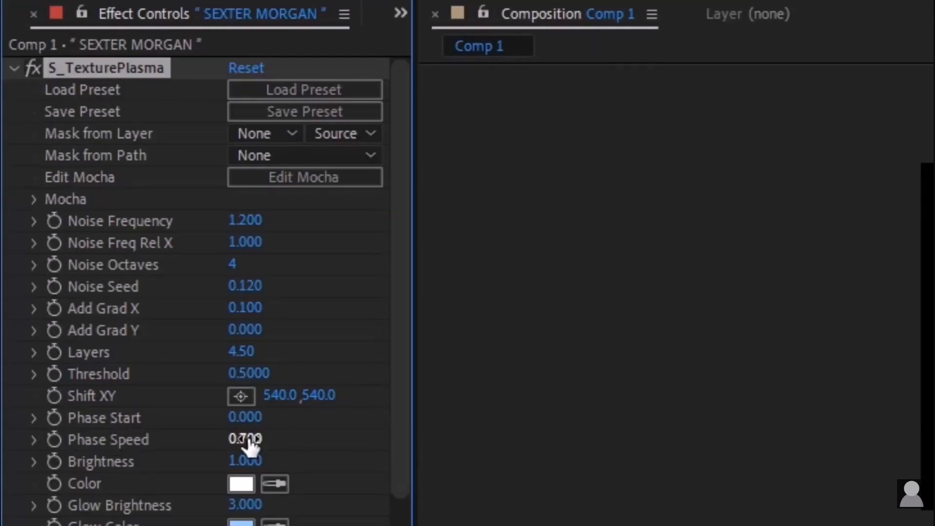
key("space")
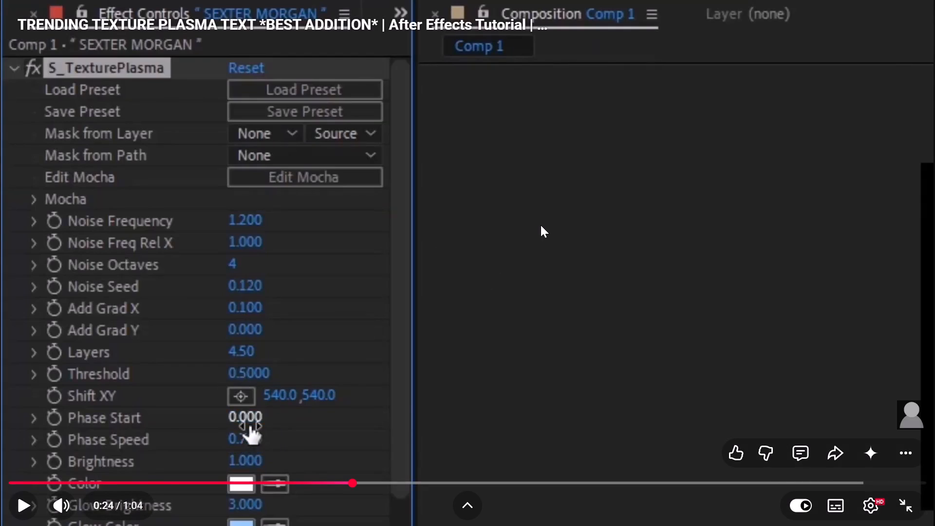
Switch back to After Effects and set the S_TexturePlasma Phase Speed on the ROYAL SATYAM layer to 0.7.
key("alt+Tab")
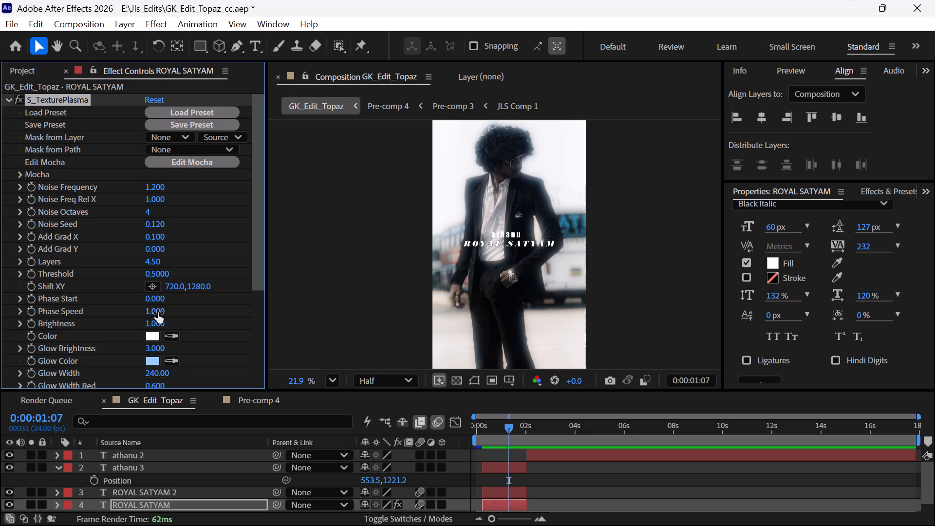
left_click(158, 313)
type(".7")
key("Return")
Switch to Brave and watch more of the tutorial to see which S_TexturePlasma setting follows Phase Speed, pausing at the Glow Color dialog.
key("alt+Tab")
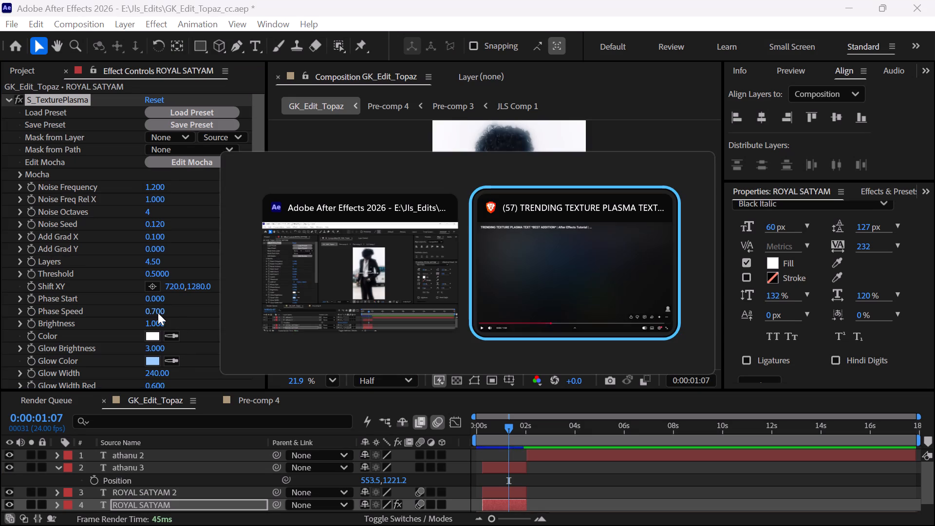
key("Return")
key("space")
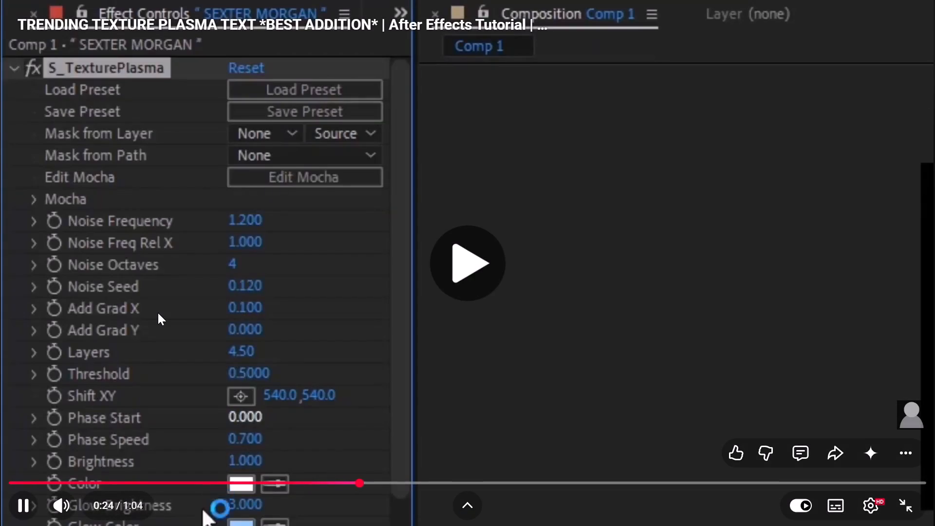
key("space")
key("alt+Tab")
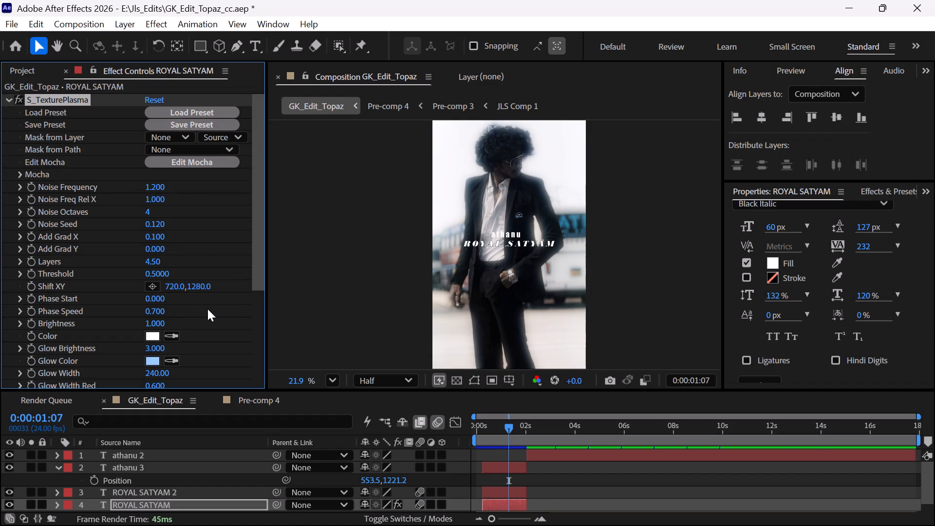
key("alt+Tab")
key("space")
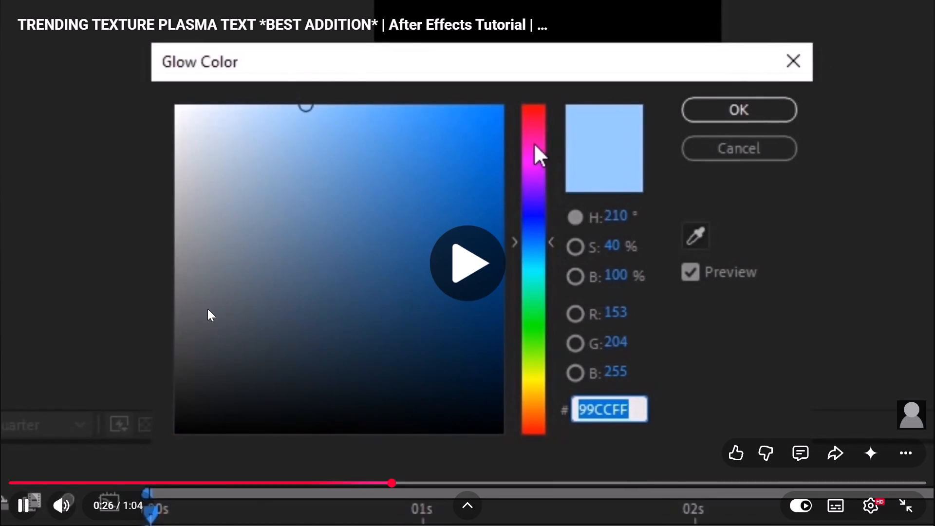
key("space")
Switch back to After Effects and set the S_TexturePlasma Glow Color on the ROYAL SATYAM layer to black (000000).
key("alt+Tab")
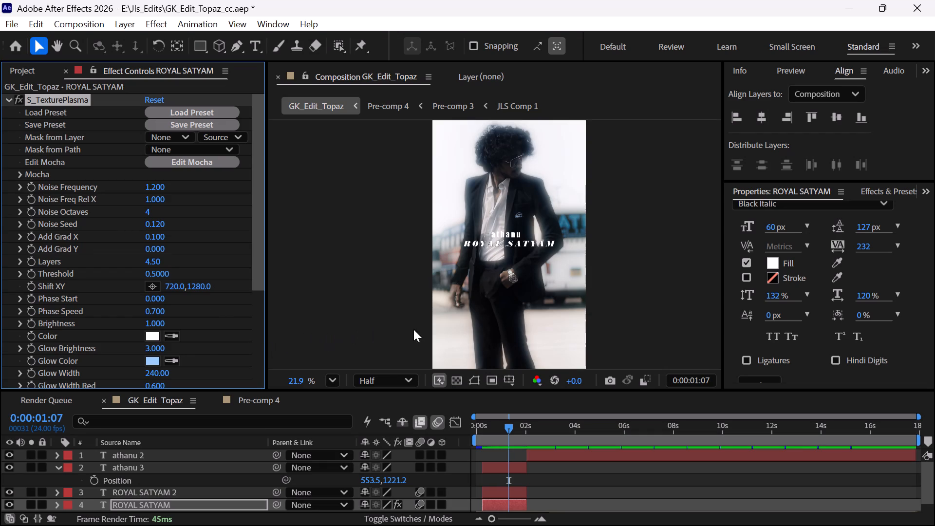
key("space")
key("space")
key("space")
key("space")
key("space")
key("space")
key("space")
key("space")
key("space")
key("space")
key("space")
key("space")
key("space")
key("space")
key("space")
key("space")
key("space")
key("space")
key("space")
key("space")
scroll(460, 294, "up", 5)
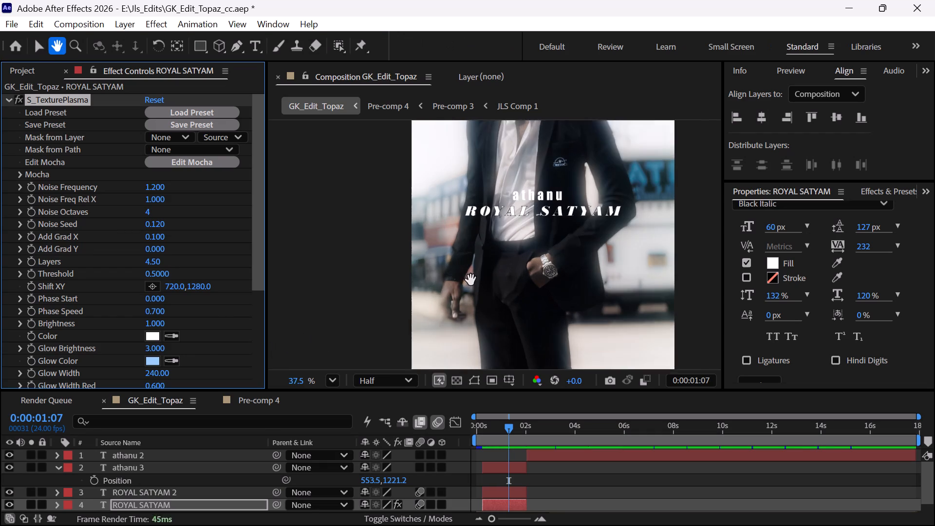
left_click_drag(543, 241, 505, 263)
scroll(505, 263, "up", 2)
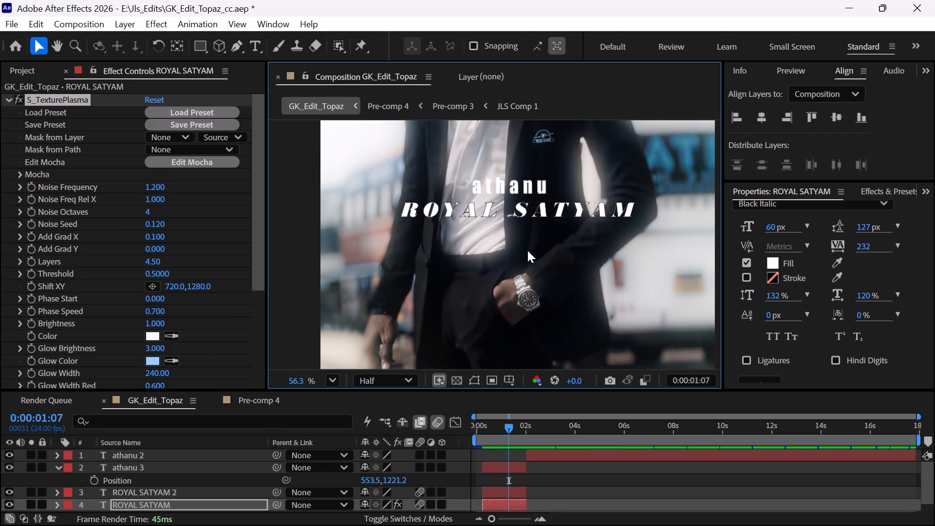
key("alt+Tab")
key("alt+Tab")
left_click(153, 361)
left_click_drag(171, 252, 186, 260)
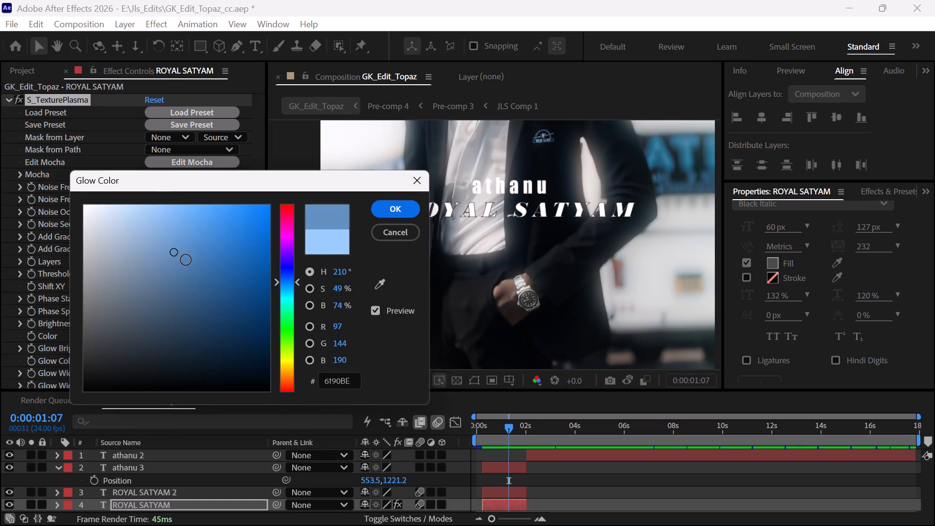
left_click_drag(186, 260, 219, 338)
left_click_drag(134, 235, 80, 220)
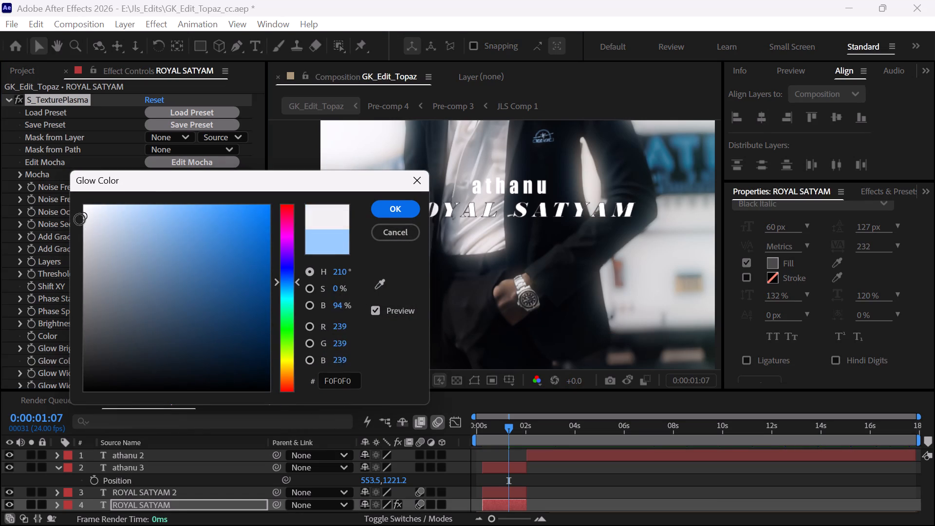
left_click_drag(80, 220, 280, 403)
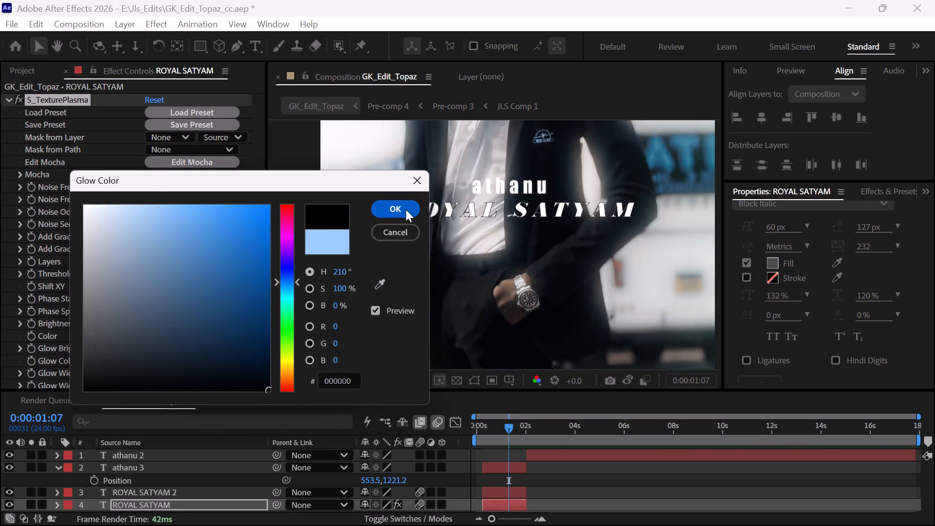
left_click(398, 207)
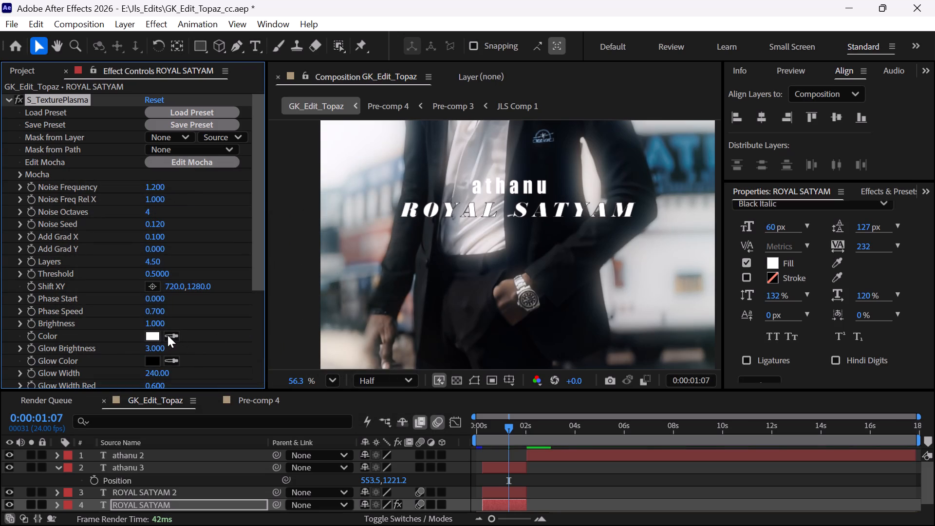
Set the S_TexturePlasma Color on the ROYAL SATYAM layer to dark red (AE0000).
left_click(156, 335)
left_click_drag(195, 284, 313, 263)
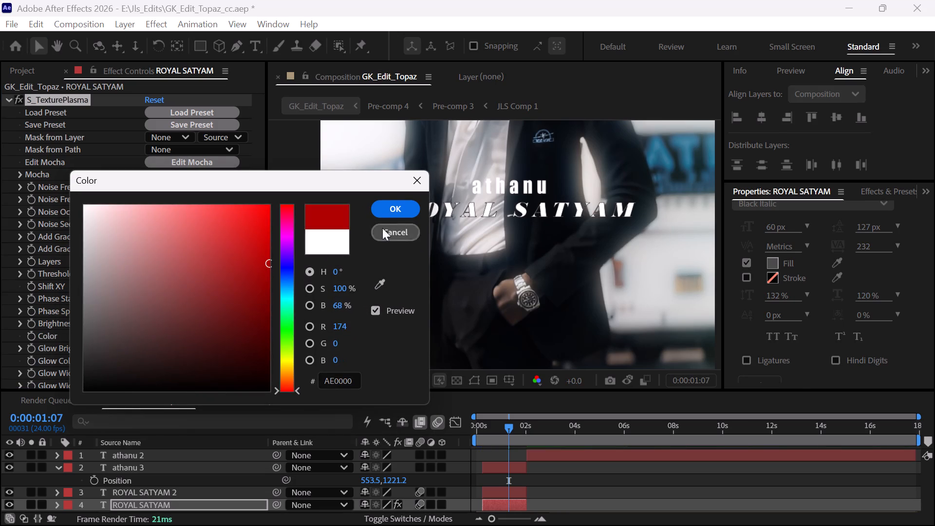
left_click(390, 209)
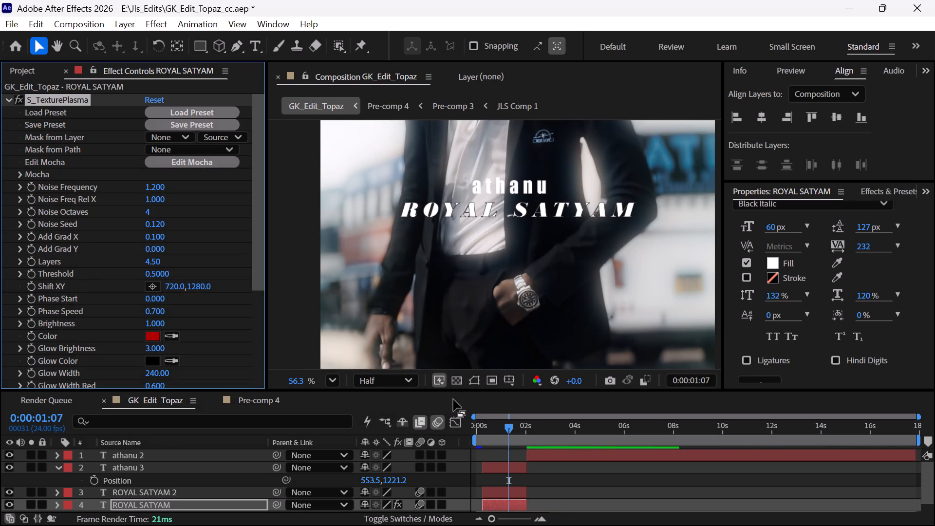
Hide the ROYAL SATYAM 2 layer briefly to check the plasma texture on the text beneath it, and show it again.
left_click(9, 489)
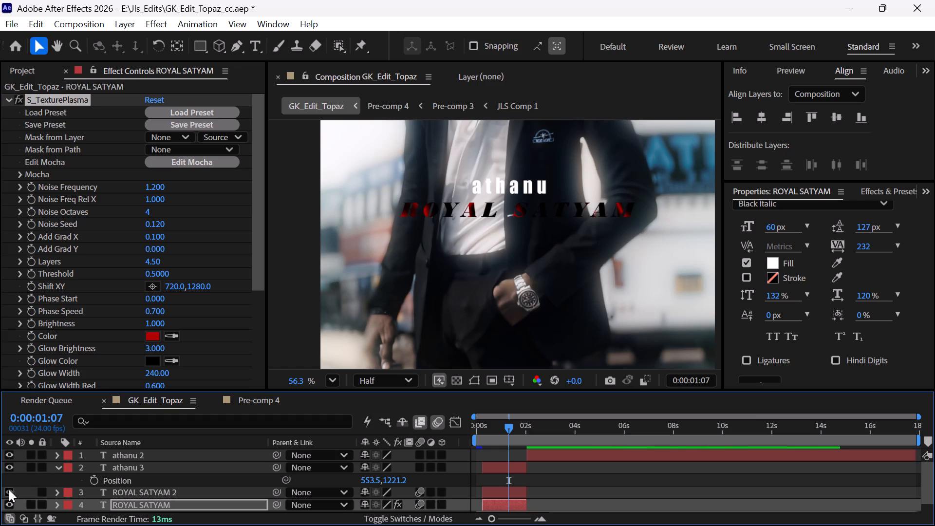
left_click(9, 489)
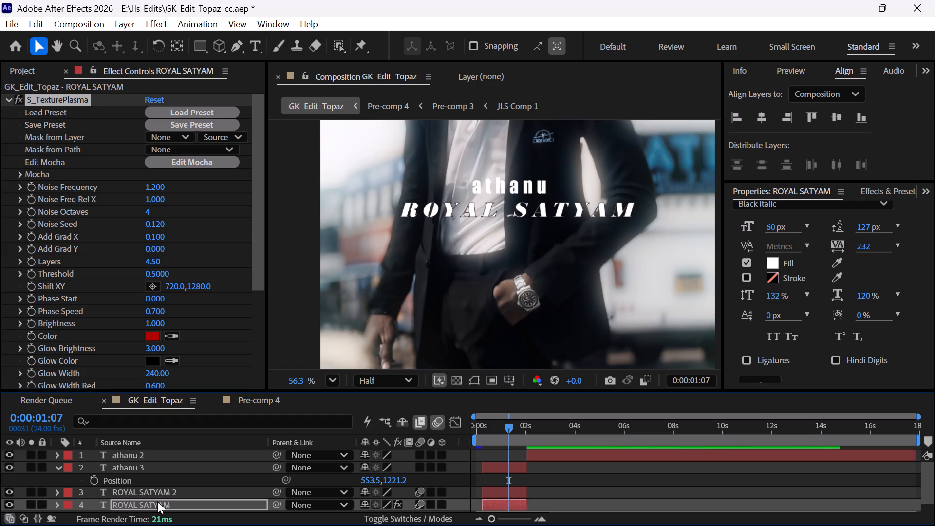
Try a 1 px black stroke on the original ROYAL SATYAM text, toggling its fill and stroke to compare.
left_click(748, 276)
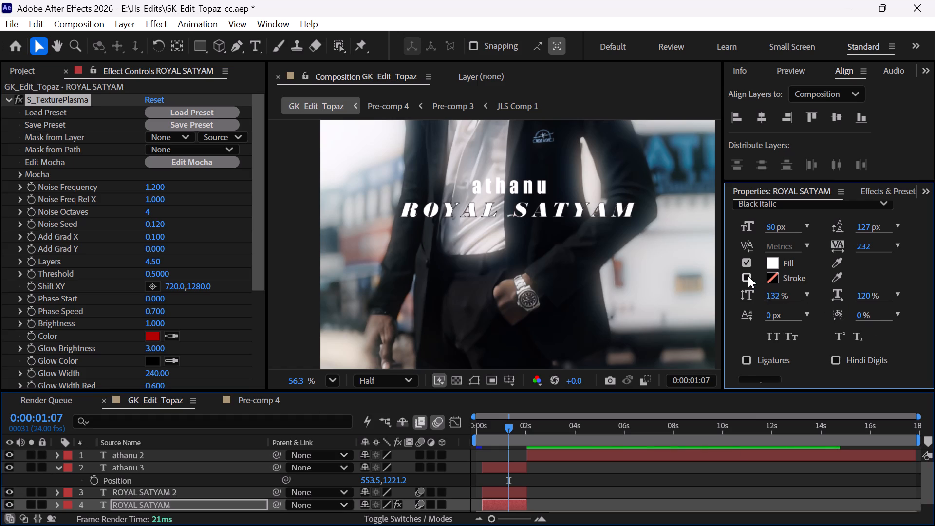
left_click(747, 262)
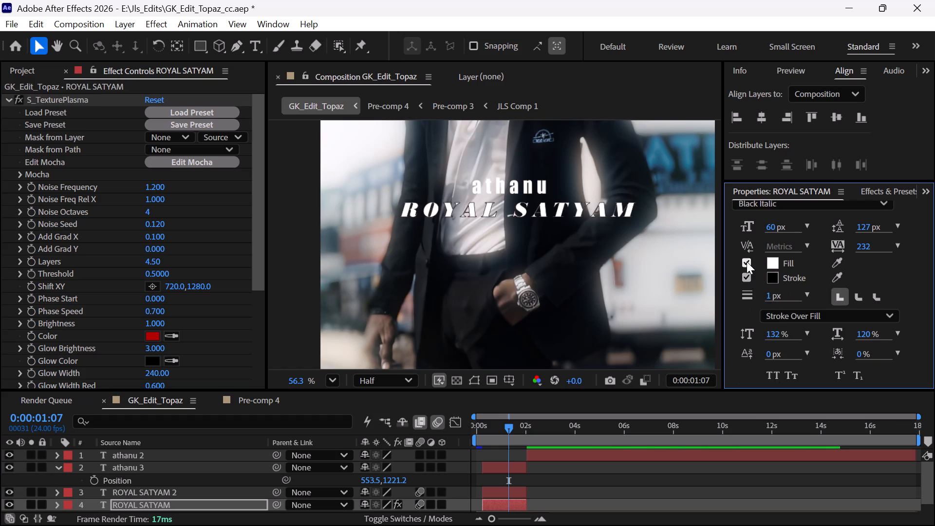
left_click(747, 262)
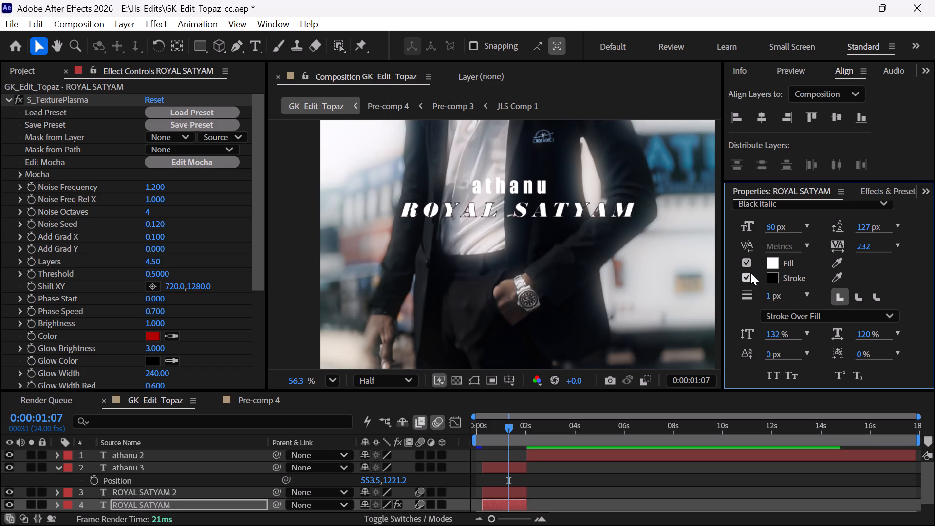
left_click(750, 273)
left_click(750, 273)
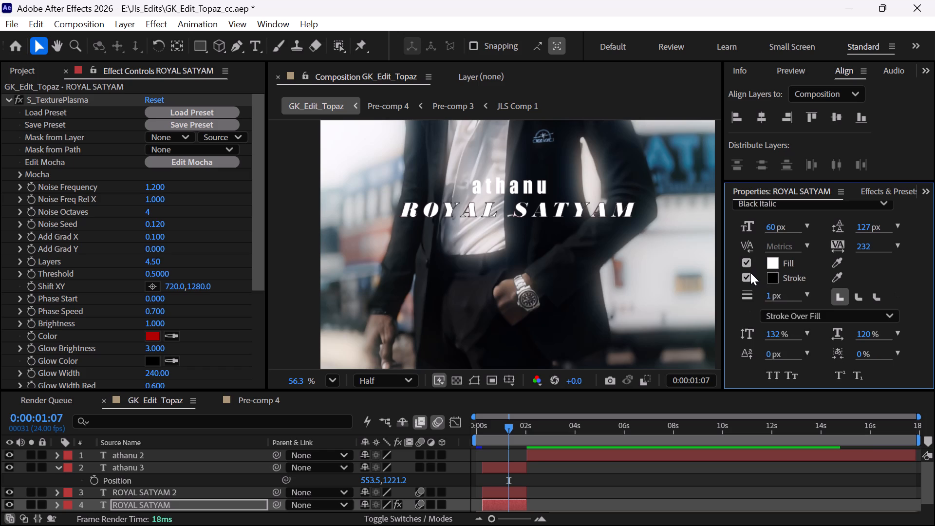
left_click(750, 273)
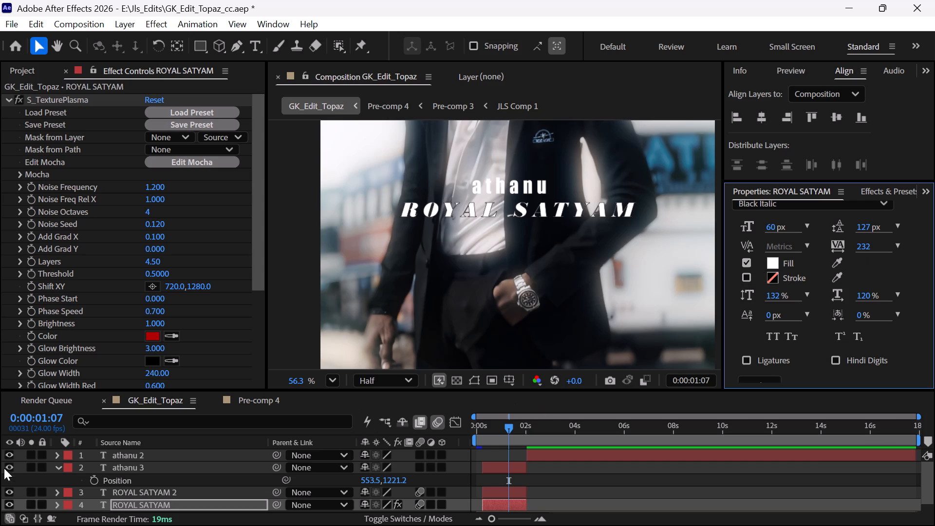
Hide the ROYAL SATYAM 2 layer.
left_click(7, 491)
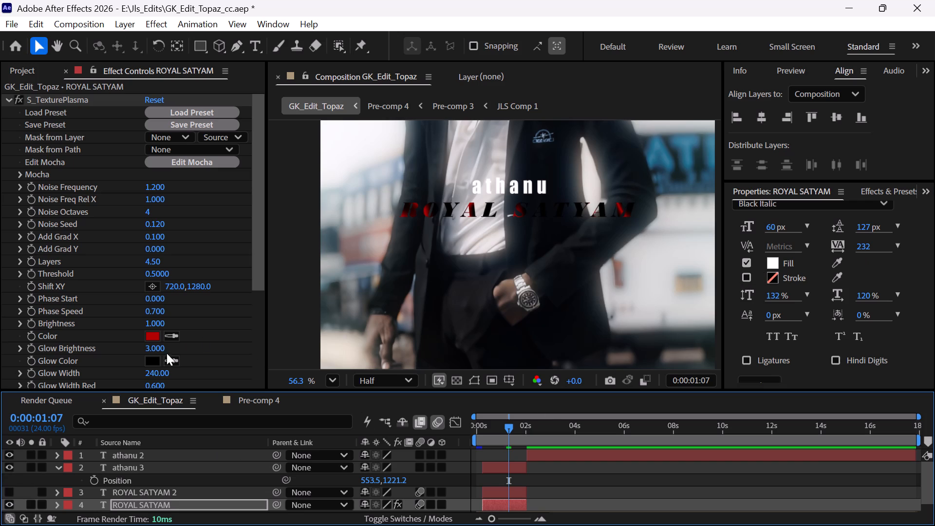
Set the S_TexturePlasma Glow Color on the ROYAL SATYAM layer to white (FFFFFF).
left_click(150, 361)
left_click_drag(204, 274, 0, 132)
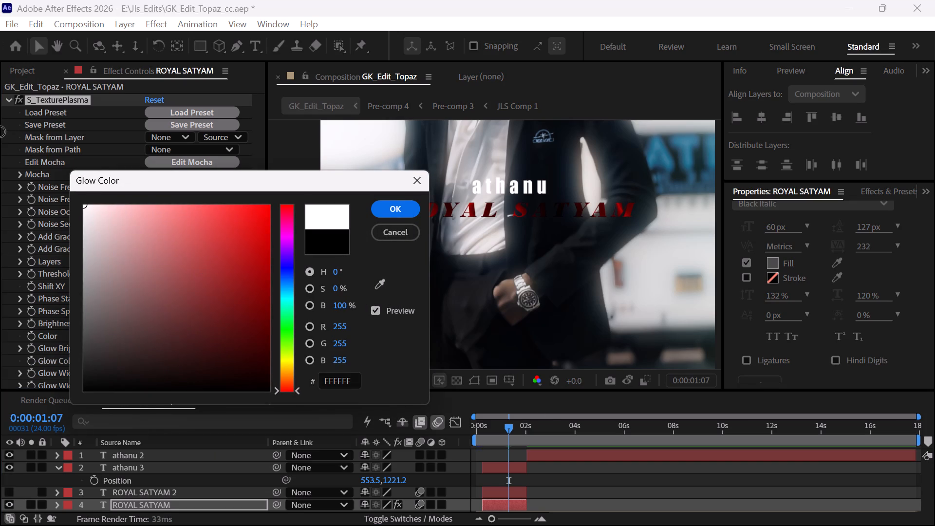
left_click_drag(0, 132, 0, 143)
left_click(379, 210)
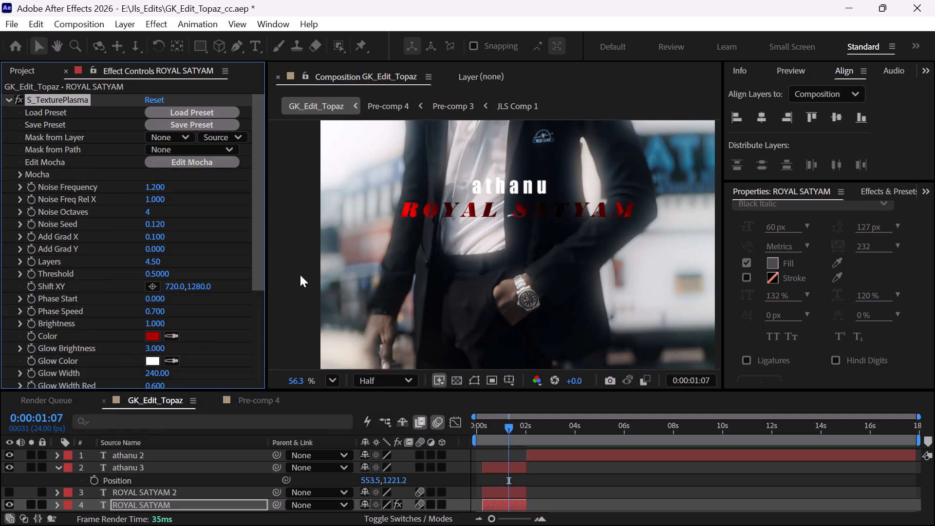
Set the S_TexturePlasma Color on the ROYAL SATYAM layer to white (FFFFFF).
left_click(155, 338)
left_click_drag(84, 222, 29, 164)
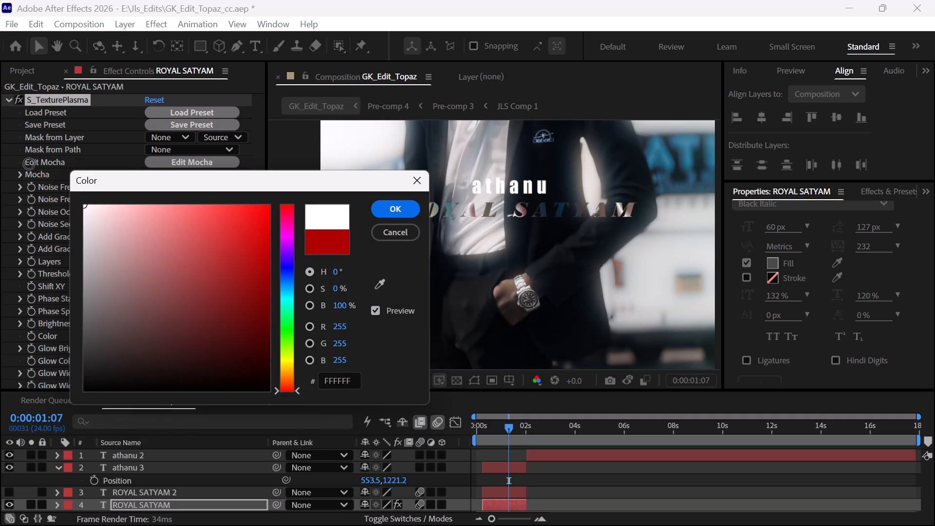
left_click_drag(29, 164, 19, 163)
left_click(385, 207)
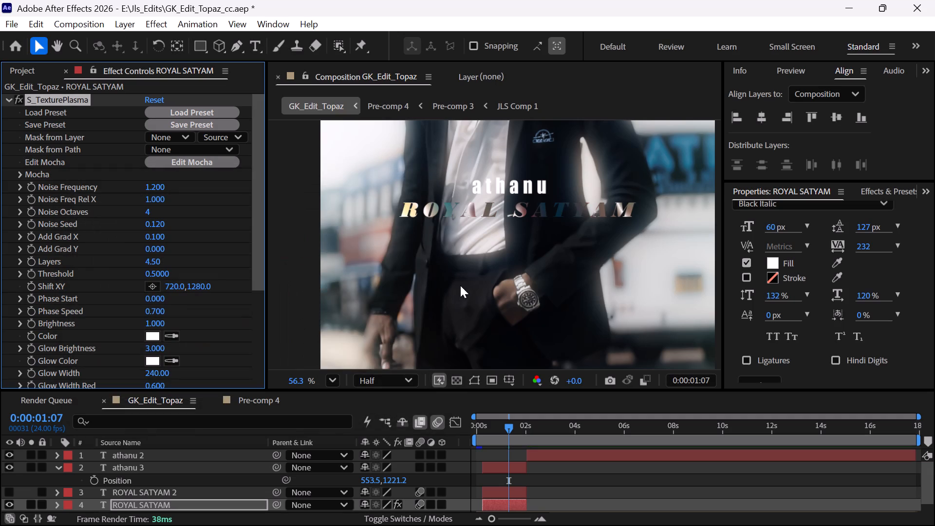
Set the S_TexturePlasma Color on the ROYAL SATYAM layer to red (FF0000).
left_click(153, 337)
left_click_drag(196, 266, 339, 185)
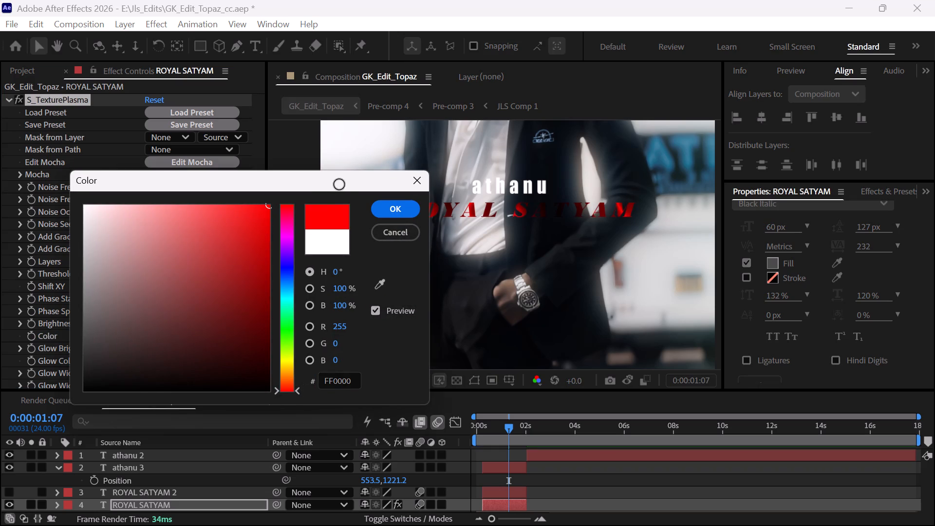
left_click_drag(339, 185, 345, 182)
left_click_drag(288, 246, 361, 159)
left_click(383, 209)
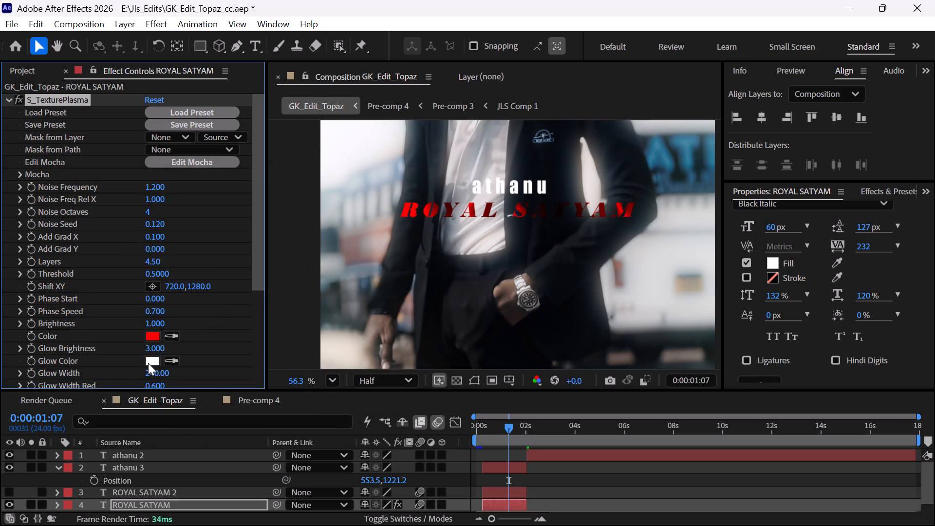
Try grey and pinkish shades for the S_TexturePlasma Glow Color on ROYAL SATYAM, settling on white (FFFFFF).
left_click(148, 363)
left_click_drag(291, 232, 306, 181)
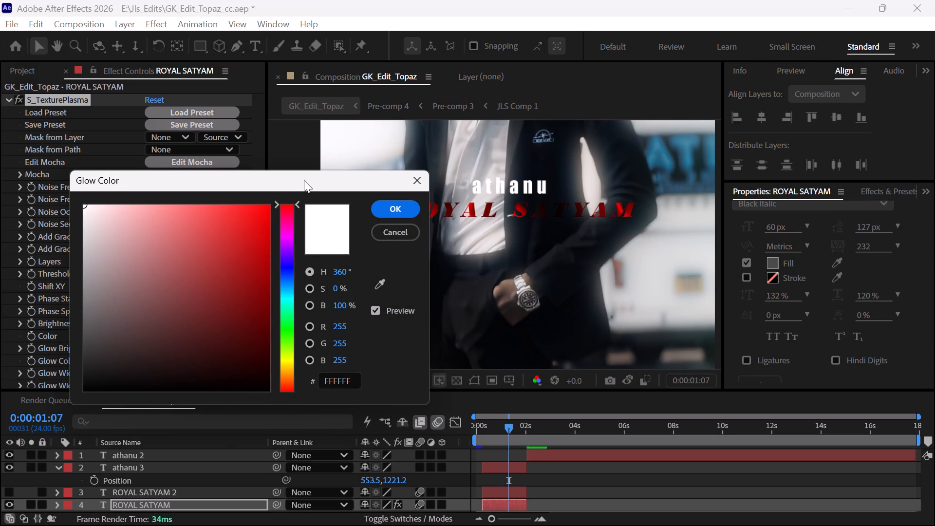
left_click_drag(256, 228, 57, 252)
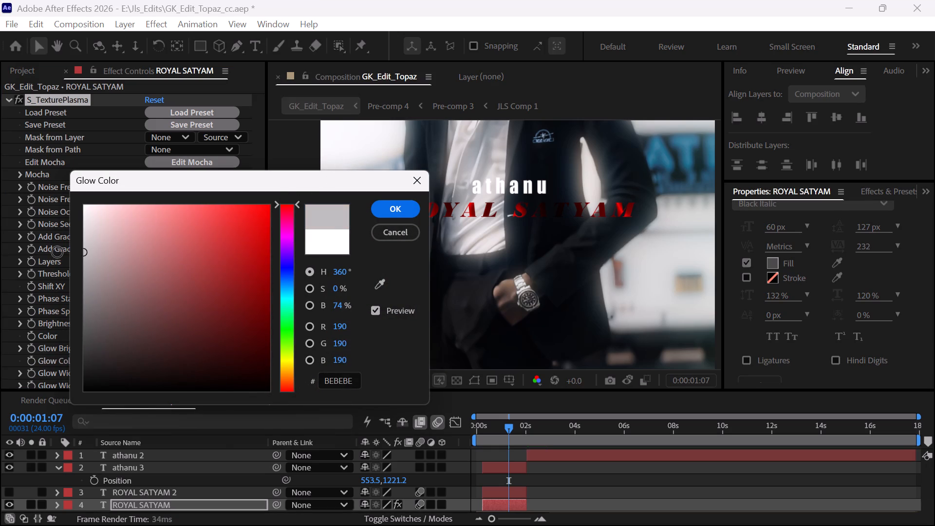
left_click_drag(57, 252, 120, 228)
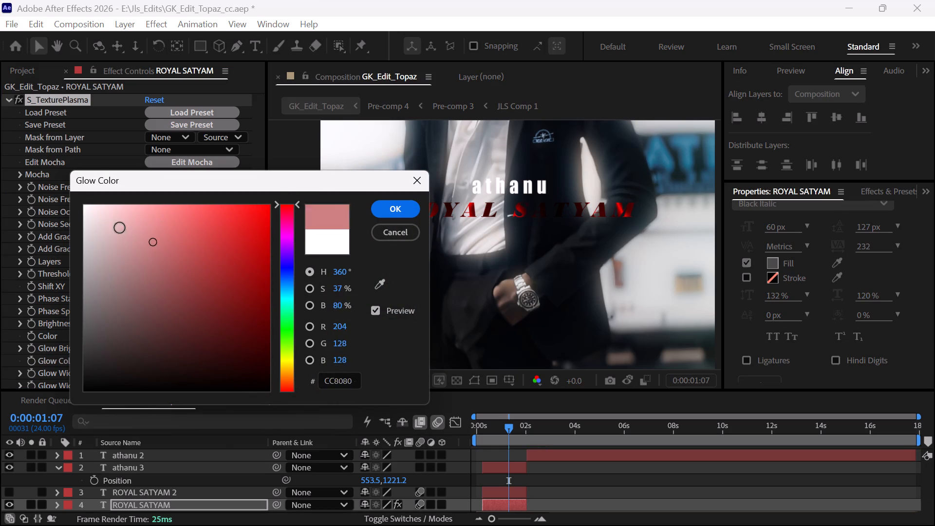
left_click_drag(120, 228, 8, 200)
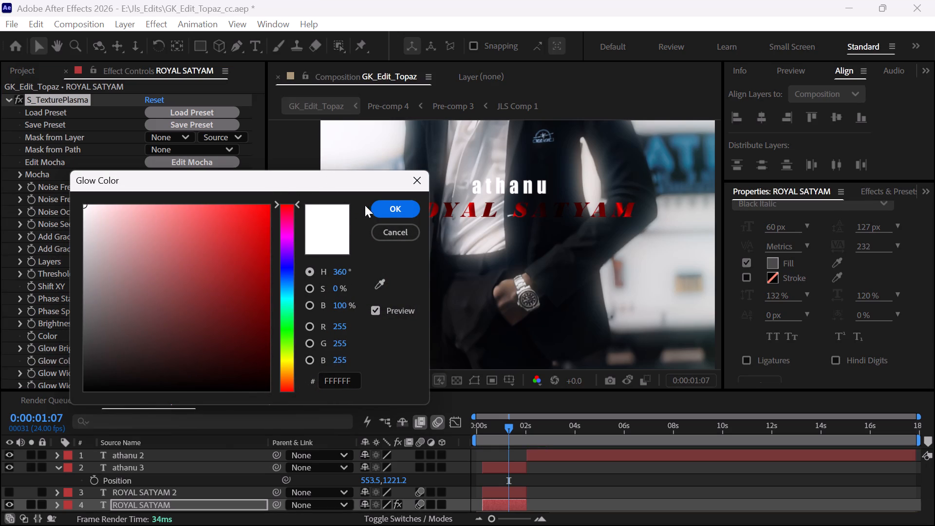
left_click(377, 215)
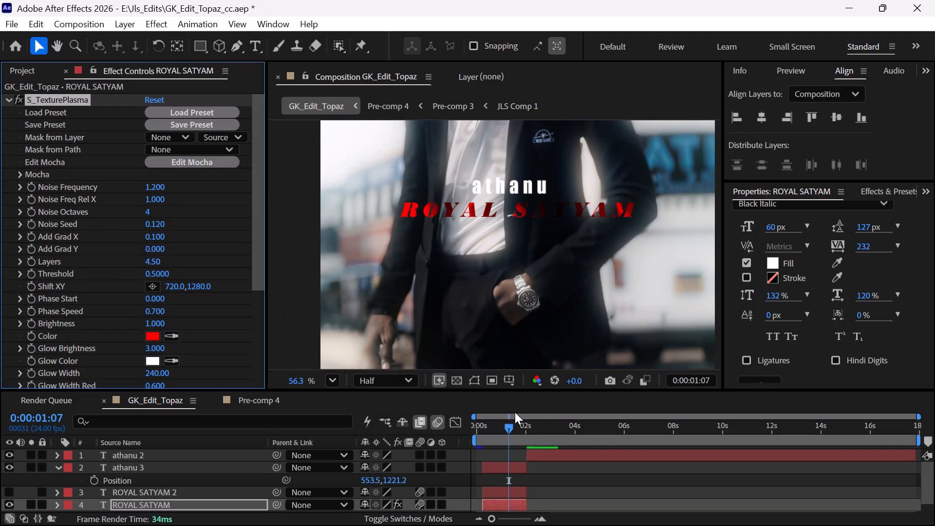
Scrub through the first two seconds of GK_Edit_Topaz and play it from the start to review the title's plasma animation.
left_click(523, 428)
left_click_drag(523, 428, 507, 432)
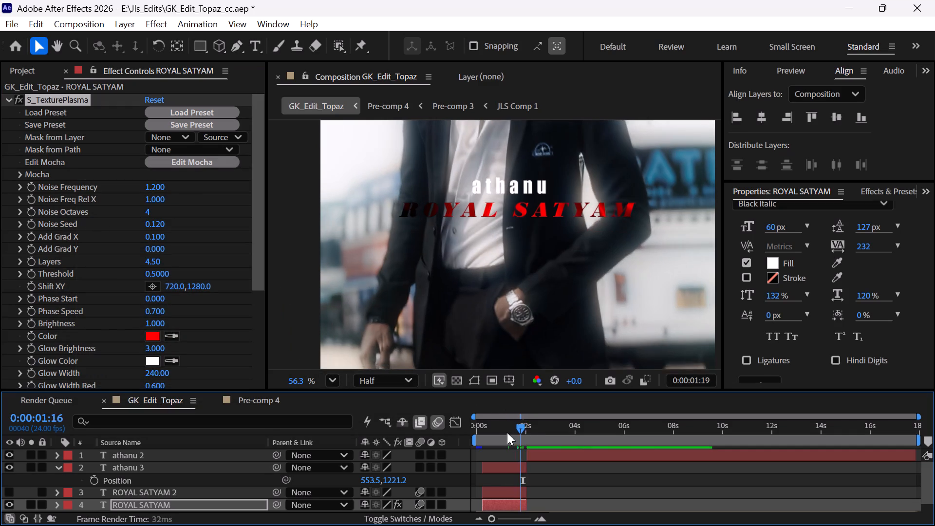
left_click_drag(507, 432, 519, 432)
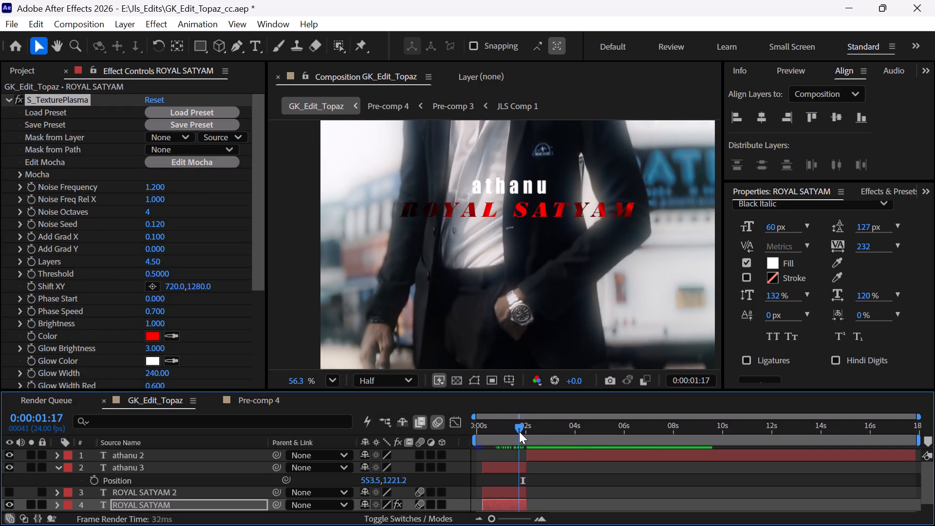
left_click_drag(519, 432, 510, 436)
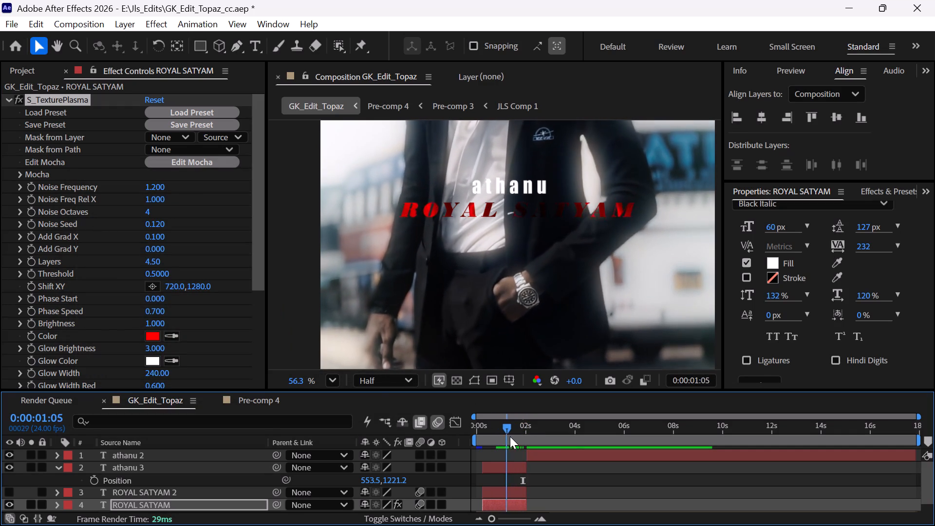
left_click_drag(510, 436, 504, 440)
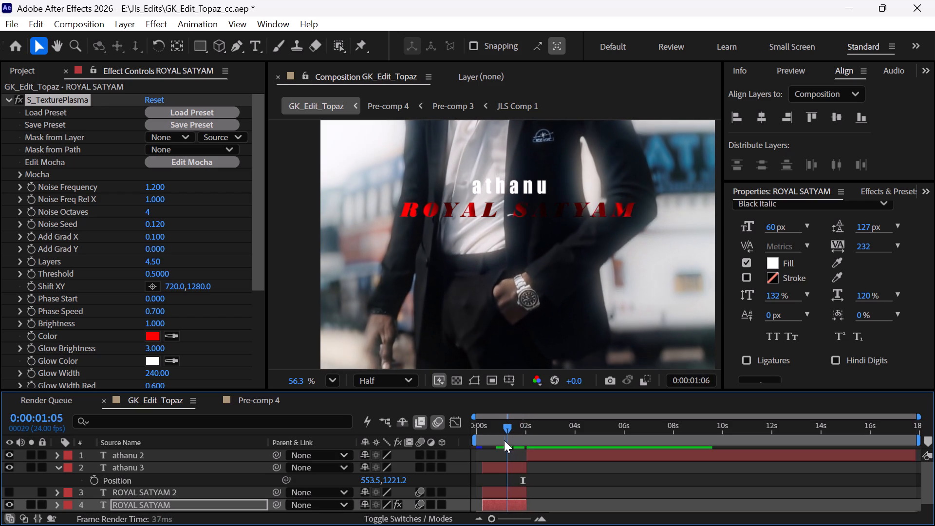
left_click_drag(504, 440, 501, 442)
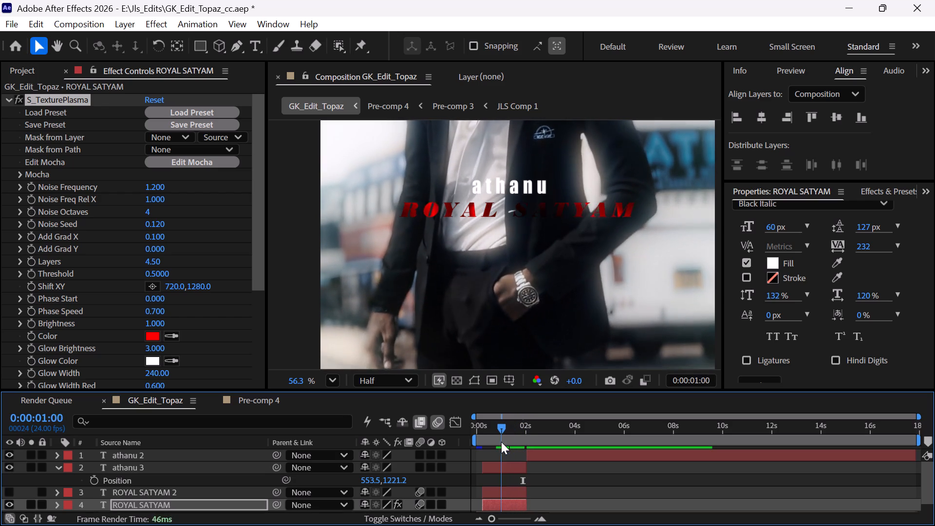
left_click_drag(501, 442, 496, 441)
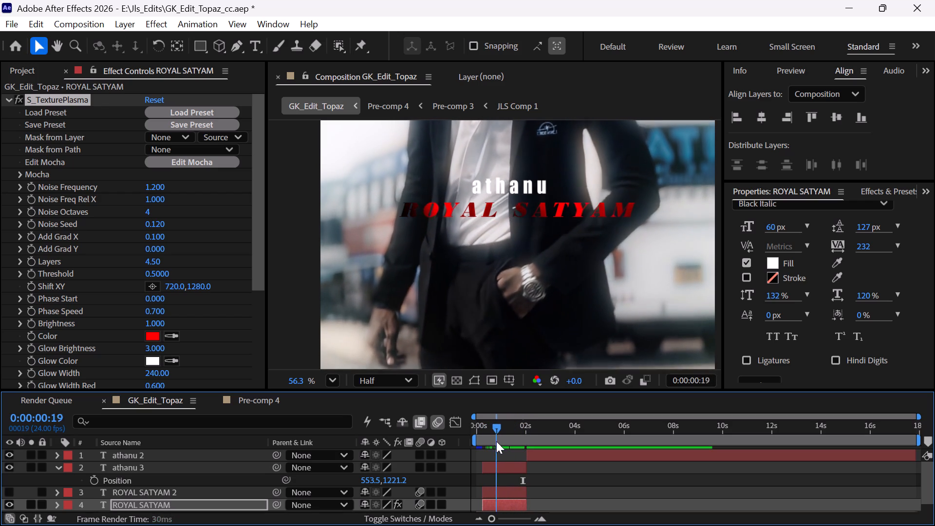
left_click_drag(496, 441, 476, 442)
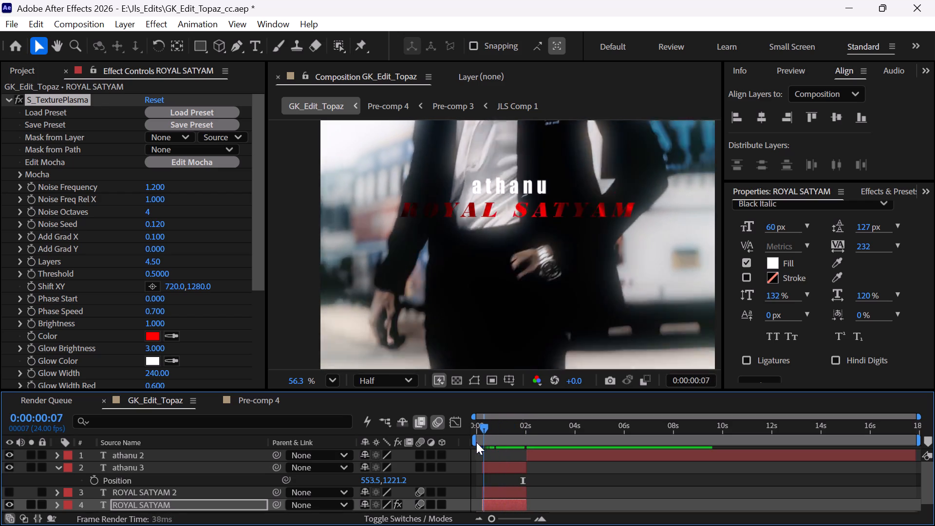
left_click_drag(476, 442, 451, 446)
key("space")
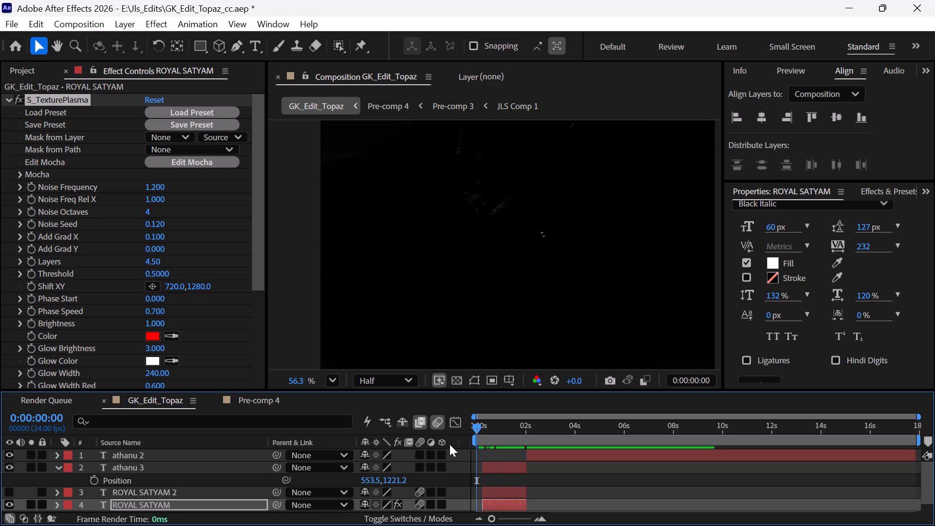
key("space")
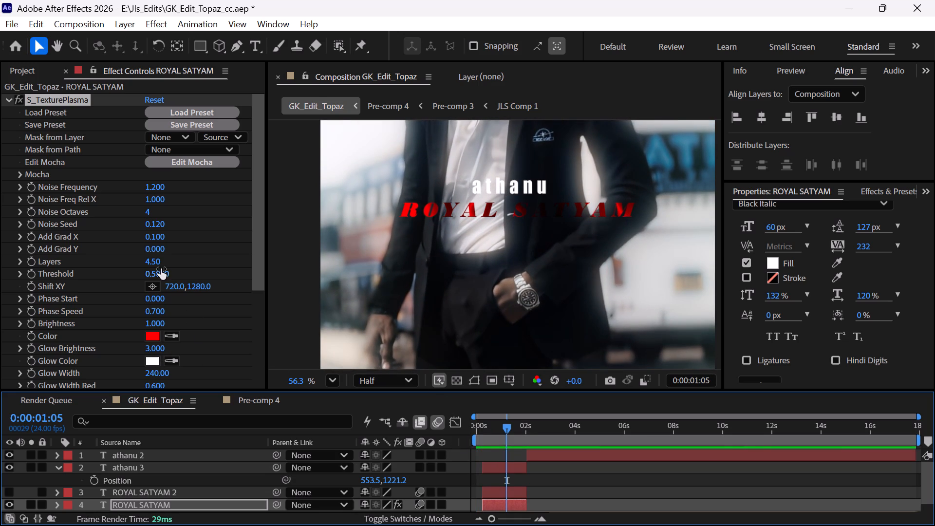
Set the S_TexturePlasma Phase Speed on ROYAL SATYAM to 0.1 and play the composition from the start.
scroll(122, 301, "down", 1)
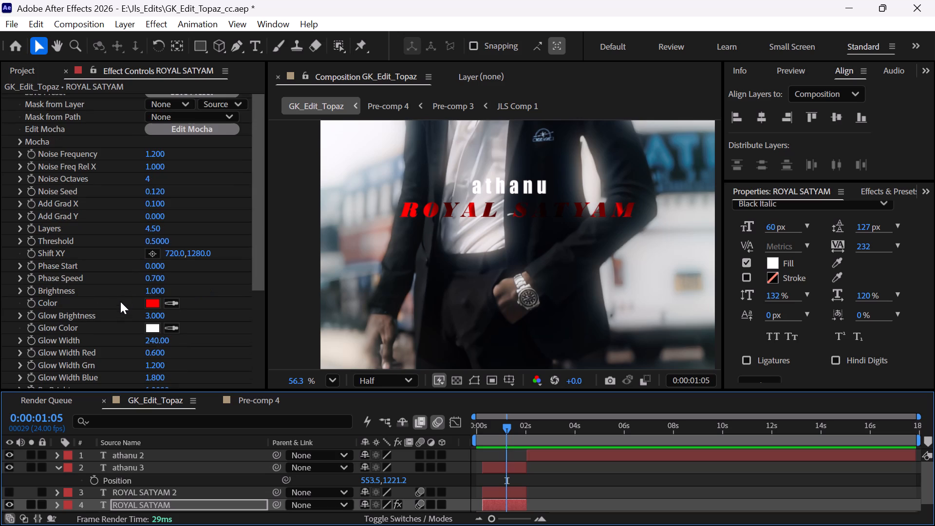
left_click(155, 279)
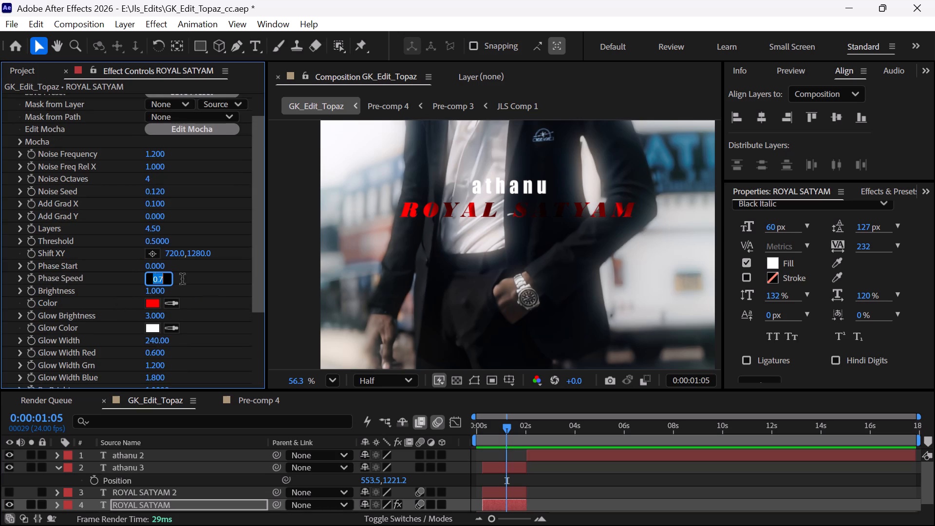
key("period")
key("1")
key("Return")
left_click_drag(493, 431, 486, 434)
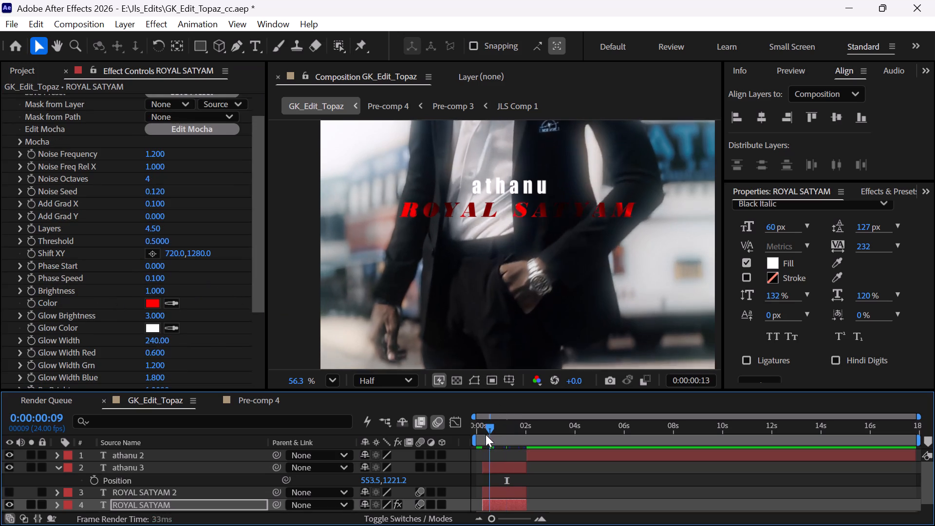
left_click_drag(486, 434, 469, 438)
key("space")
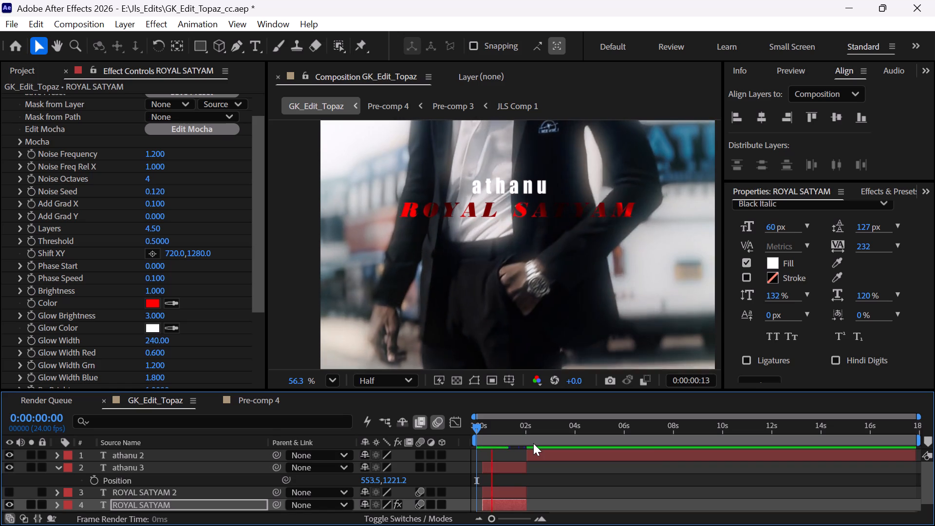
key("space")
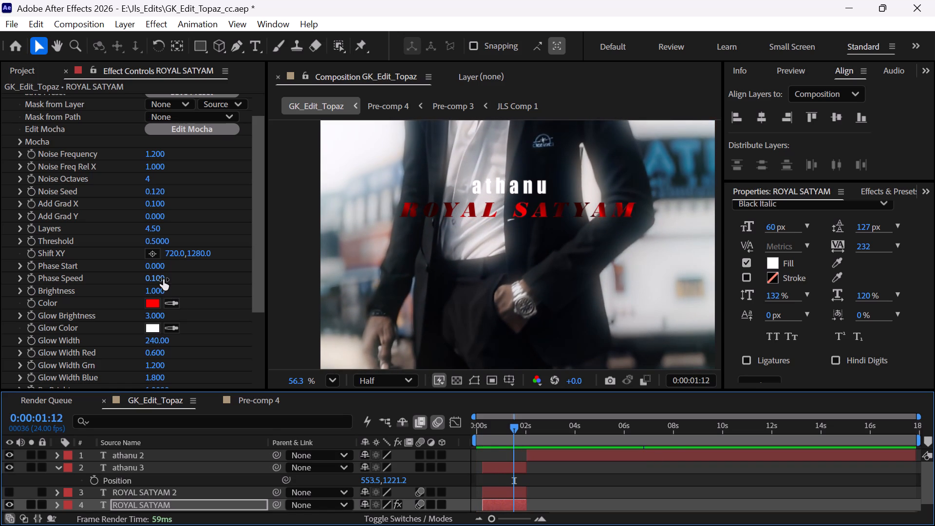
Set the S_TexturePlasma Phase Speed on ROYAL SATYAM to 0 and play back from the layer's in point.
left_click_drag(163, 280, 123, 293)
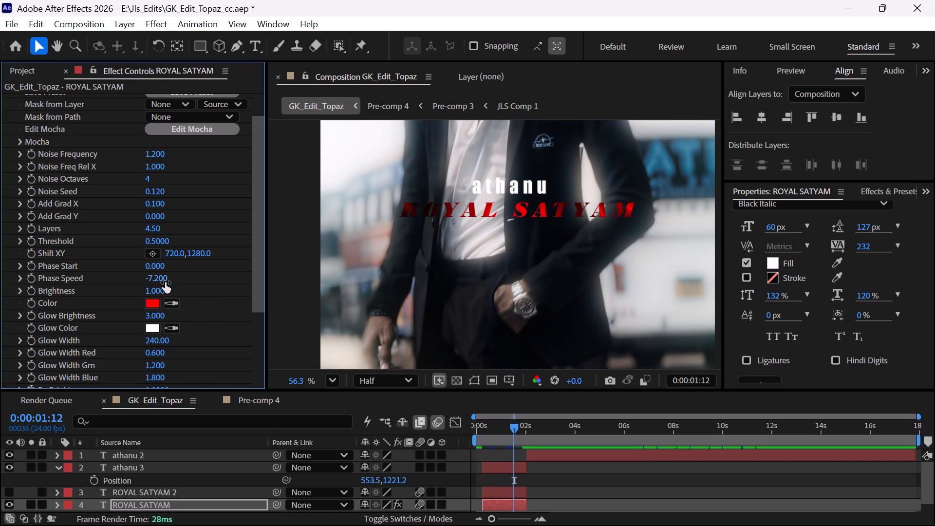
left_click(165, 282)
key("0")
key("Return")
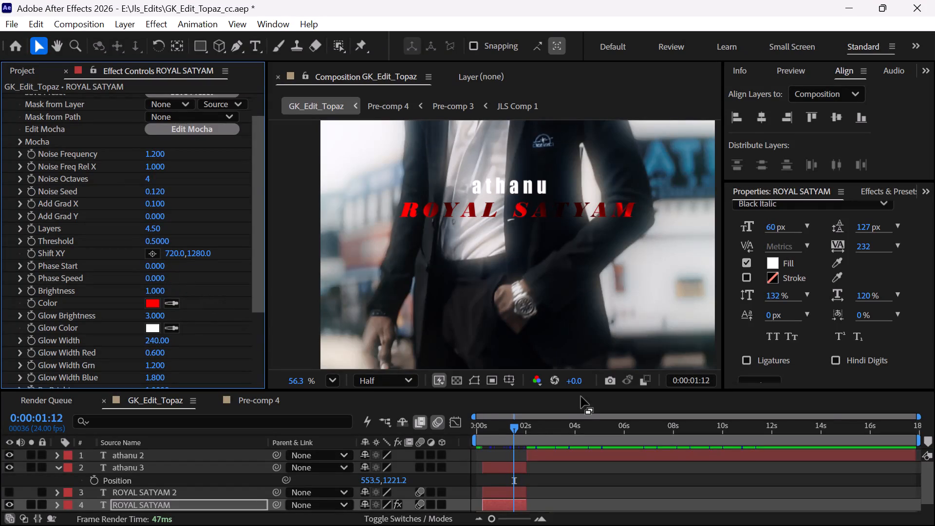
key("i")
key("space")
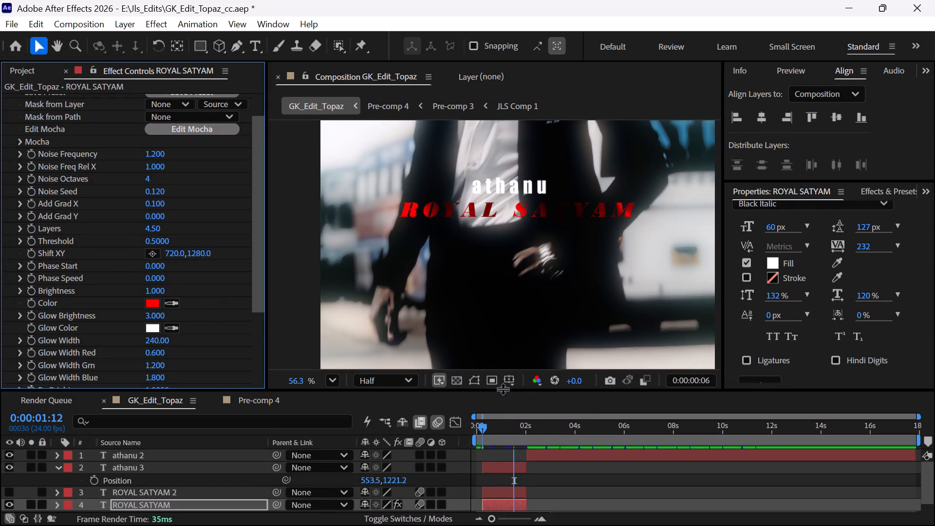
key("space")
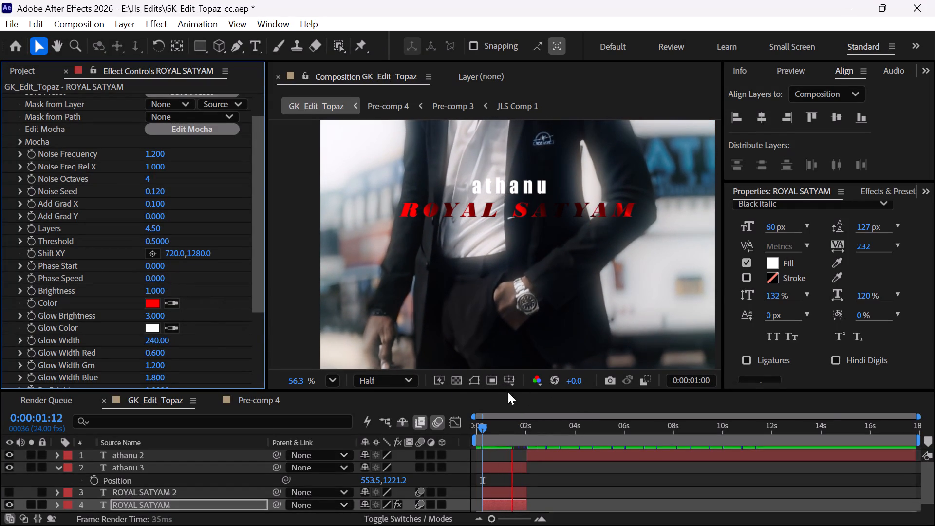
Set the S_TexturePlasma Color on the ROYAL SATYAM layer to white (FFFFFF).
double_click(155, 307)
left_click_drag(141, 273, 89, 232)
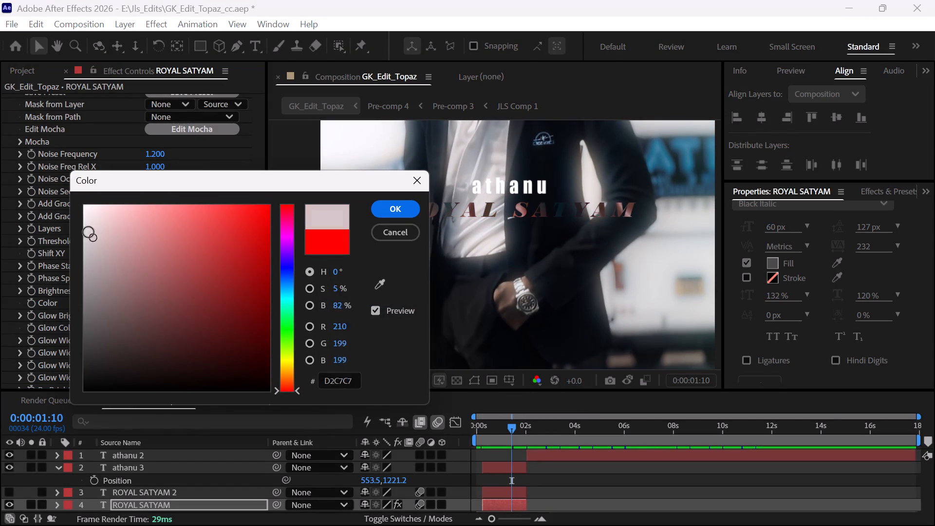
left_click_drag(89, 232, 29, 200)
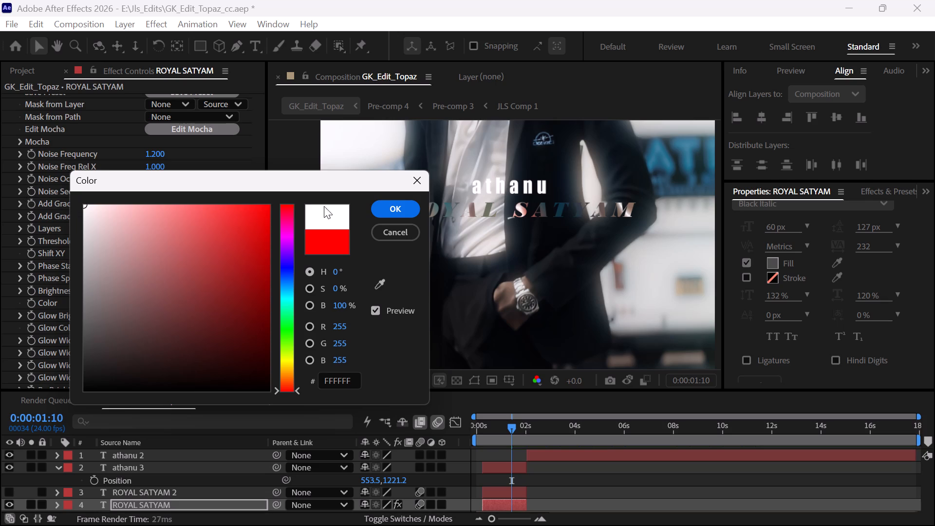
left_click(410, 213)
Set the S_TexturePlasma Glow Color on the ROYAL SATYAM layer to red (FF0000).
left_click(156, 332)
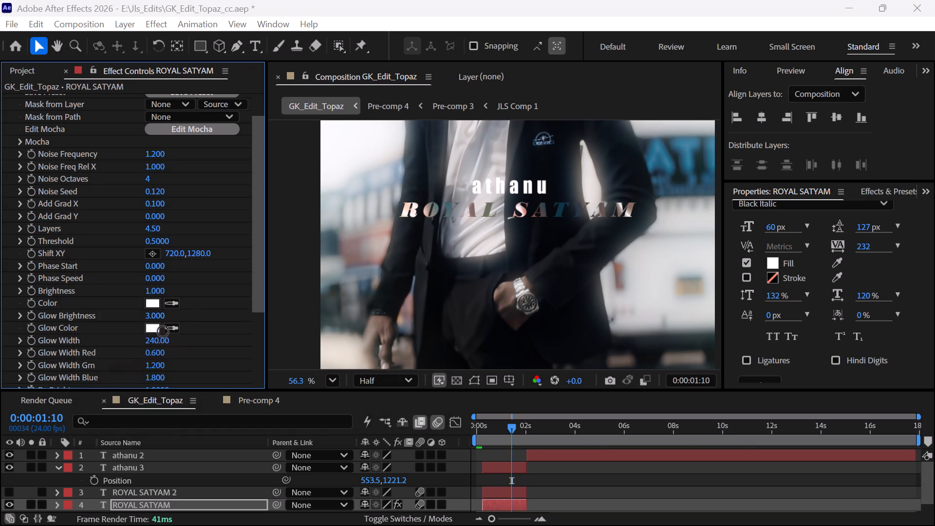
left_click_drag(259, 251, 332, 138)
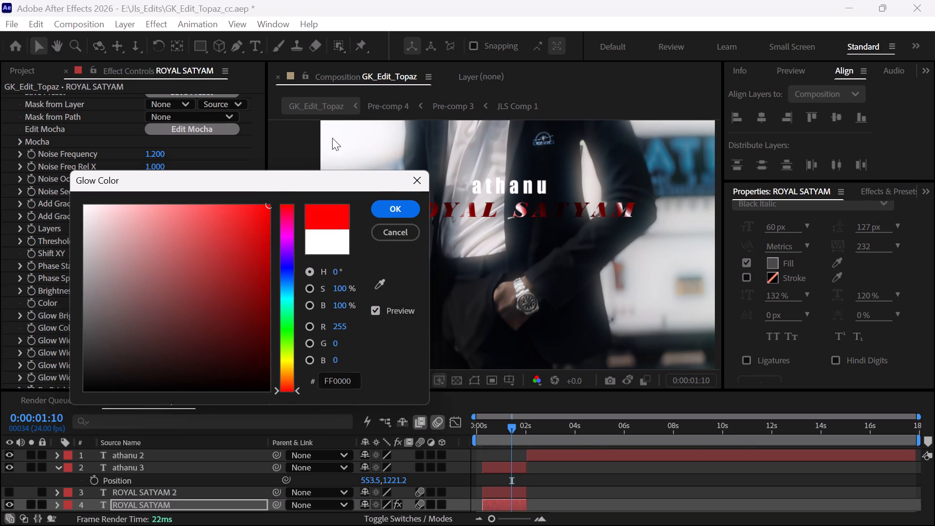
left_click(386, 209)
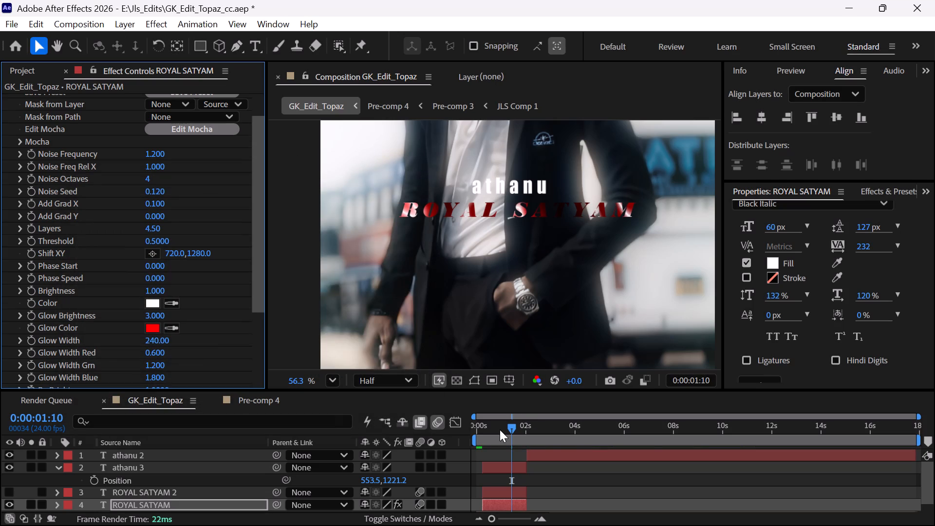
Set the S_TexturePlasma Phase Speed on ROYAL SATYAM to 0.5, scrubbing the timeline to check the title's look.
left_click_drag(500, 430, 506, 430)
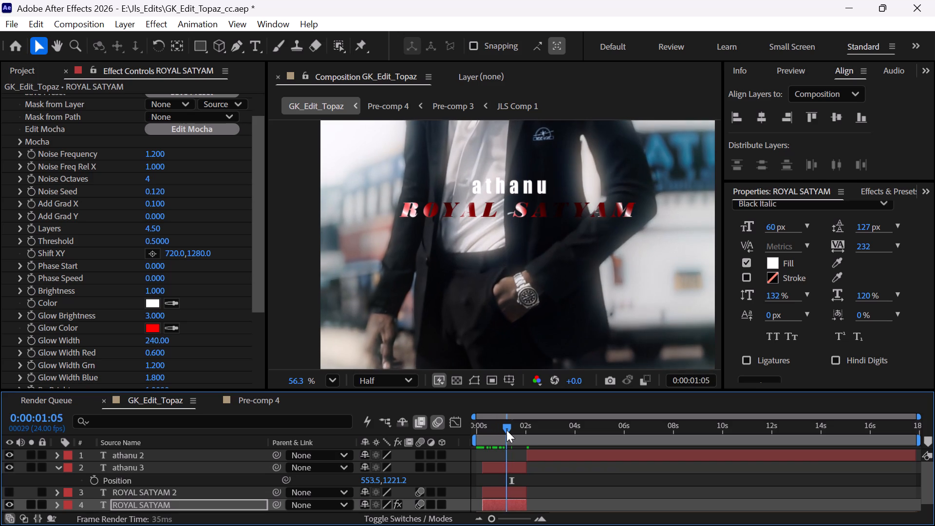
left_click_drag(506, 430, 508, 429)
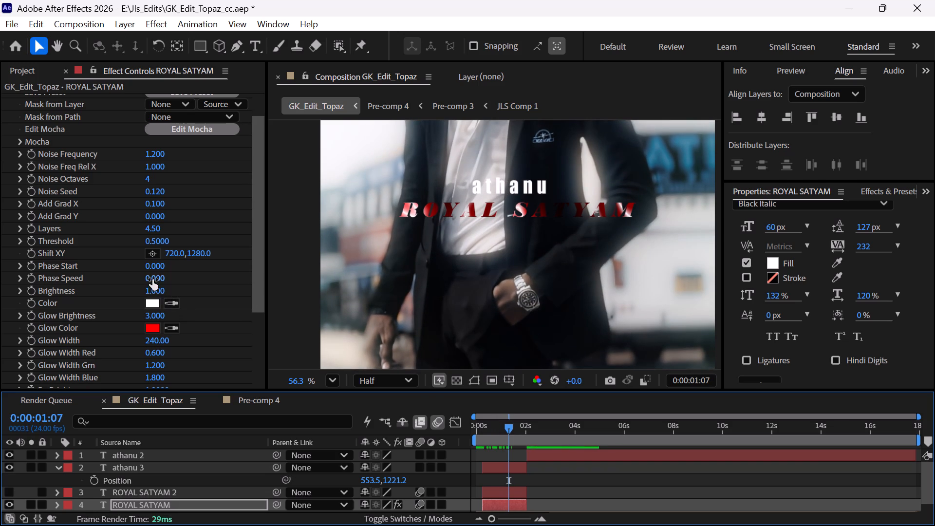
left_click(152, 280)
key("period")
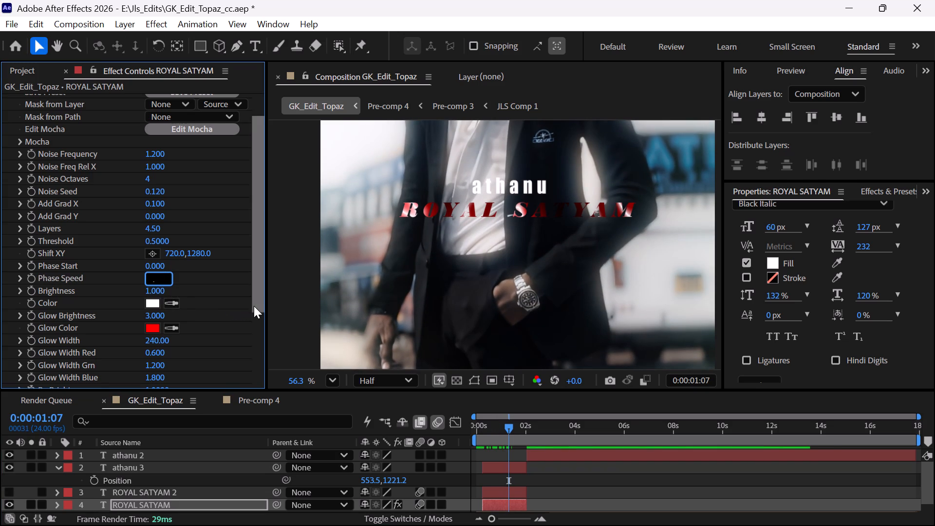
key("5")
key("Return")
left_click_drag(490, 434, 490, 436)
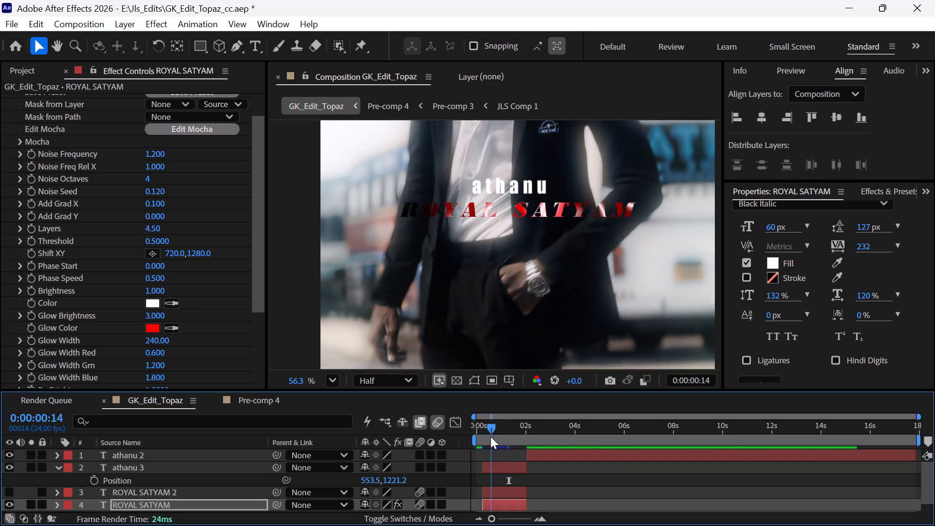
Set the S_TexturePlasma Color on the ROYAL SATYAM layer to red (FF0000).
left_click_drag(490, 436, 521, 437)
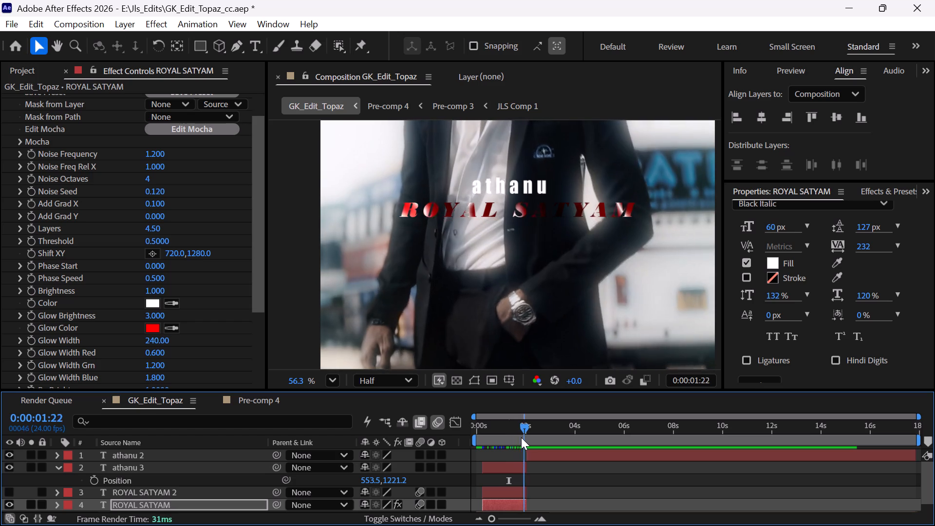
left_click_drag(521, 437, 507, 439)
left_click(150, 305)
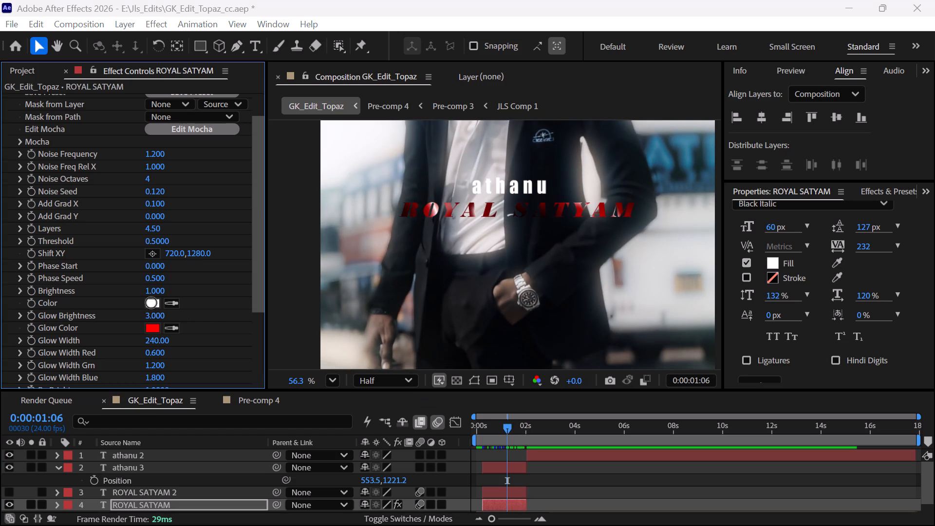
left_click_drag(250, 232, 380, 143)
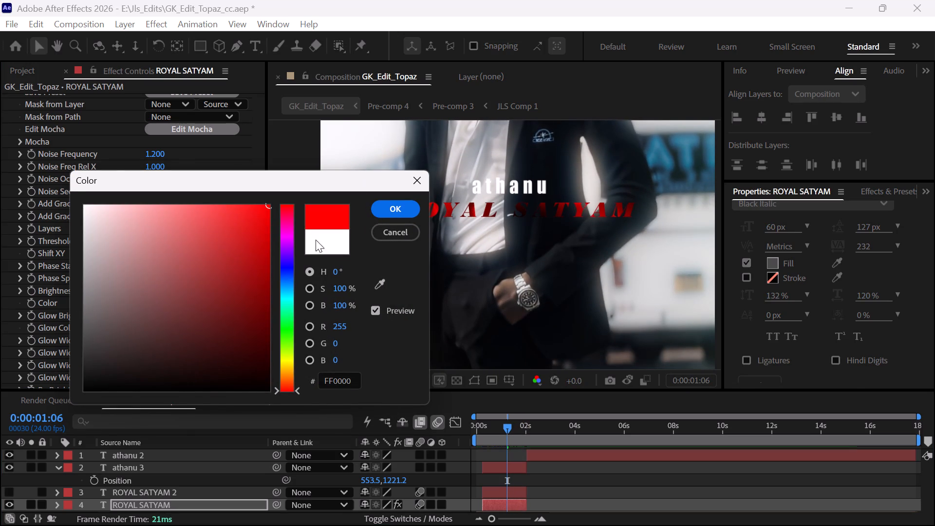
left_click_drag(287, 241, 357, 162)
left_click(384, 209)
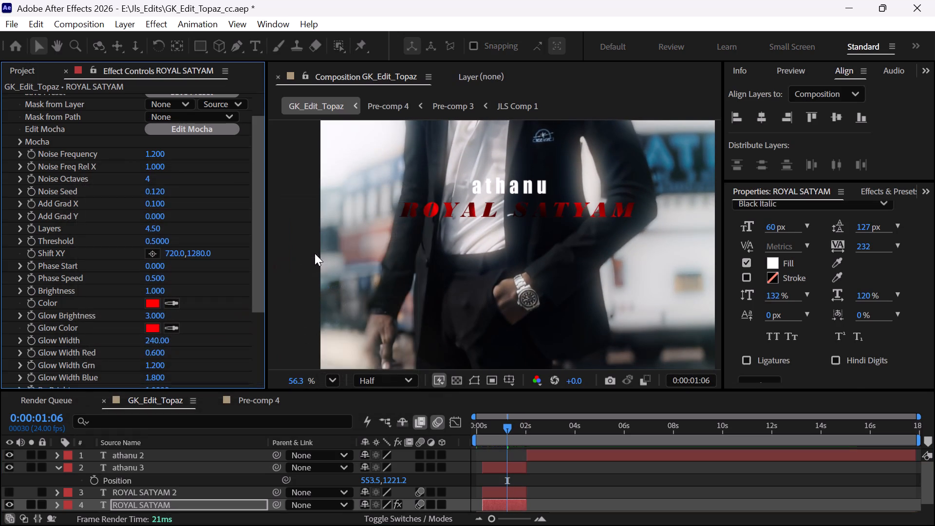
Set the S_TexturePlasma Glow Color on the ROYAL SATYAM layer to white (FFFFFF).
left_click(154, 333)
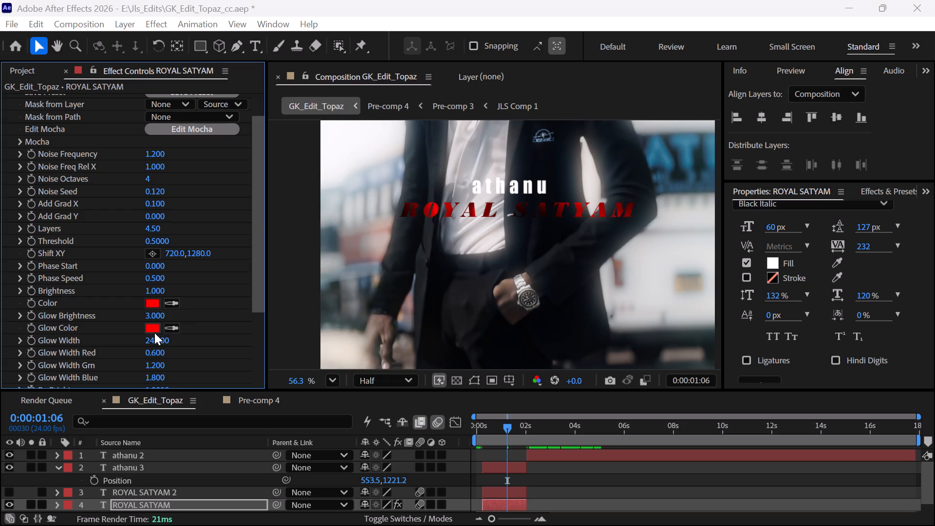
left_click_drag(240, 255, 36, 187)
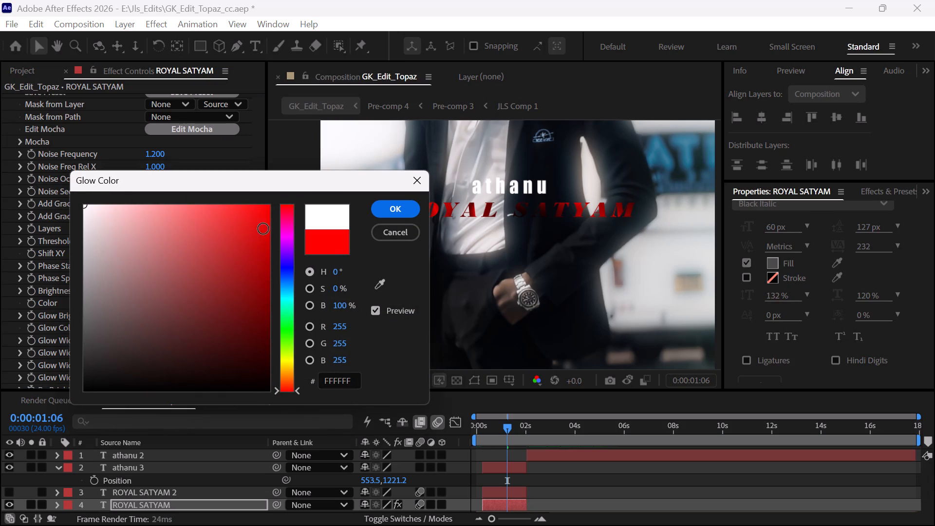
left_click(411, 215)
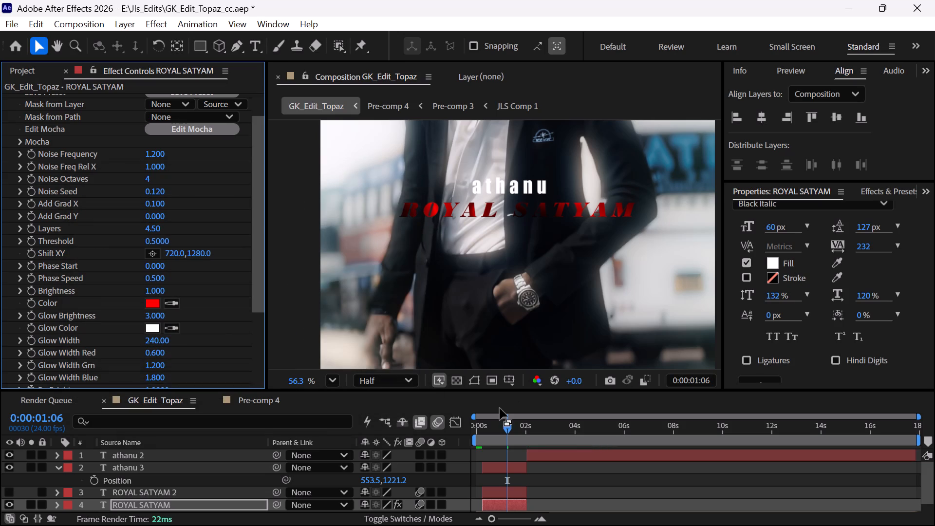
Scrub the first two seconds of the timeline to check the swapped plasma colours on ROYAL SATYAM.
left_click_drag(491, 429, 479, 433)
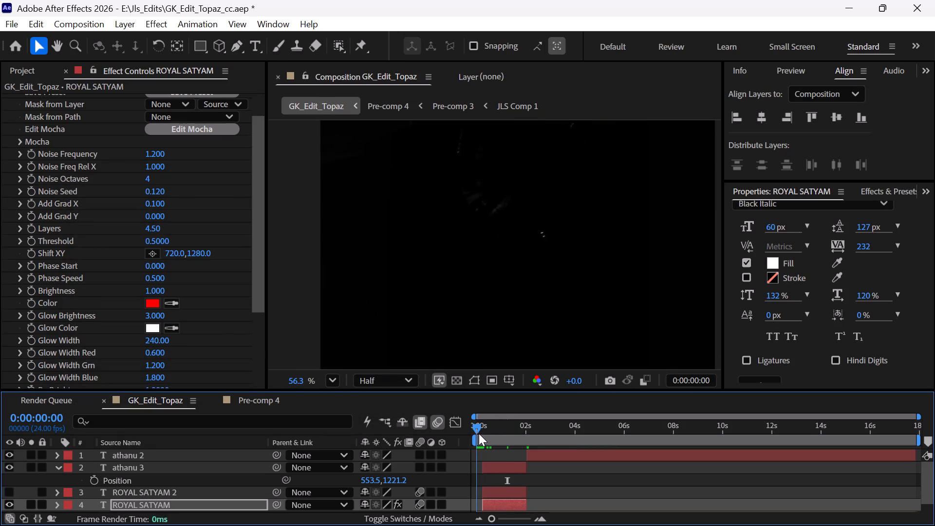
left_click_drag(479, 433, 535, 426)
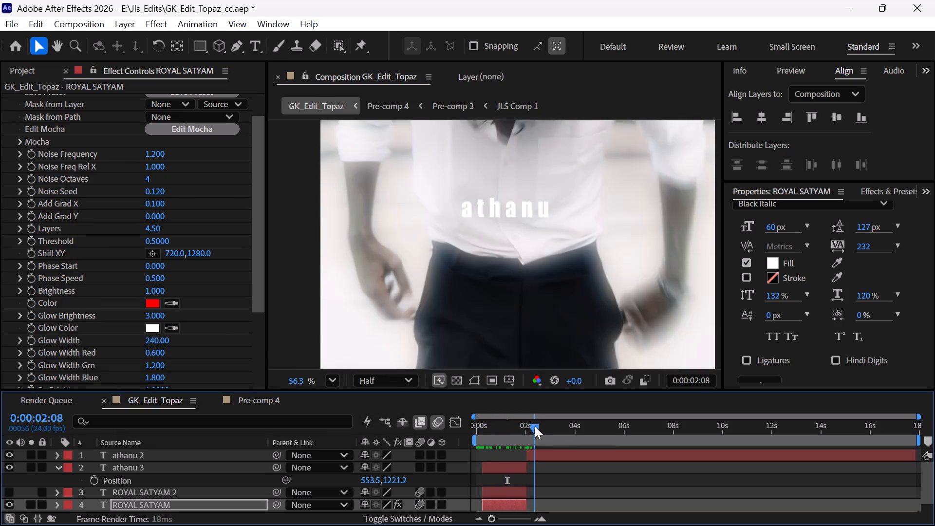
left_click_drag(535, 426, 515, 432)
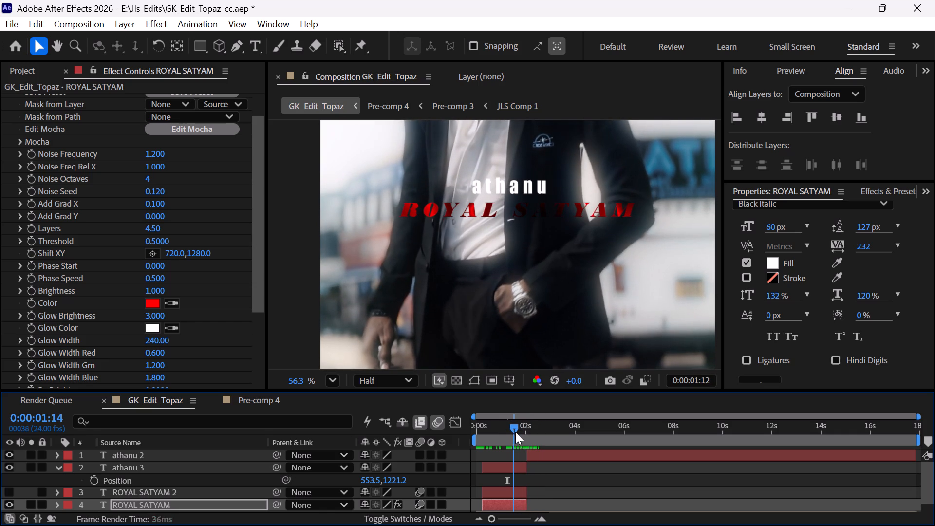
left_click_drag(515, 432, 495, 439)
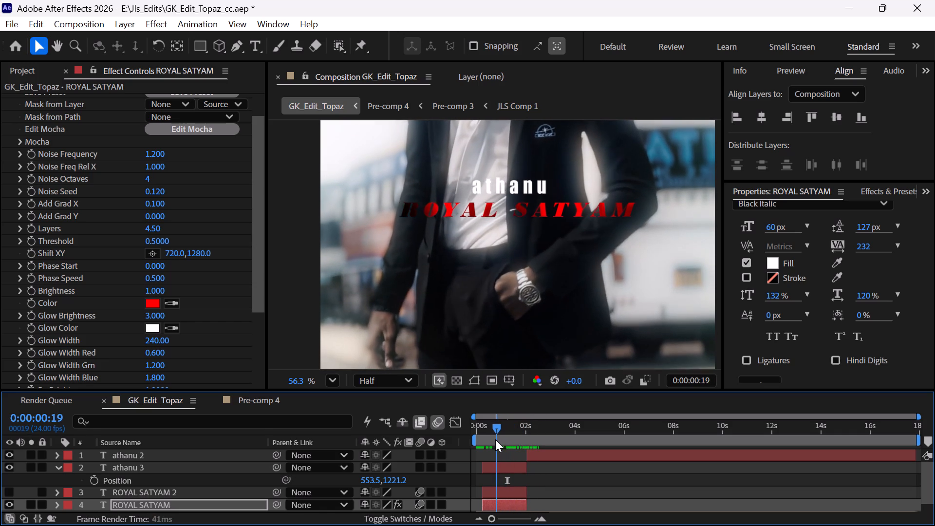
left_click_drag(495, 439, 486, 443)
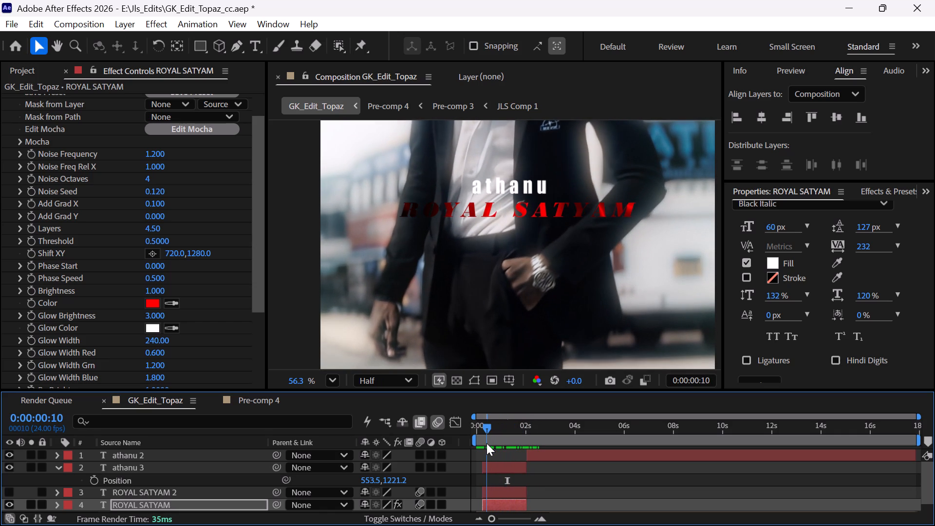
left_click_drag(486, 443, 483, 444)
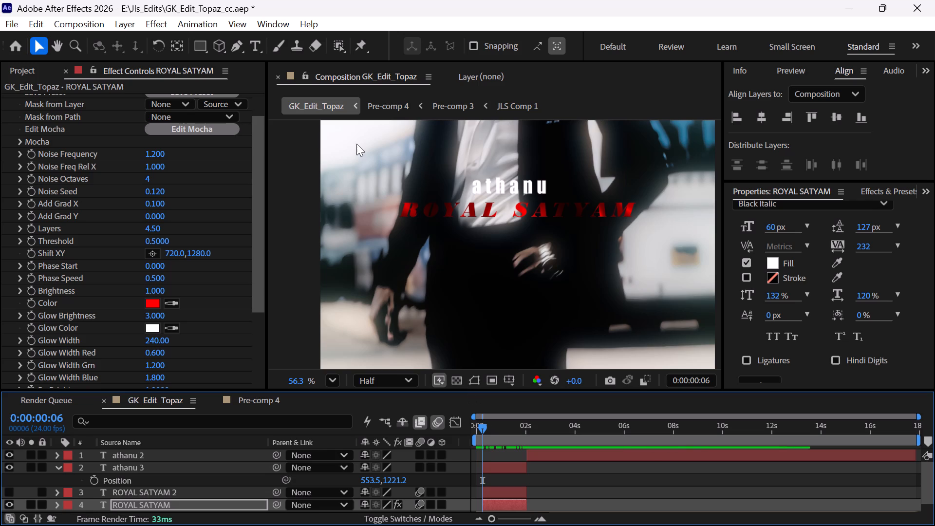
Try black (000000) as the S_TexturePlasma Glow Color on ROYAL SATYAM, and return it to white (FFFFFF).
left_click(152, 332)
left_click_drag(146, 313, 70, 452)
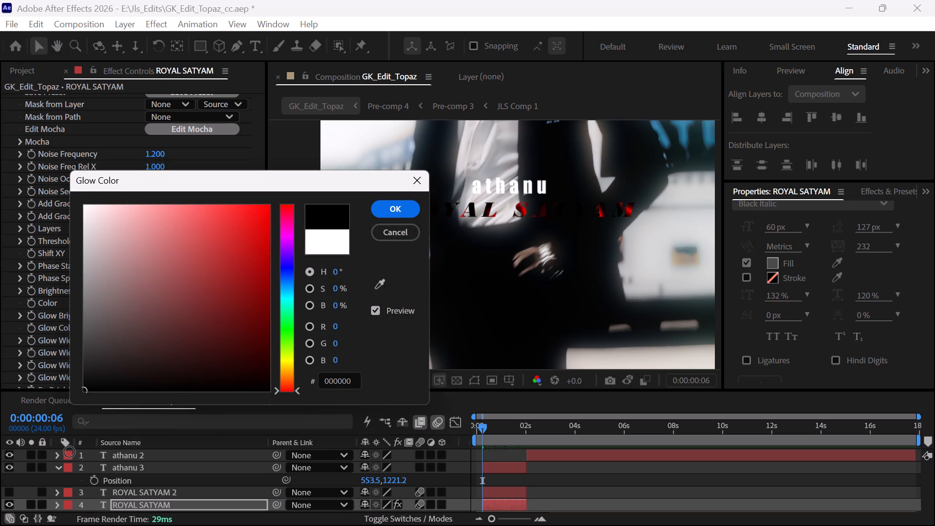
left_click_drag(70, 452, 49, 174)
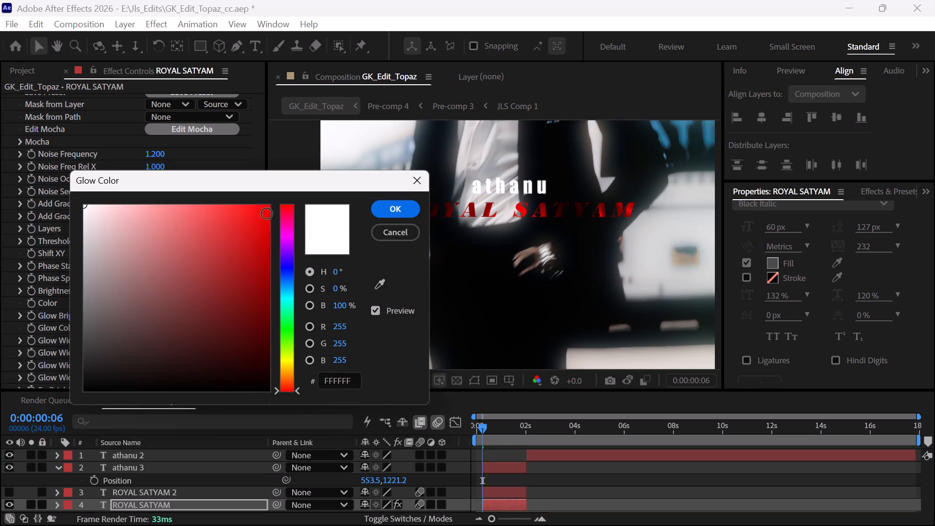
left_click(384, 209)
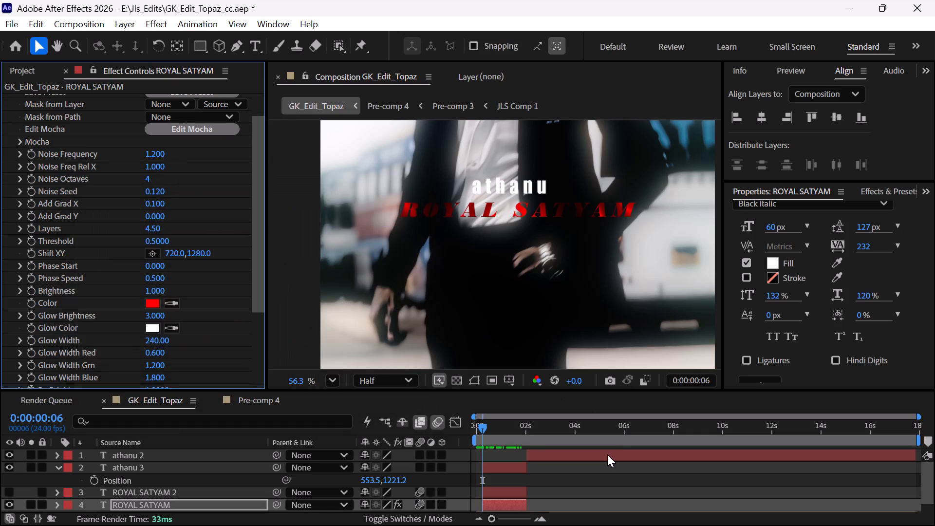
Play back the title from the composition start and park the playhead at 0:00:00:16.
left_click_drag(492, 428, 454, 438)
key("space")
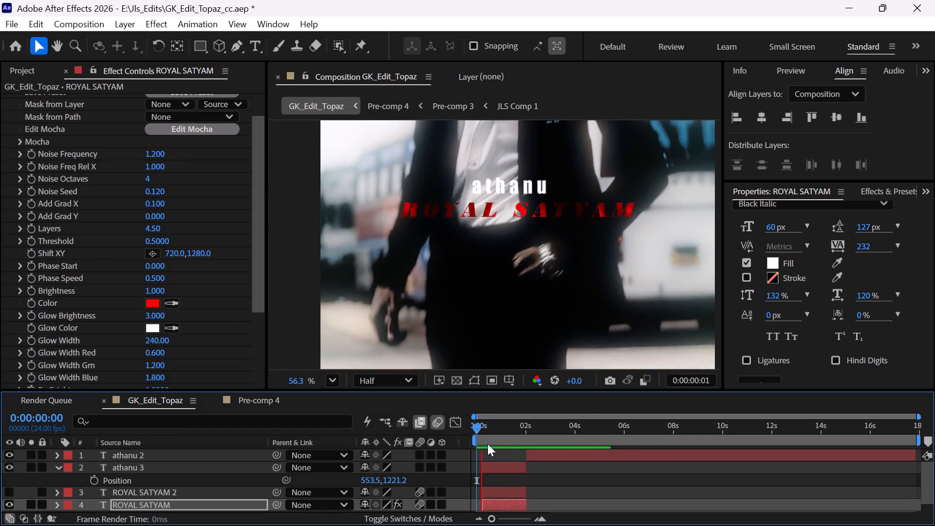
key("space")
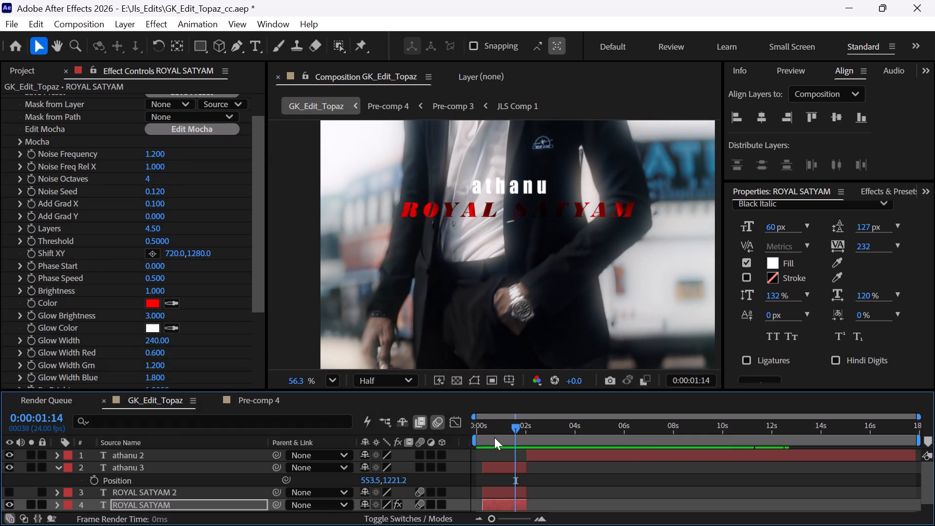
left_click_drag(494, 437, 459, 435)
double_click(481, 425)
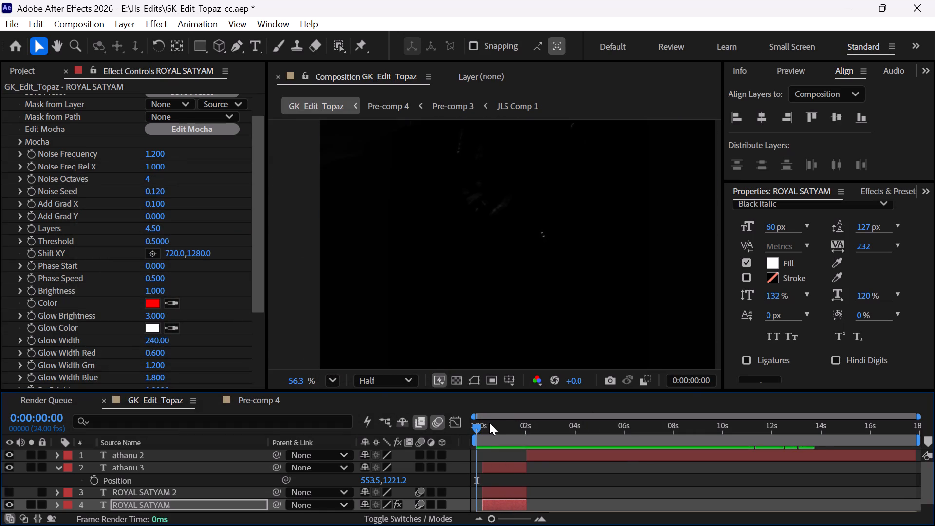
left_click(492, 423)
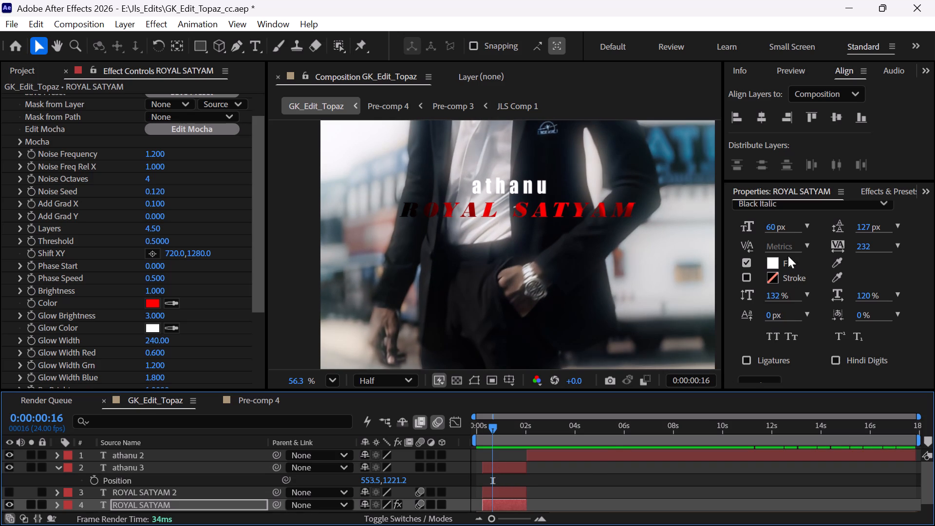
Set the ROYAL SATYAM font size to 56 px and centre the layer vertically and horizontally in the composition.
left_click(767, 228)
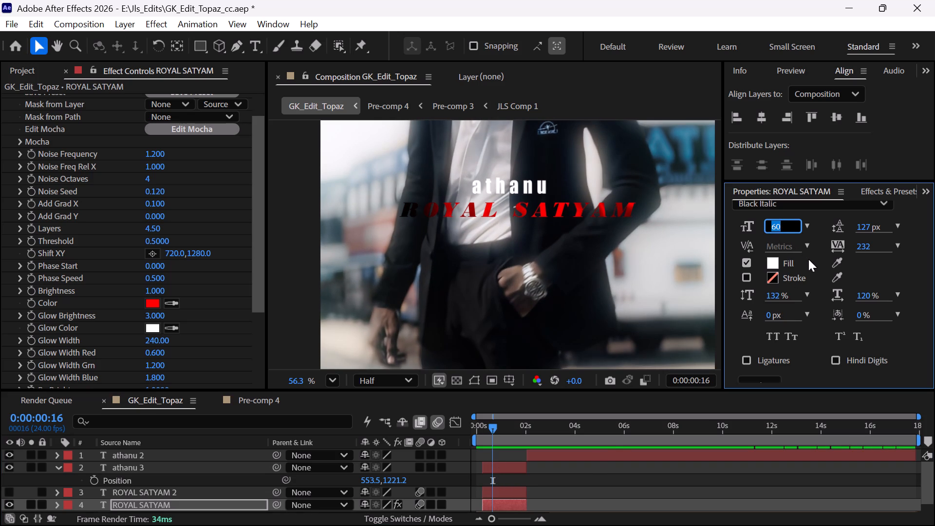
type("56")
key("Return")
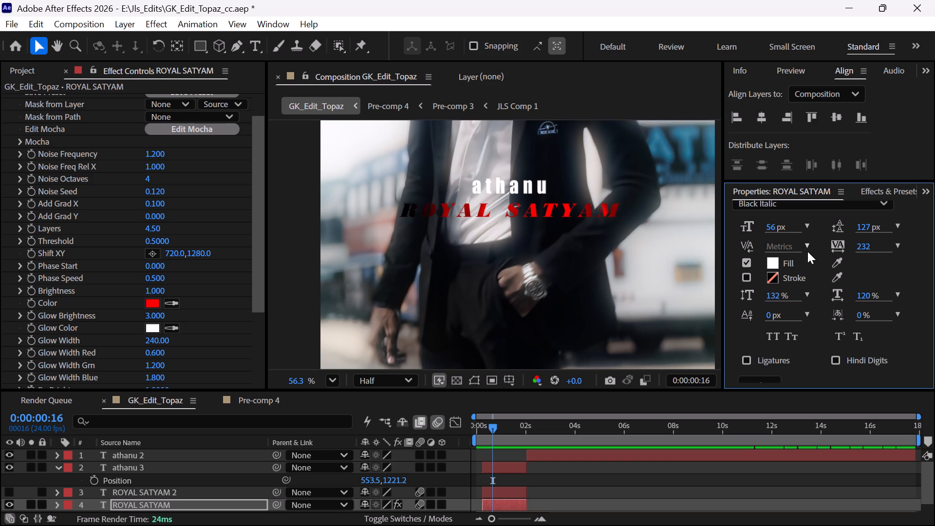
left_click(831, 115)
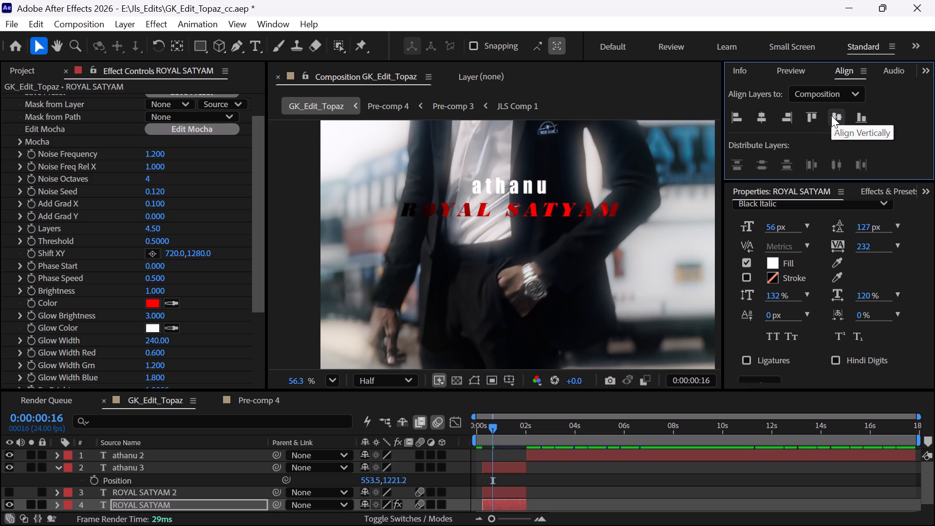
left_click(764, 118)
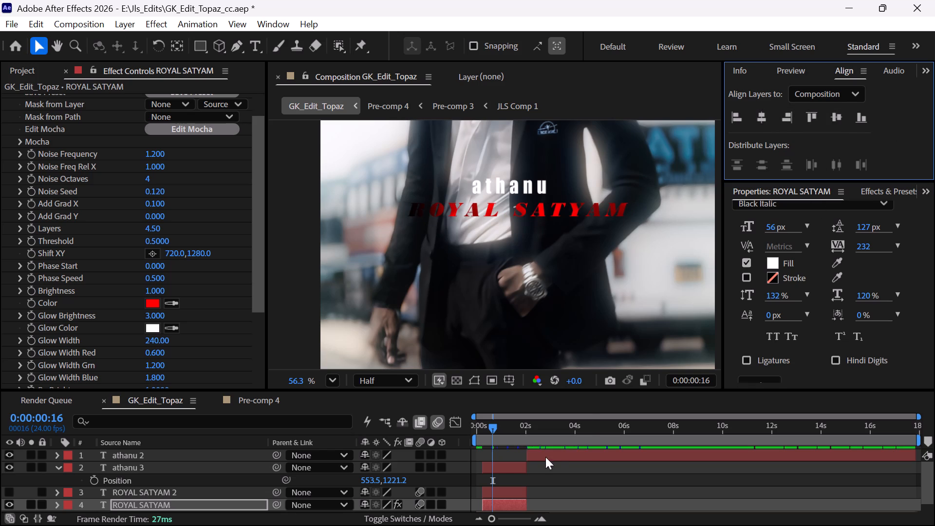
Set the font size of the athanu 3 text layer to 50 px.
left_click(511, 466)
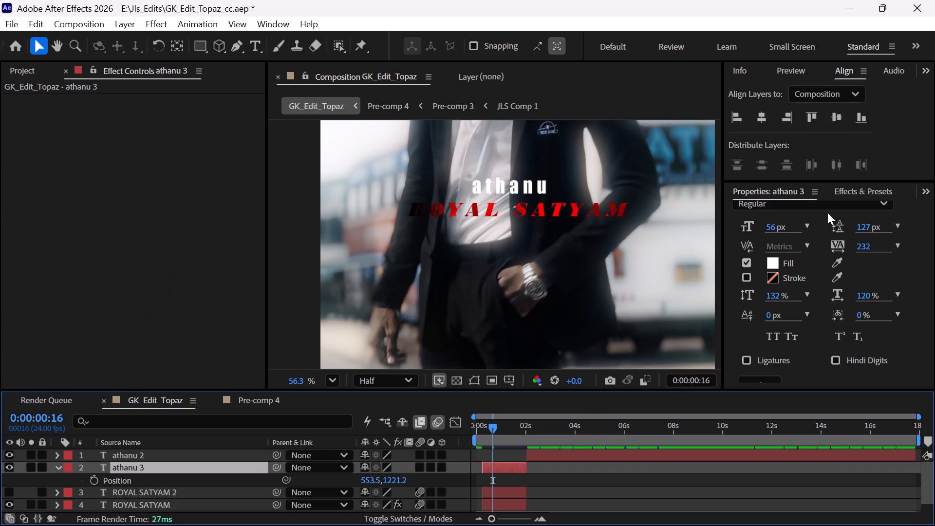
left_click(774, 228)
type("50")
key("Return")
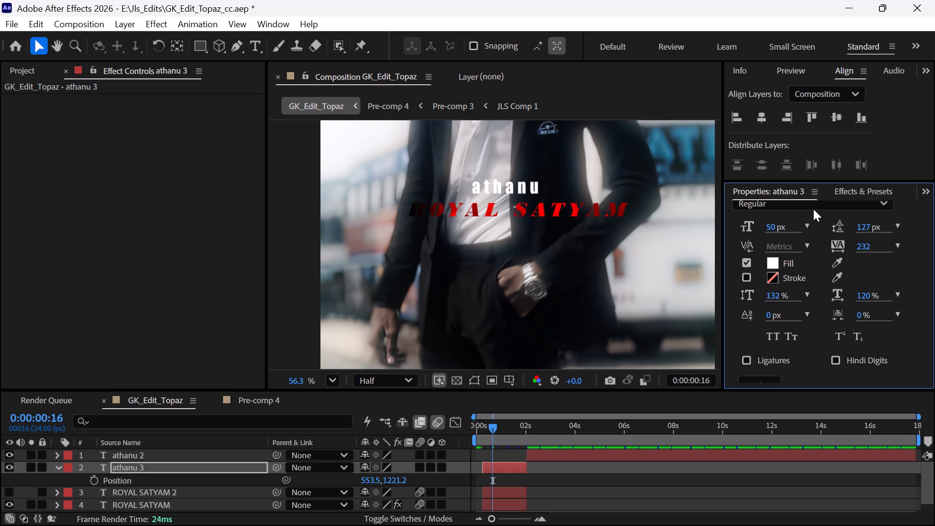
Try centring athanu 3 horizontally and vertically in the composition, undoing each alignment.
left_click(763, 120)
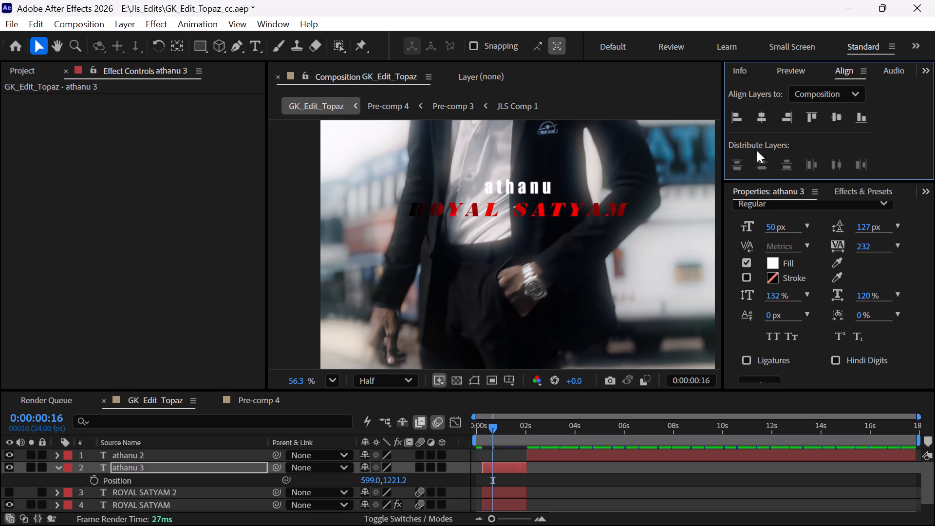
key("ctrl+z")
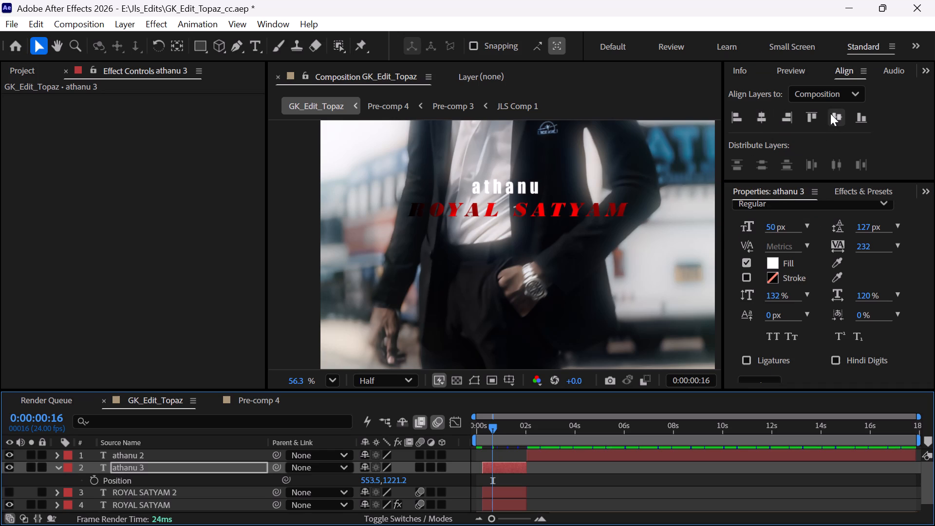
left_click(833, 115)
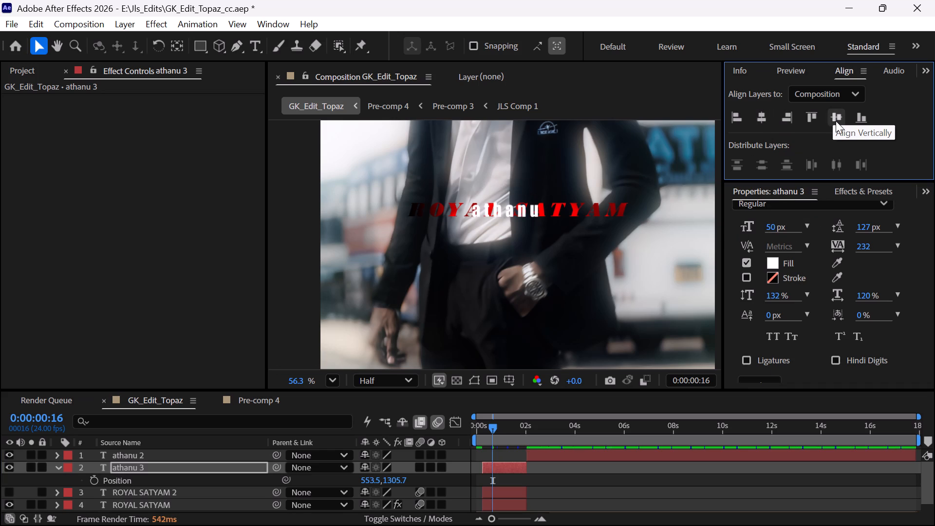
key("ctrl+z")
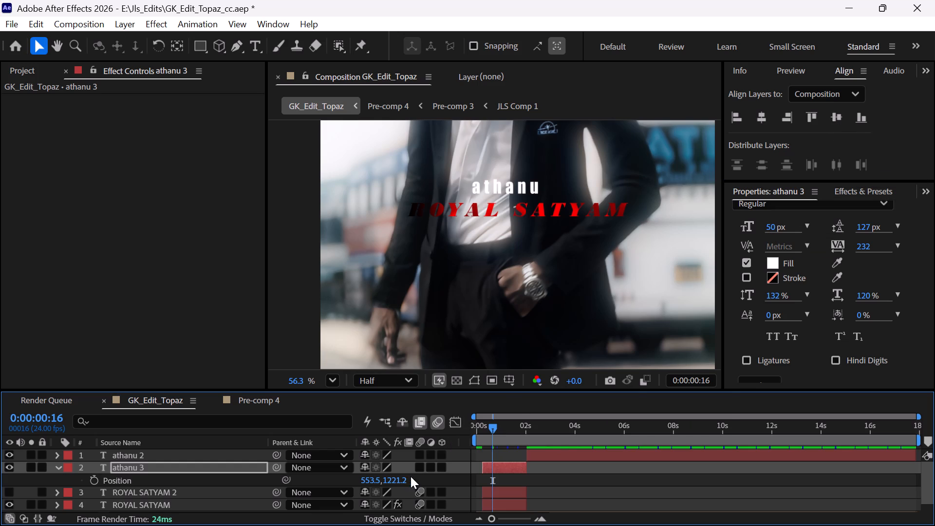
Lower athanu 3 closer to ROYAL SATYAM by setting its Y position to 1229.2, and check the full frame.
left_click(404, 479)
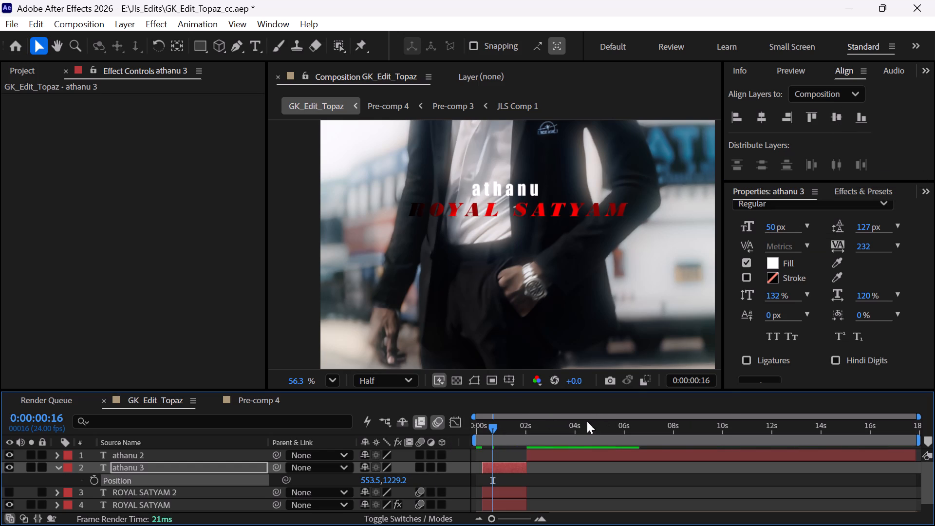
key("comma")
key("comma")
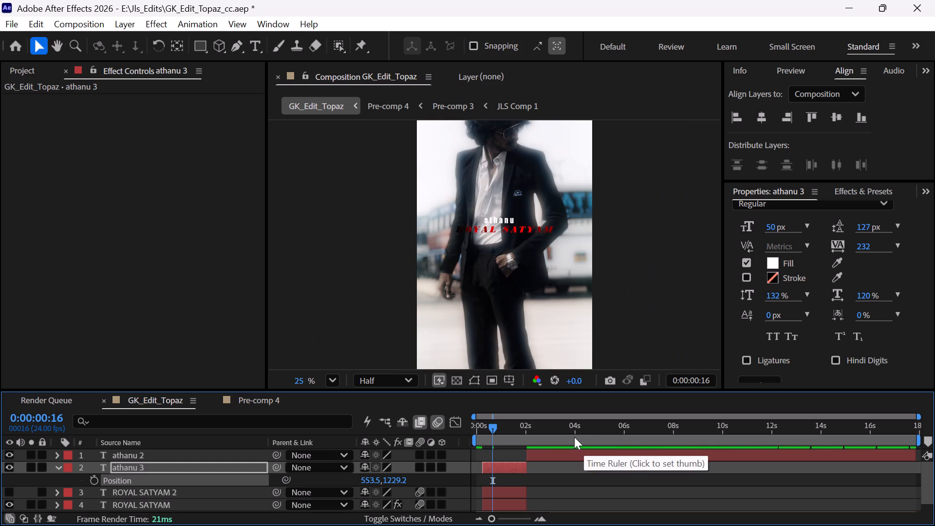
key("period")
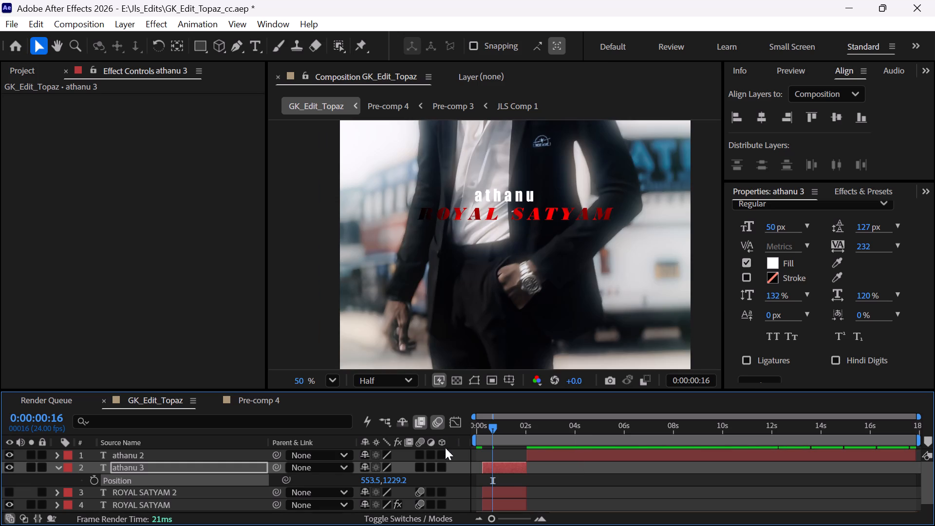
Shift ROYAL SATYAM horizontally beneath athanu to an X position of about 266, and open that value for editing.
left_click(512, 501)
key("p")
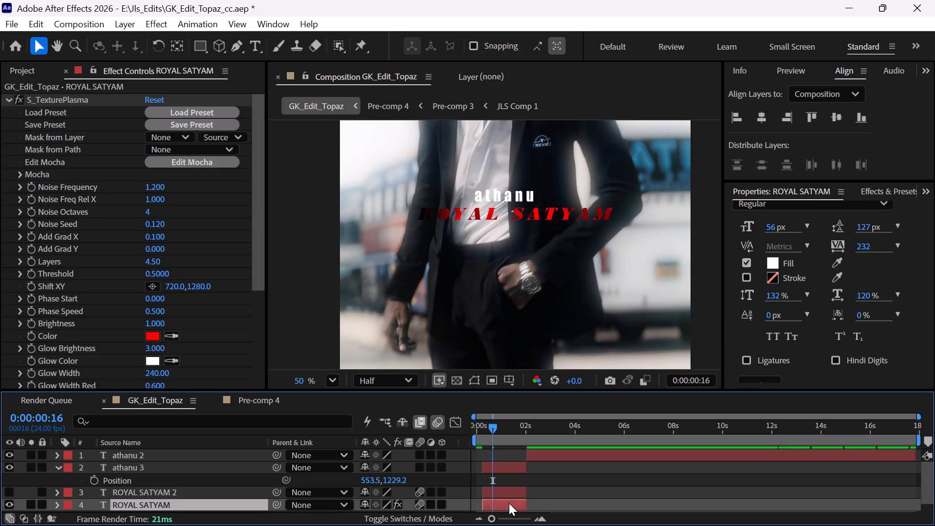
scroll(489, 480, "down", 1)
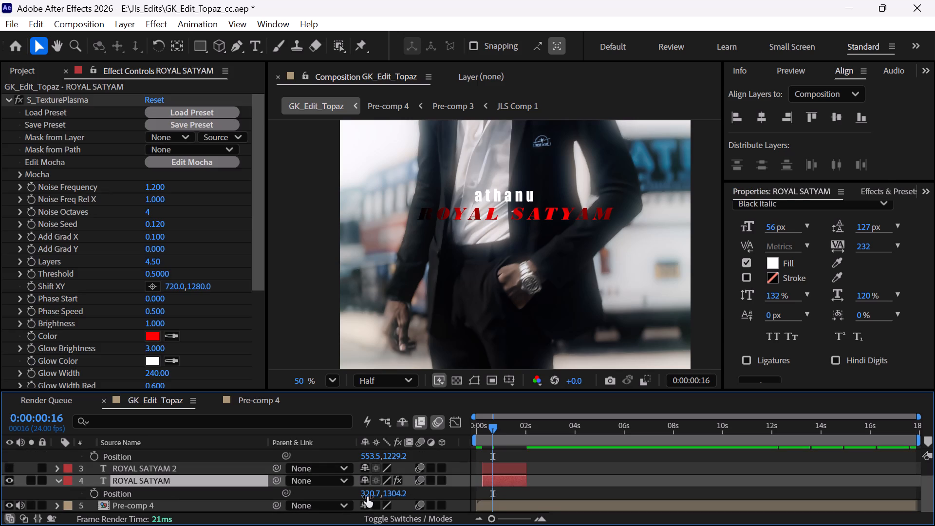
left_click_drag(367, 497, 342, 501)
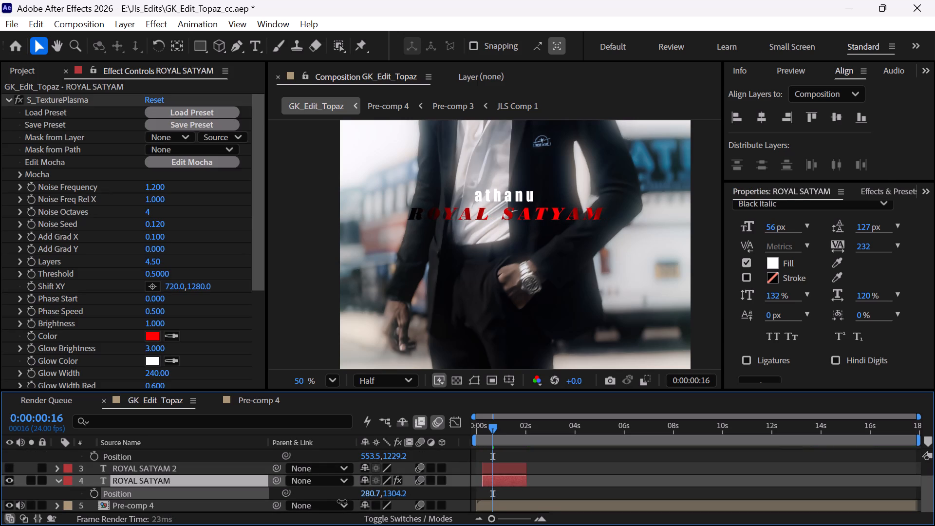
left_click_drag(342, 501, 344, 501)
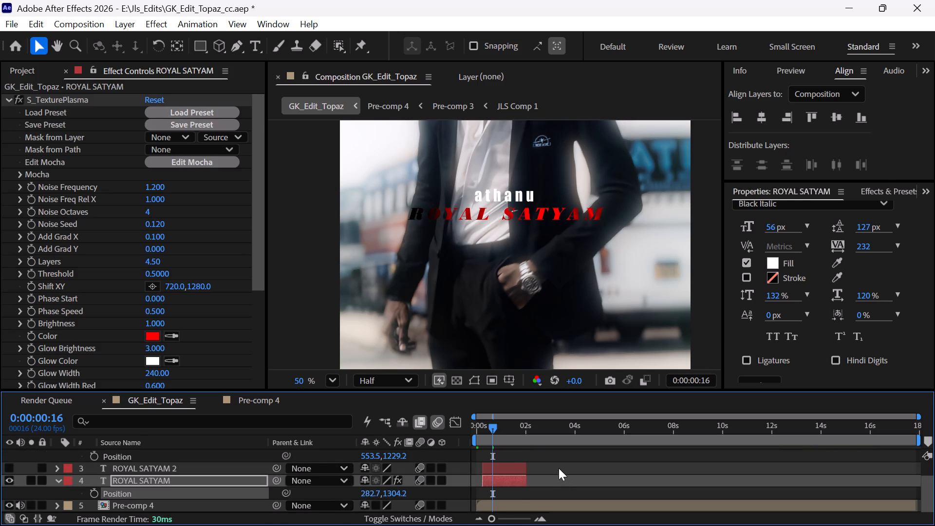
left_click_drag(377, 492, 366, 496)
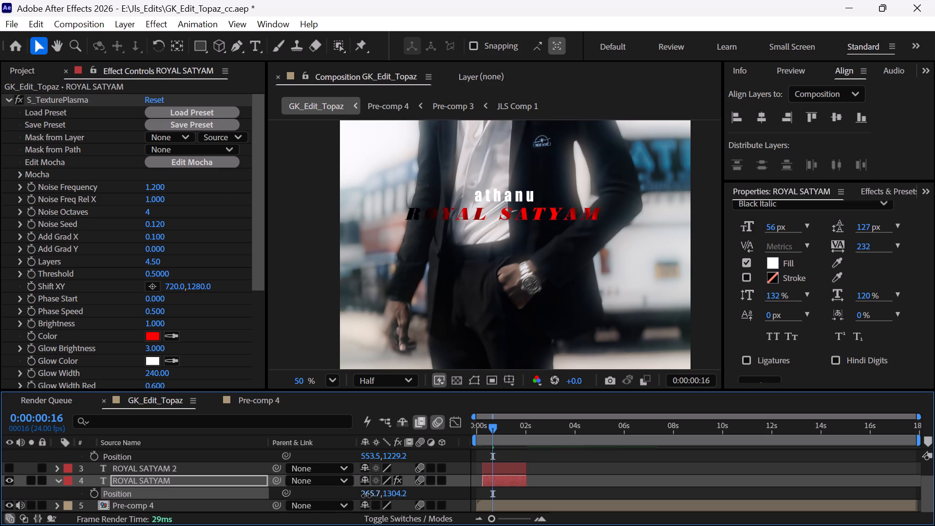
left_click_drag(366, 496, 371, 496)
left_click(371, 496)
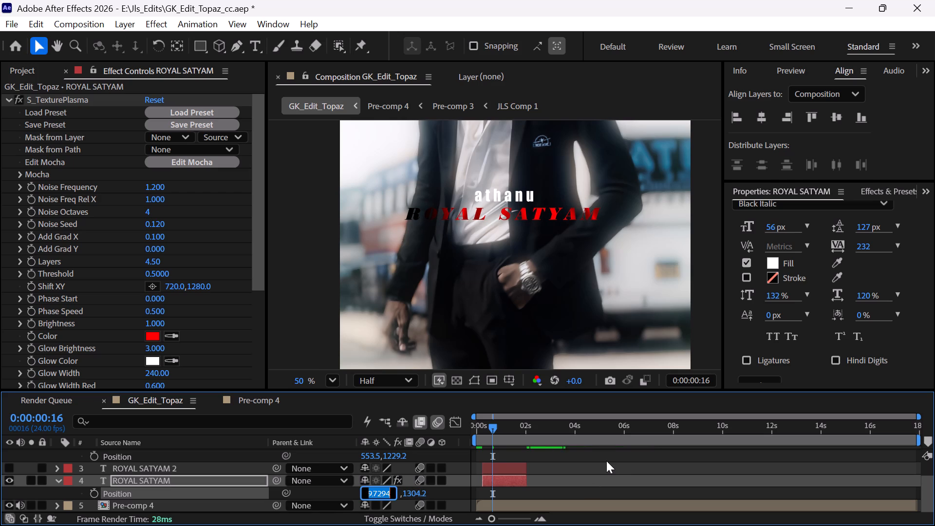
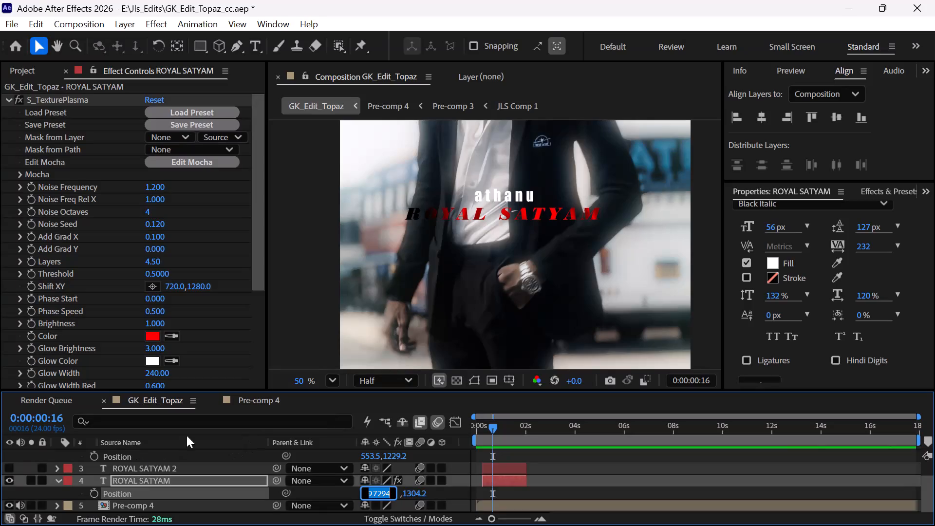
Disable the S_TexturePlasma effect on the ROYAL SATYAM layer and collapse its settings.
left_click(18, 100)
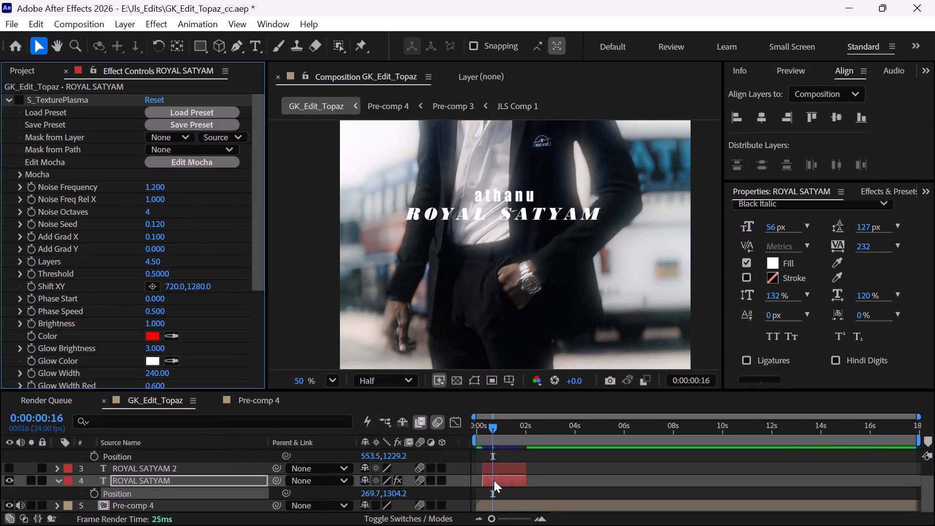
left_click(8, 99)
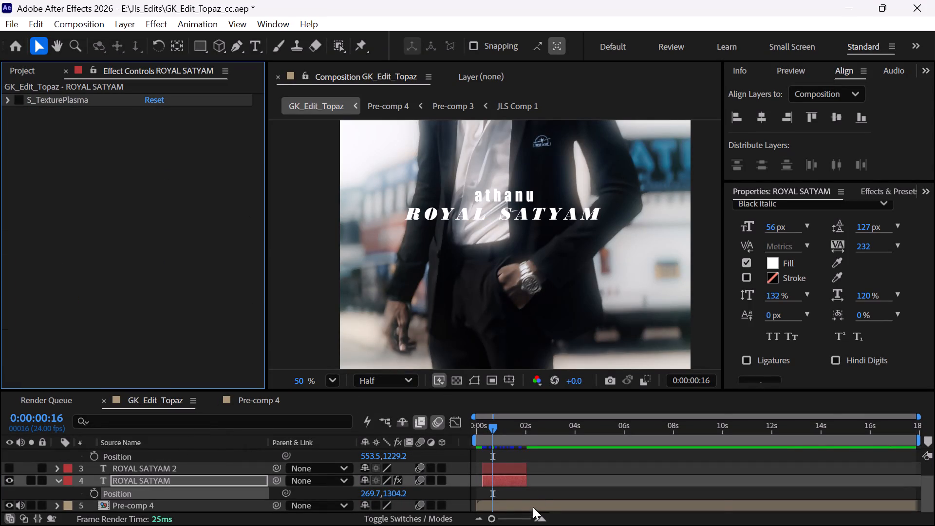
Add a Gradient Overlay layer style to the ROYAL SATYAM layer and expand its settings.
right_click(507, 480)
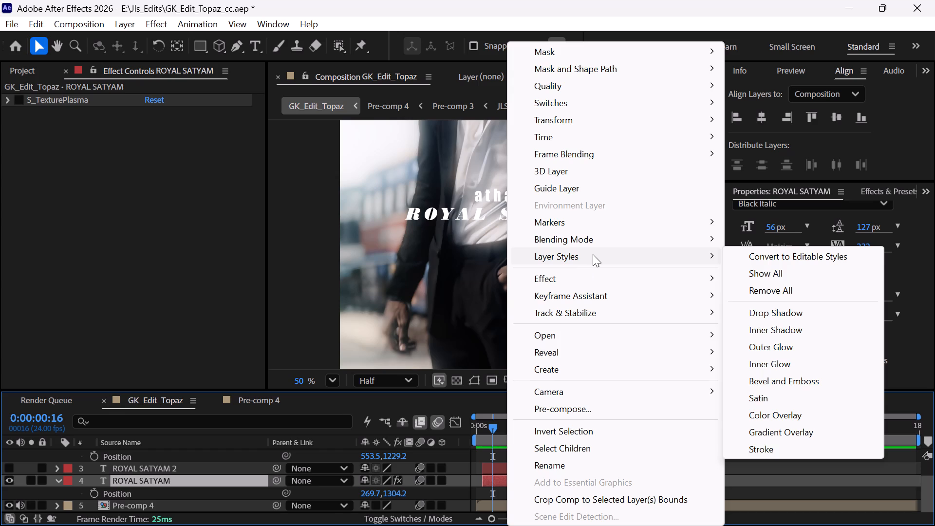
left_click(806, 426)
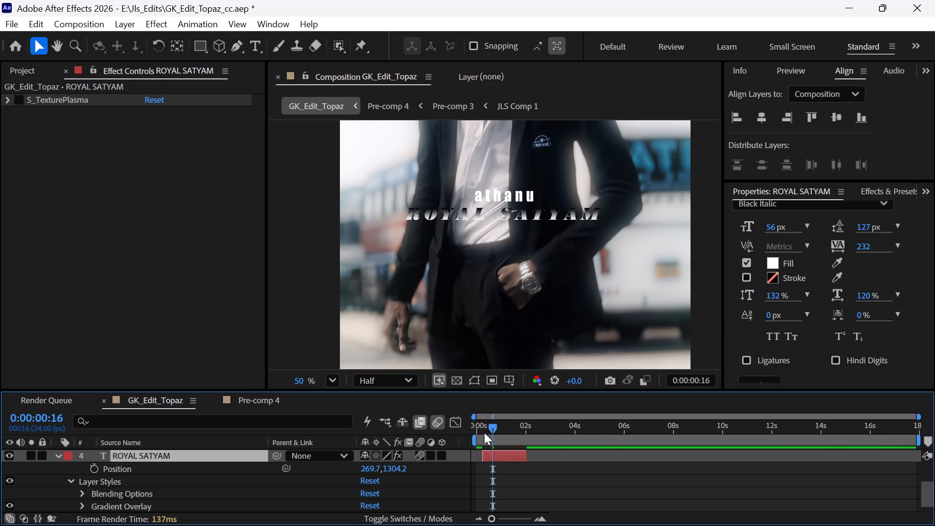
scroll(494, 479, "down", 1)
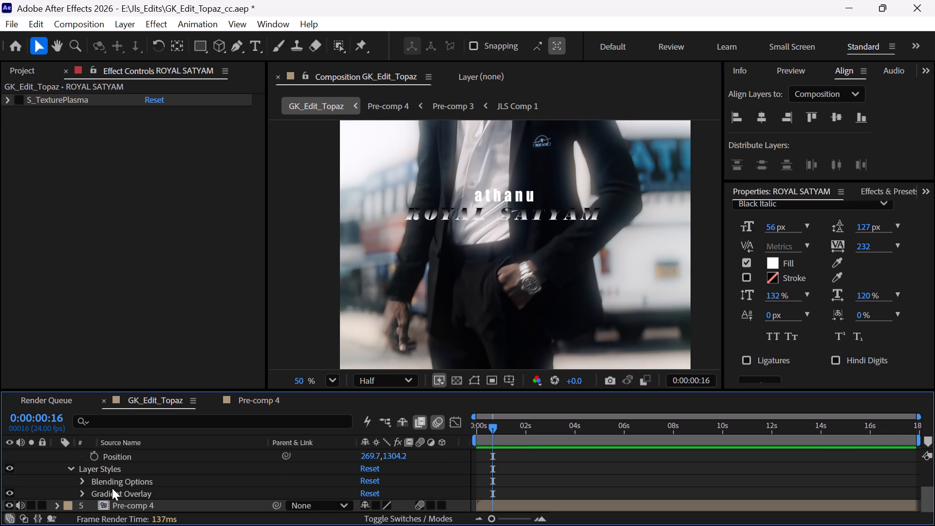
left_click(83, 491)
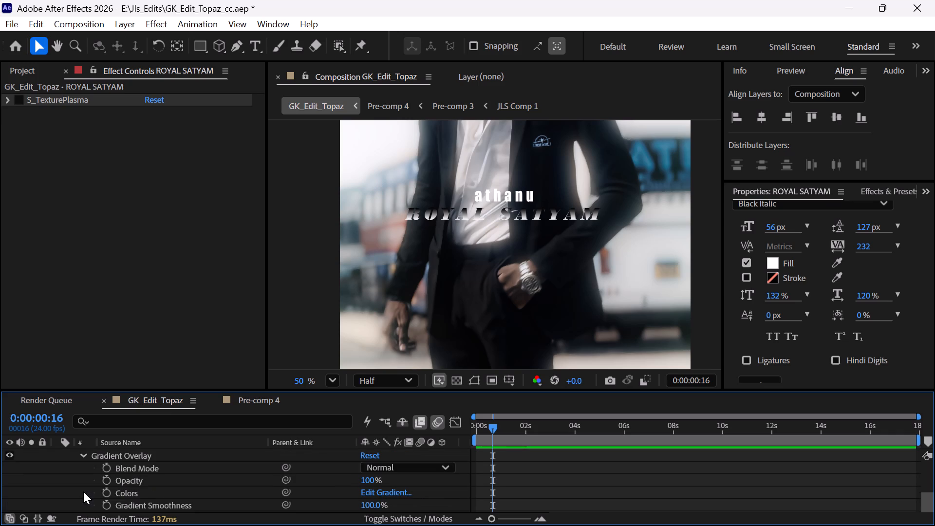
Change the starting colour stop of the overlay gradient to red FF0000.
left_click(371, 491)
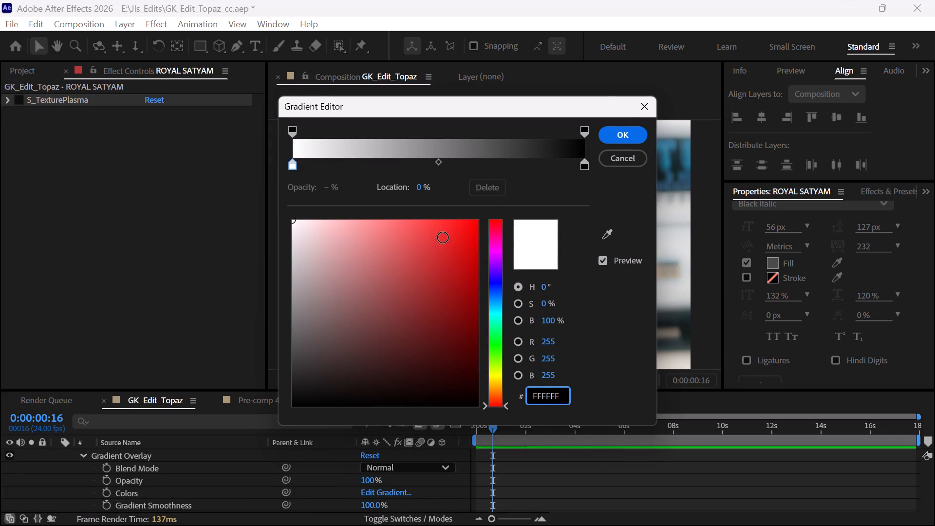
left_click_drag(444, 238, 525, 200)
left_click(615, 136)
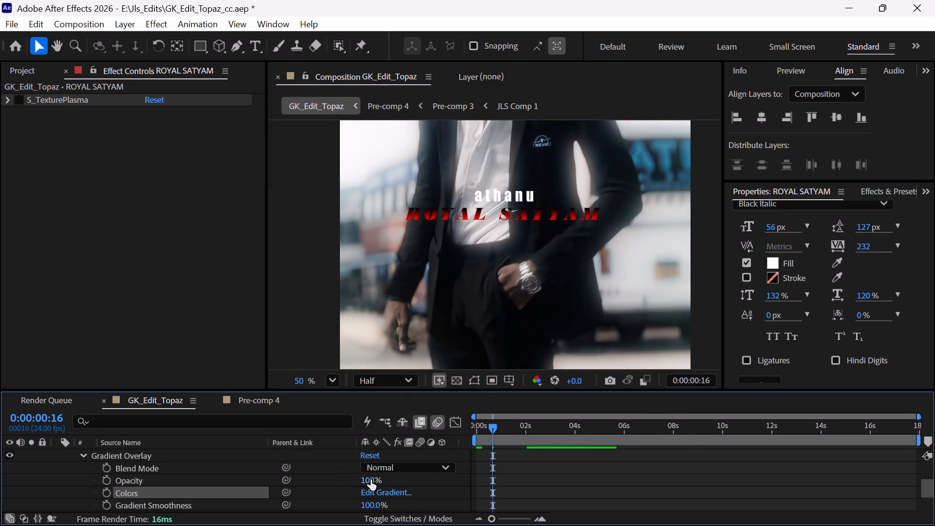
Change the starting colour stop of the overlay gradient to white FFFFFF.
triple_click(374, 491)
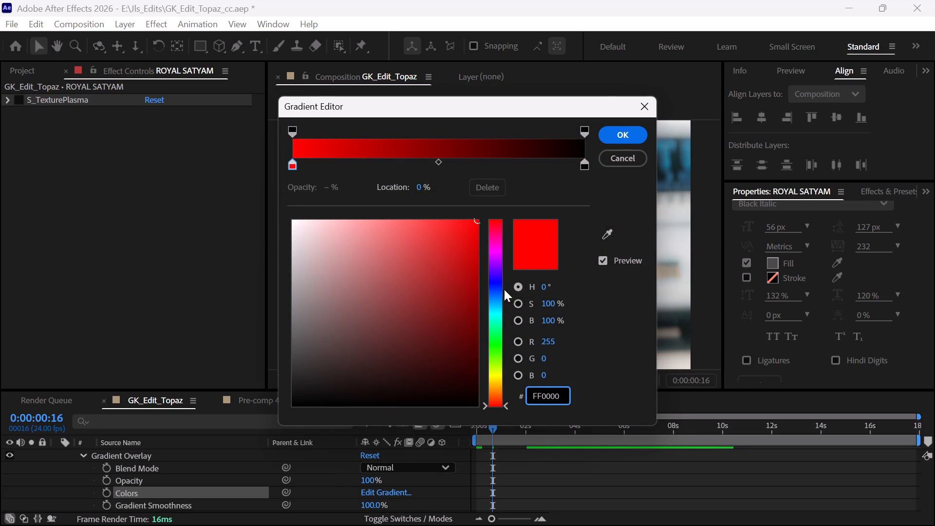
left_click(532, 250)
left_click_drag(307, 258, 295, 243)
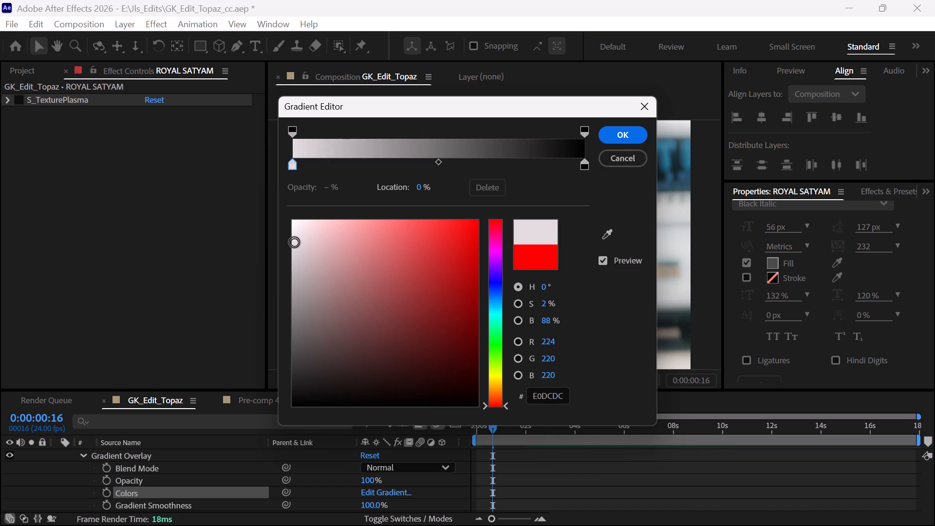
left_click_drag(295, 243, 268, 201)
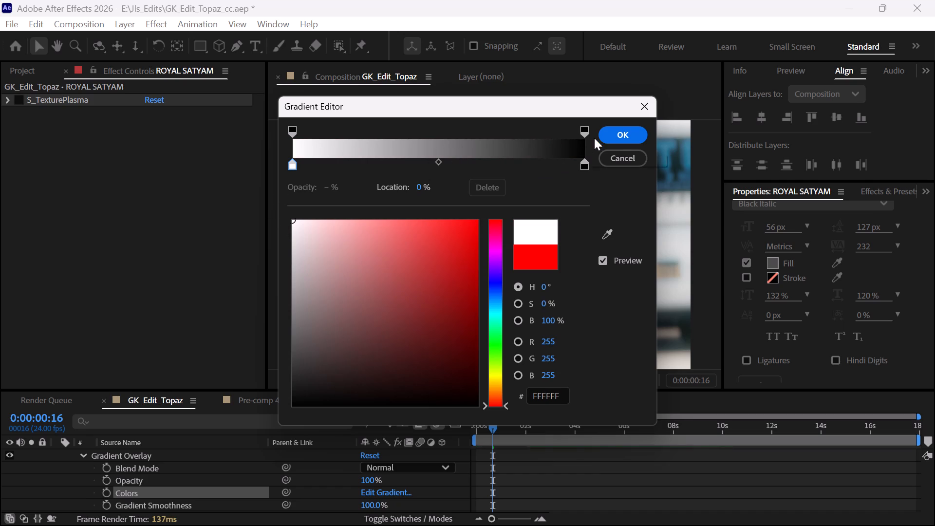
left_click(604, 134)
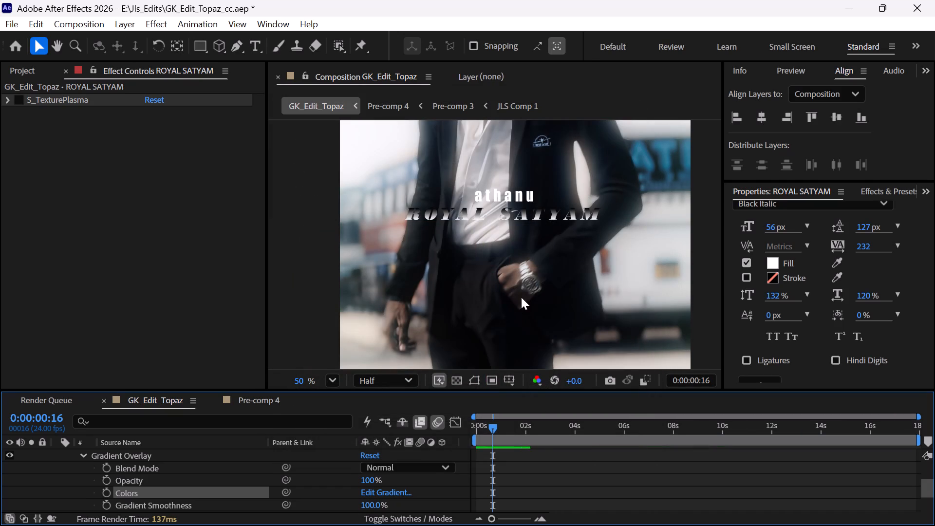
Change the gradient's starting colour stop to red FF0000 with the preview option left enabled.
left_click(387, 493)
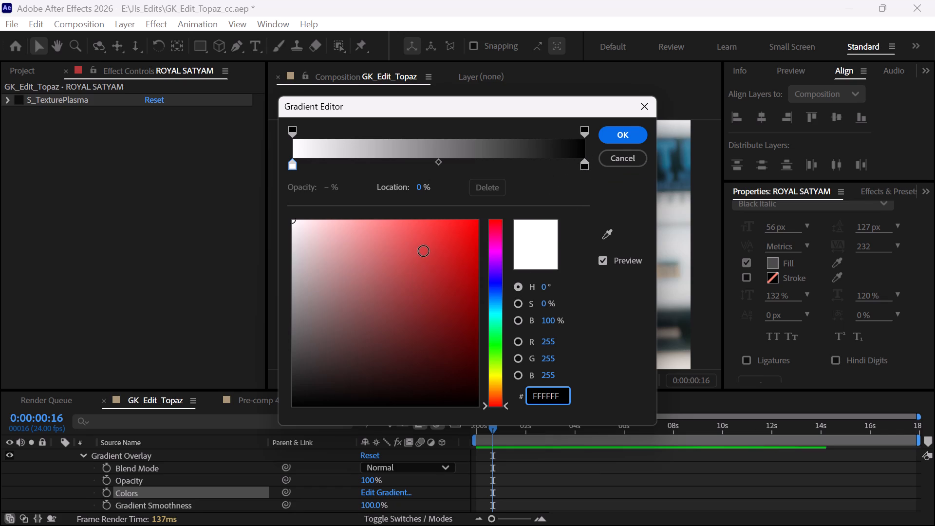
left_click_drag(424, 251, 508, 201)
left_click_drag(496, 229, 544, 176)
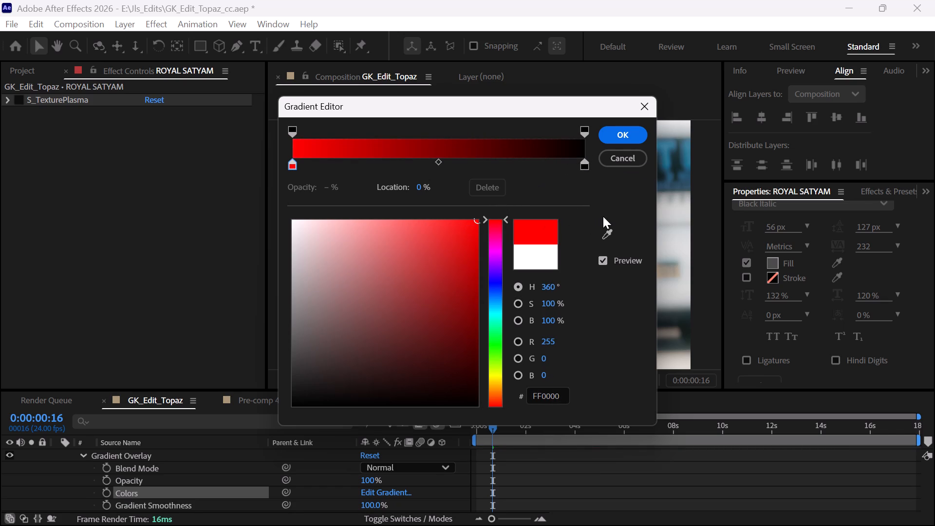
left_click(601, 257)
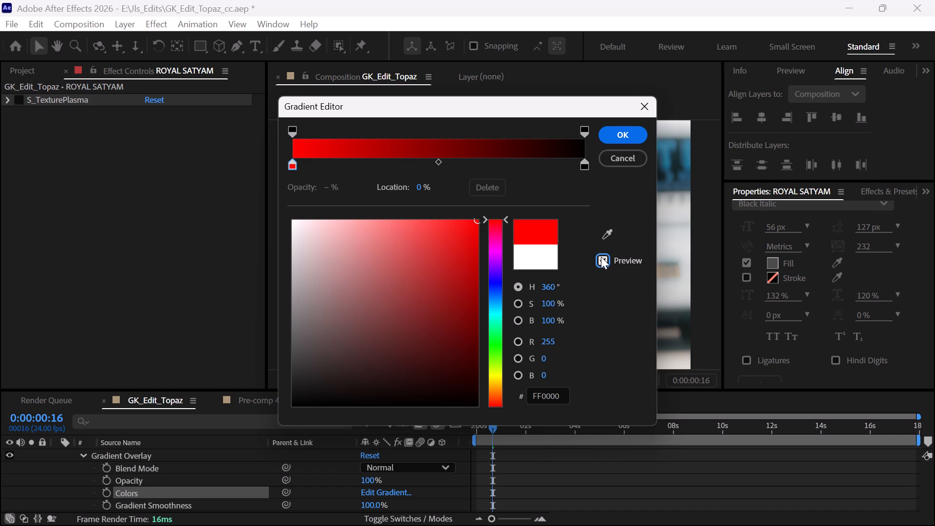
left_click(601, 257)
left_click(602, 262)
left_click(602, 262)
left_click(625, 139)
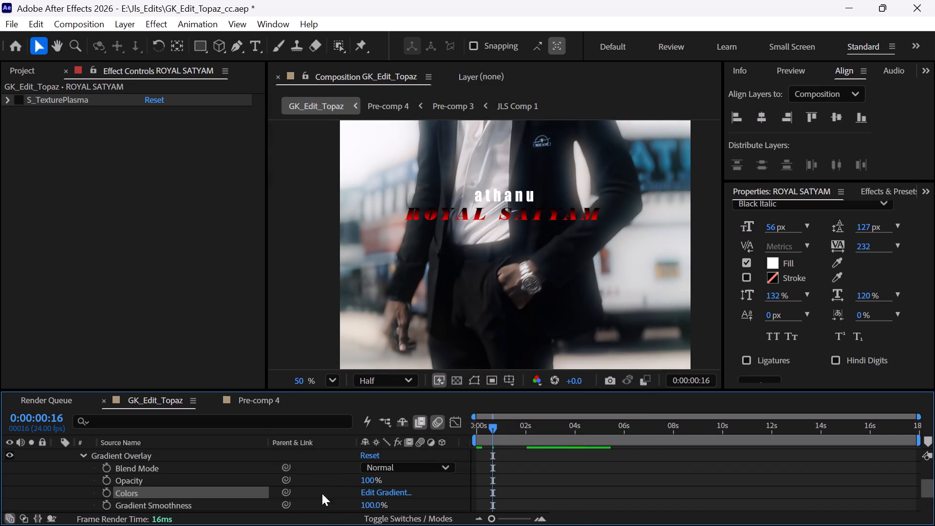
Recolour the gradient's black end stop to white FFFFFF at 100% and move the red stop to a location of 55.7%.
scroll(313, 475, "down", 1)
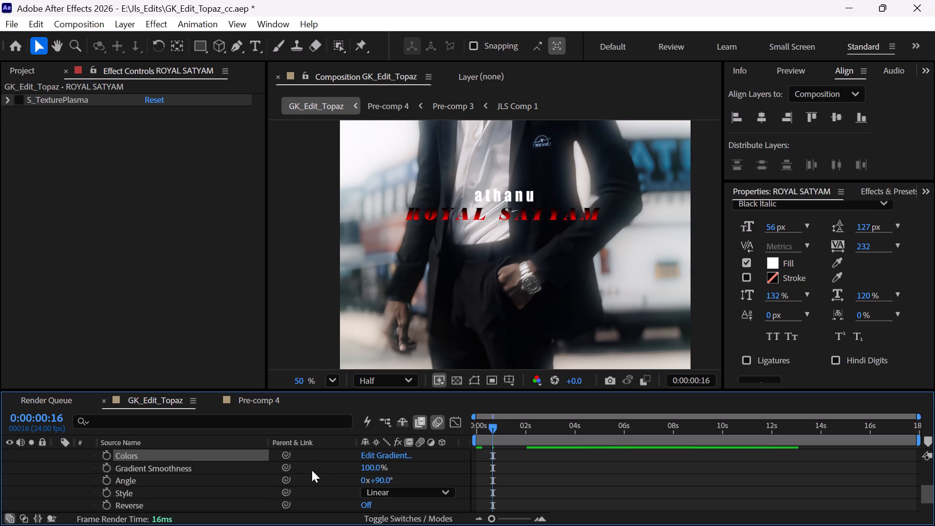
scroll(312, 465, "down", 2)
scroll(312, 460, "up", 1)
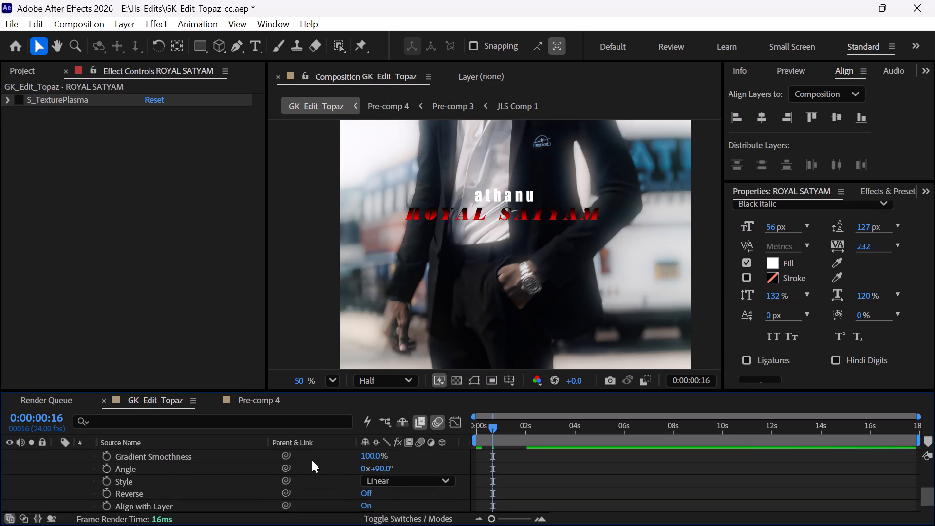
scroll(312, 460, "up", 1)
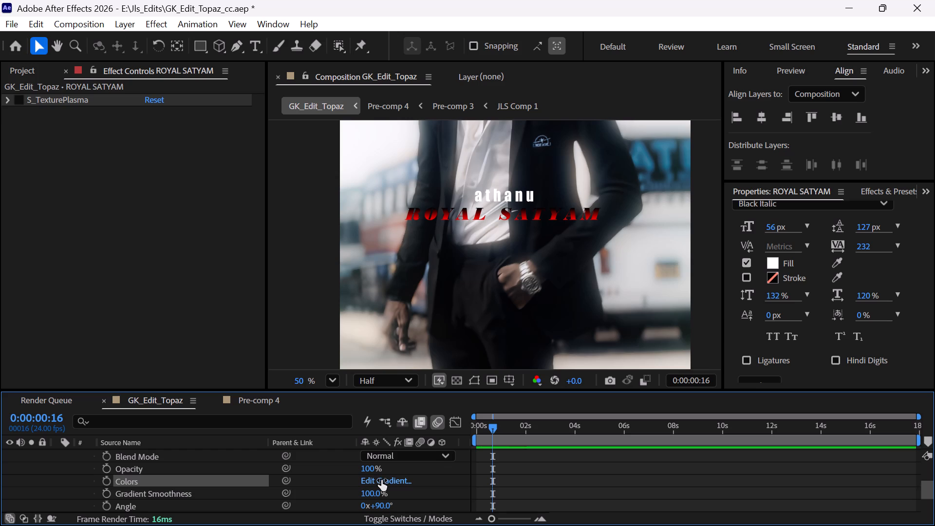
left_click(381, 480)
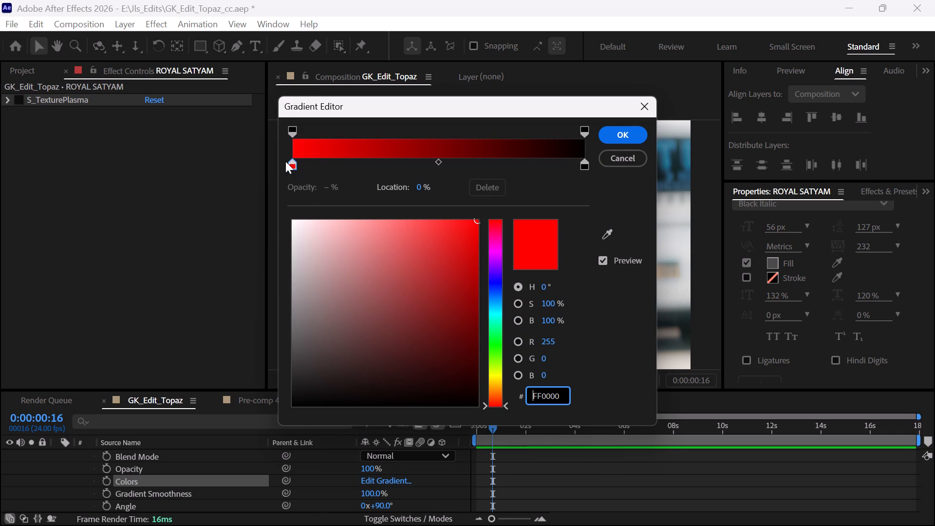
left_click_drag(294, 165, 462, 180)
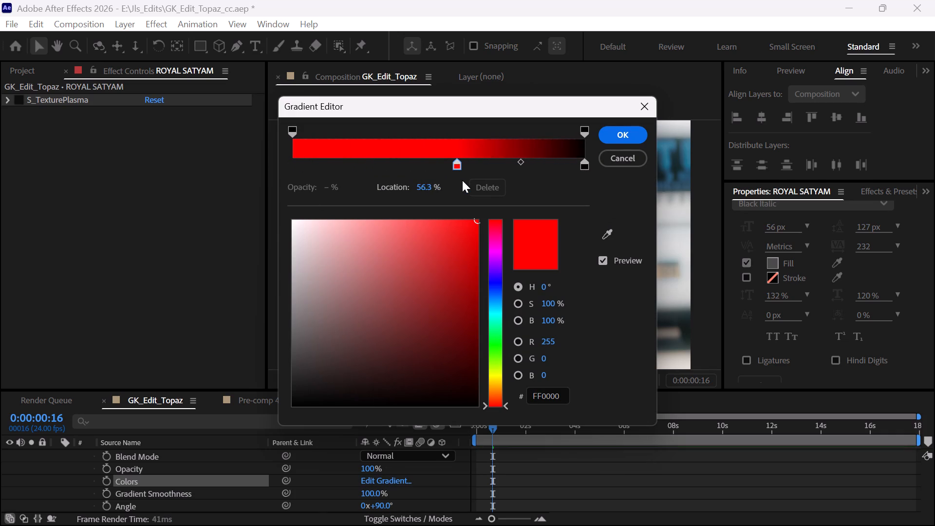
left_click_drag(462, 180, 545, 176)
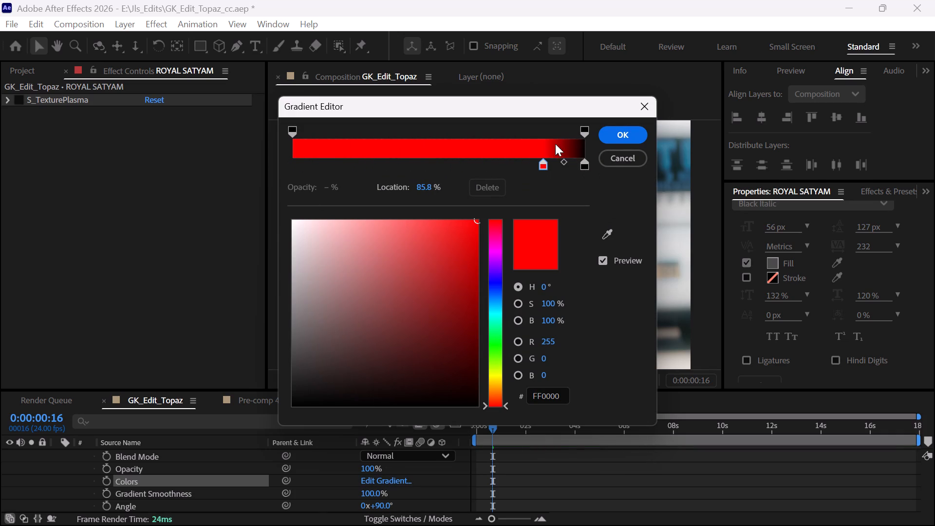
left_click_drag(584, 131, 624, 140)
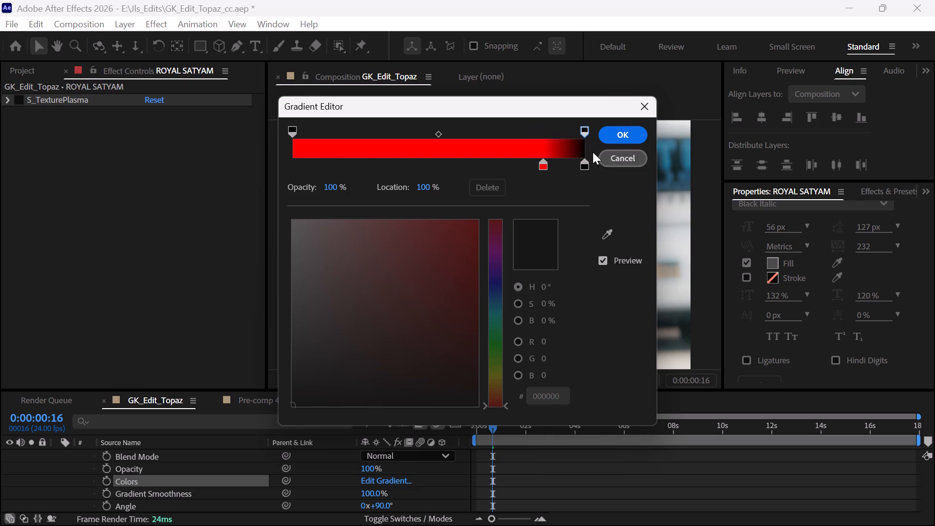
left_click_drag(545, 164, 597, 181)
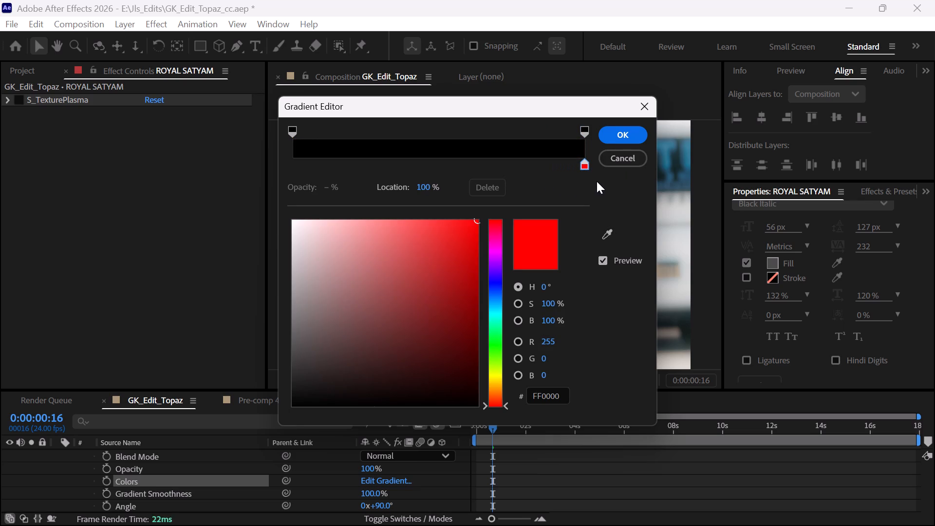
left_click_drag(597, 181, 573, 182)
left_click_drag(582, 169, 556, 170)
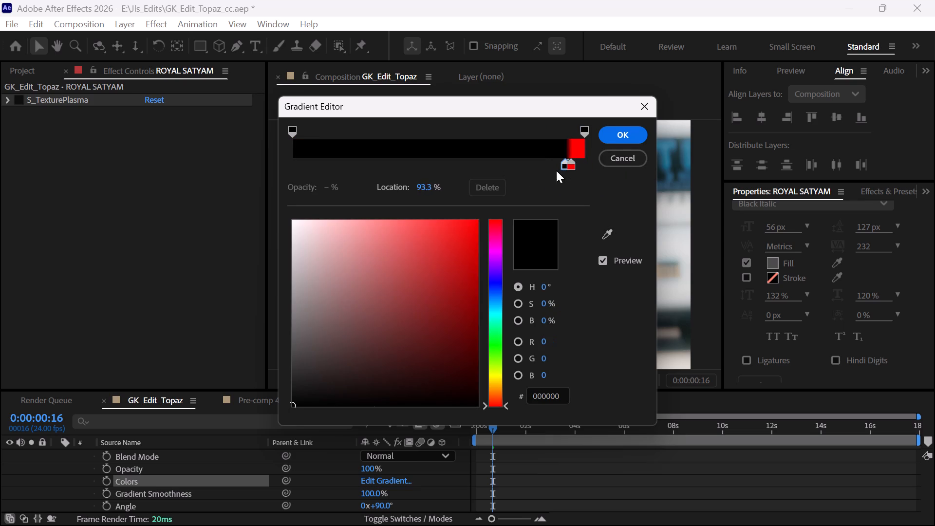
left_click_drag(556, 170, 602, 170)
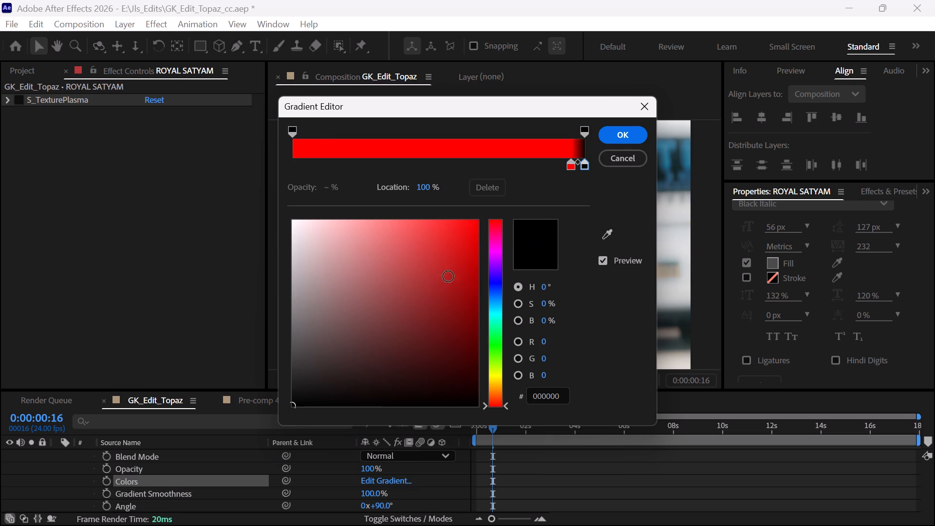
left_click_drag(393, 269, 211, 211)
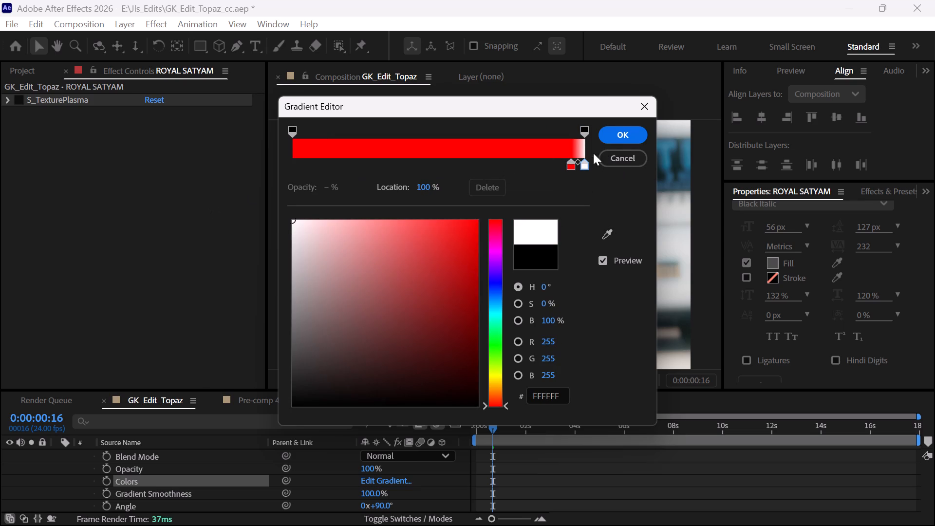
left_click_drag(571, 164, 455, 173)
left_click(632, 139)
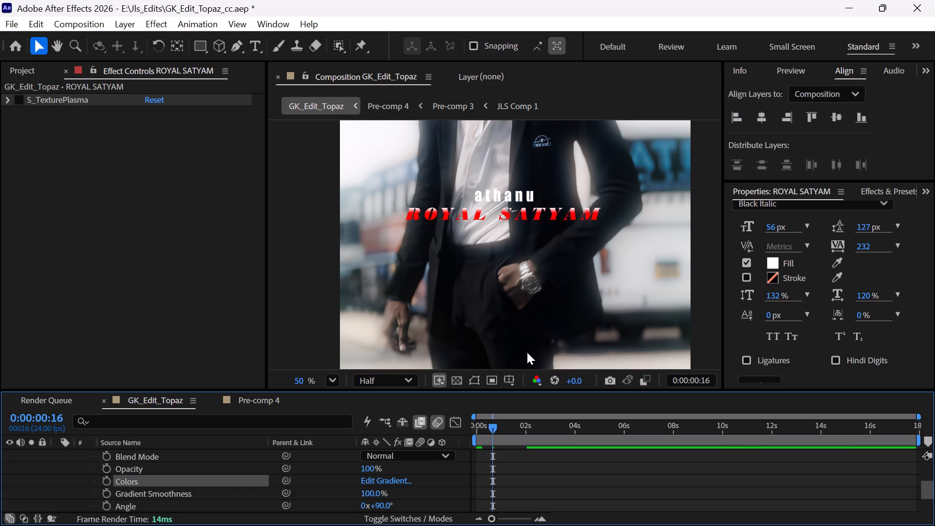
Swap the overlay gradient's colours, making the end stop red FF0000 and the 55.7% stop white FFFFFF.
left_click(389, 480)
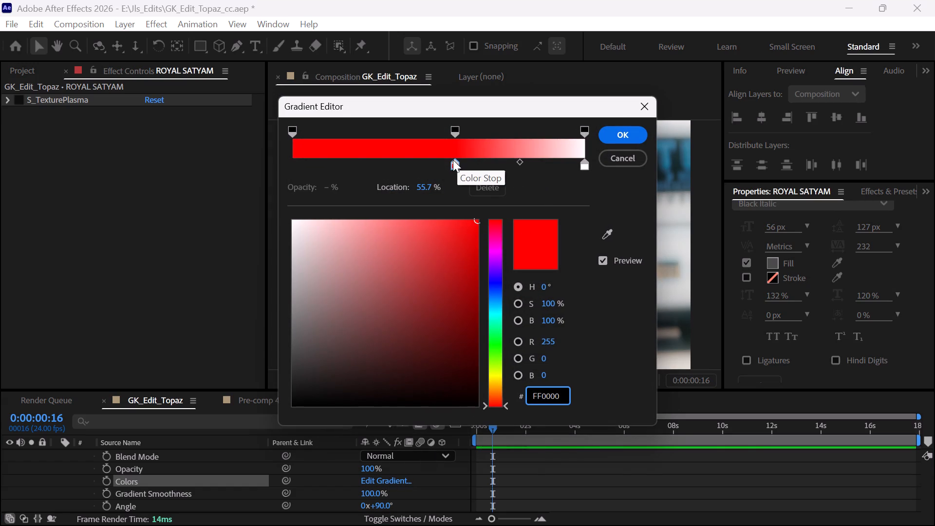
left_click(580, 166)
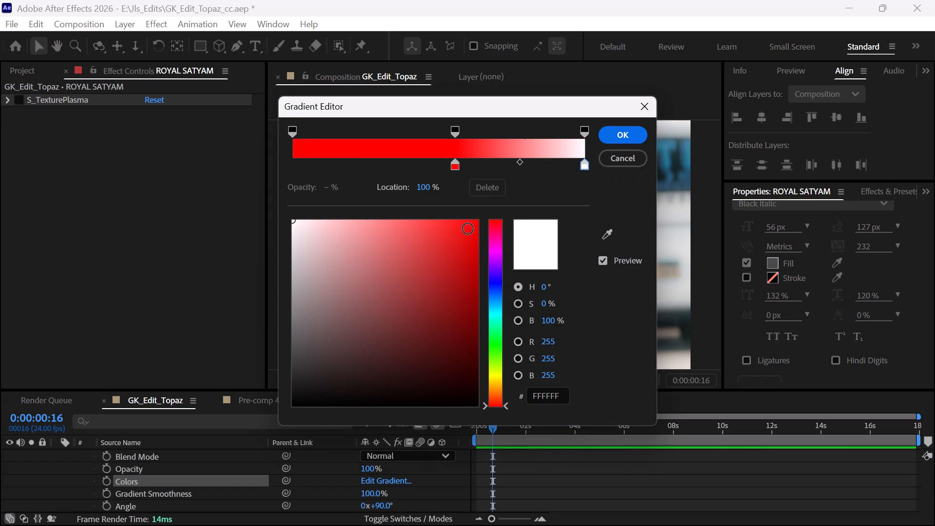
left_click_drag(468, 229, 566, 166)
left_click_drag(493, 251, 522, 174)
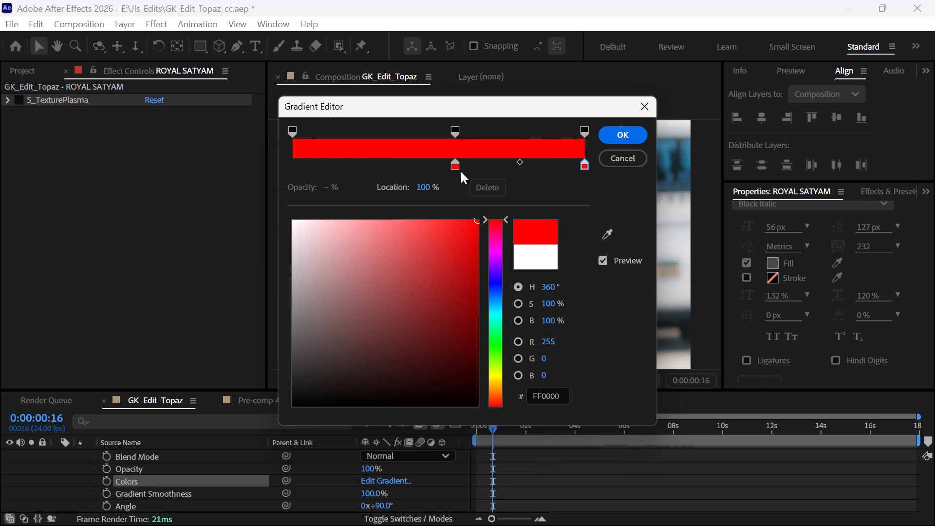
left_click(454, 169)
left_click_drag(369, 241, 244, 210)
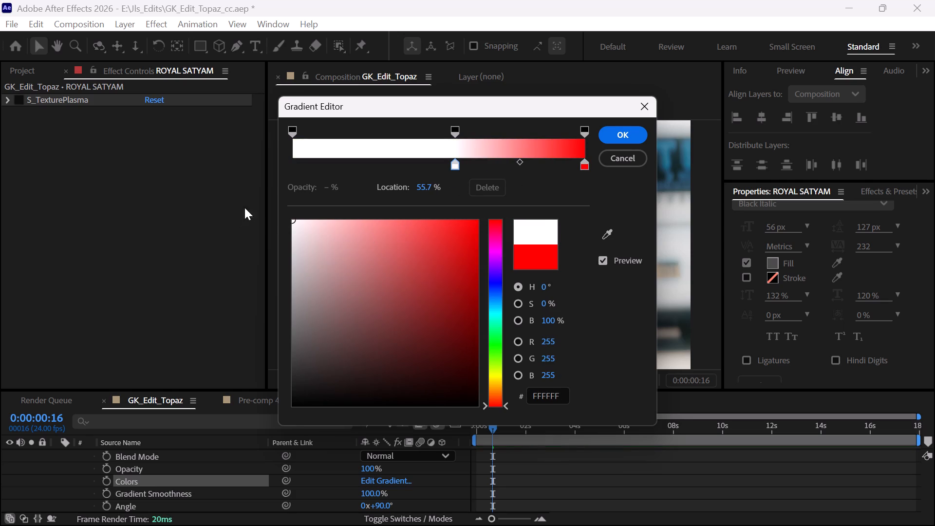
Move the overlay gradient's white stop to 13.7%, bring the middle opacity stop close to it, and apply the gradient.
left_click_drag(452, 161, 328, 171)
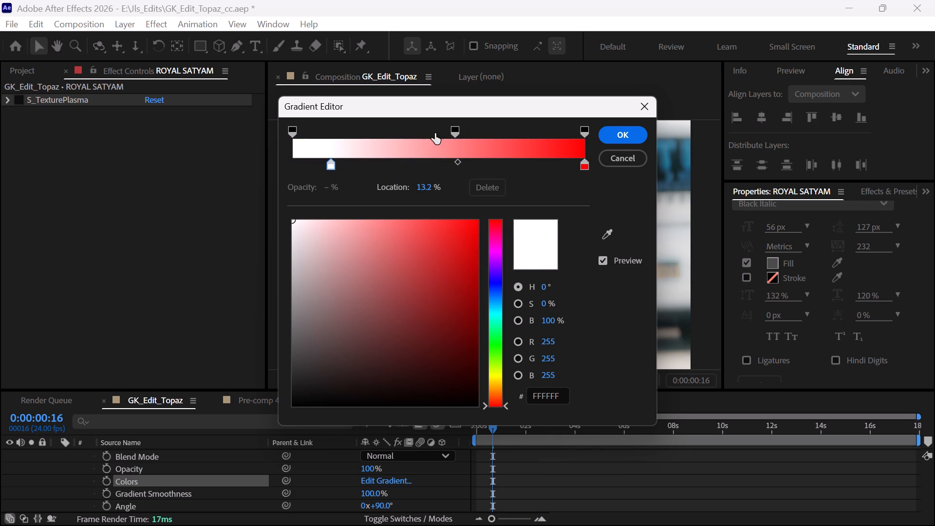
left_click_drag(452, 127, 343, 149)
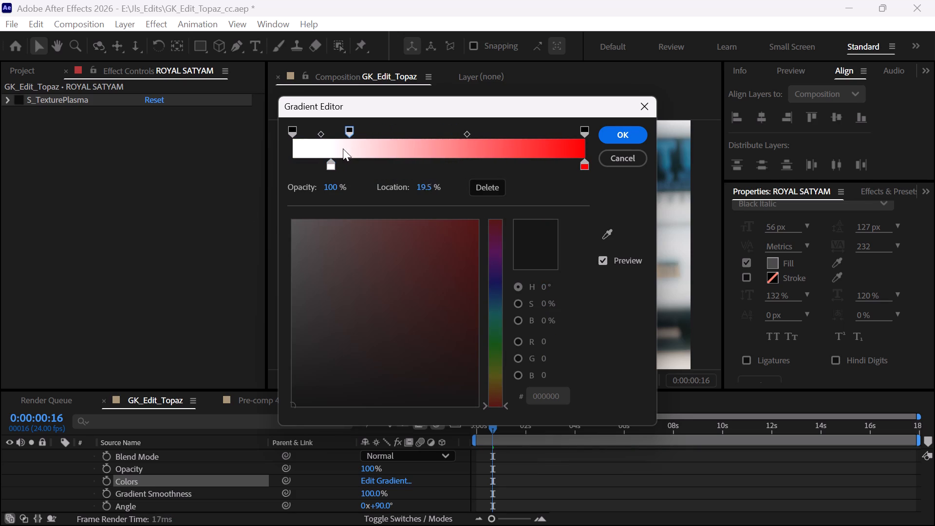
left_click_drag(343, 149, 334, 150)
left_click(330, 162)
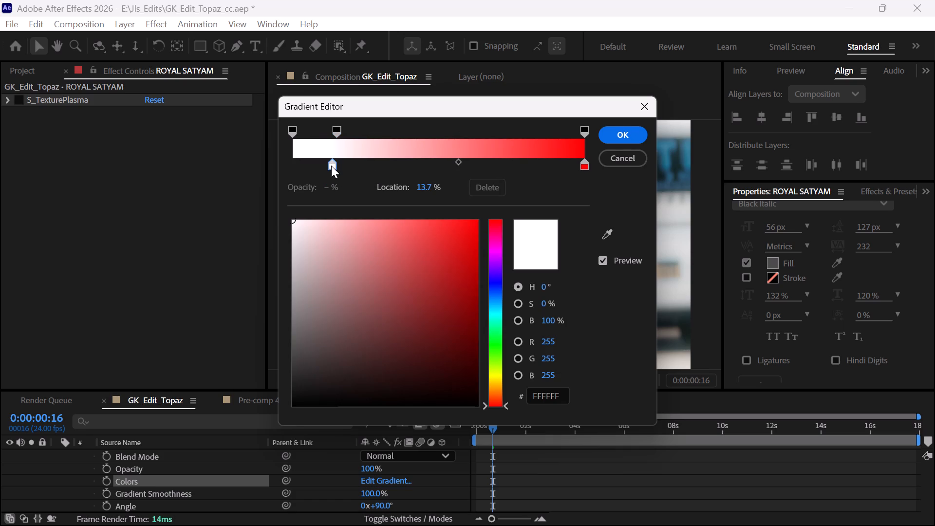
left_click(617, 128)
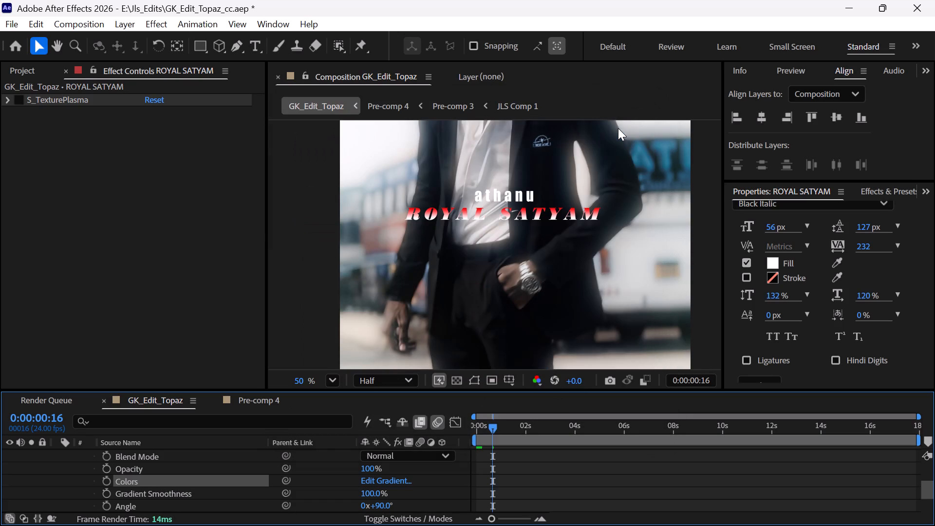
Reopen the gradient for editing, add another white stop before the existing one, and place a 100% opacity stop at 7.2%.
left_click(385, 484)
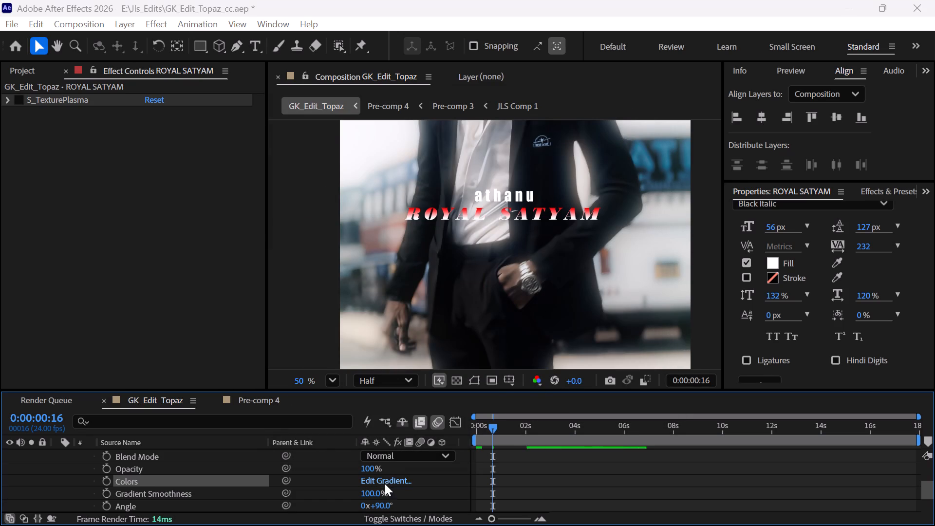
left_click_drag(430, 98, 217, 134)
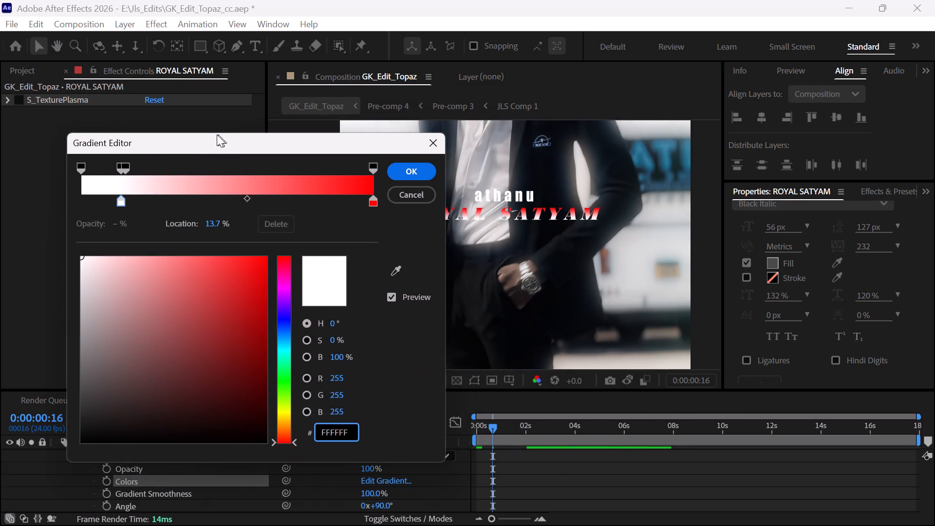
left_click_drag(217, 134, 200, 131)
left_click_drag(108, 199, 83, 209)
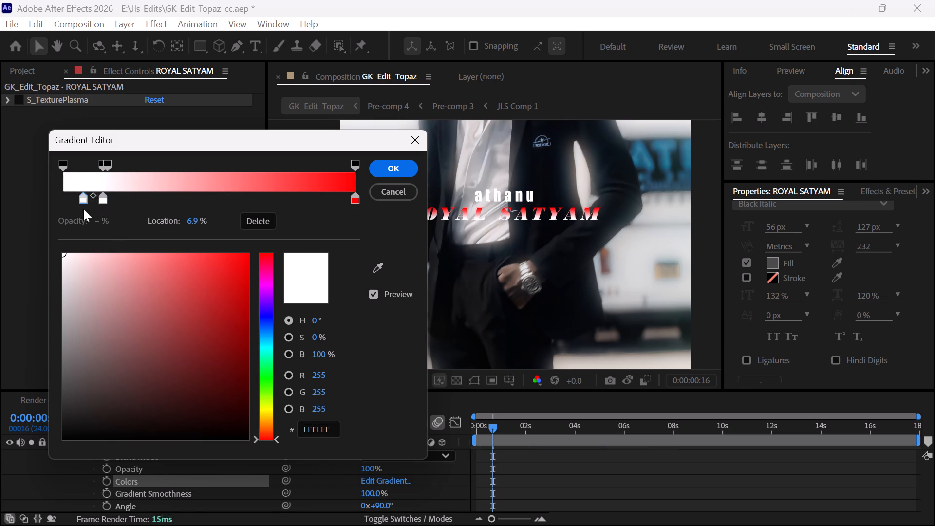
left_click_drag(83, 209, 79, 209)
left_click_drag(101, 166, 82, 169)
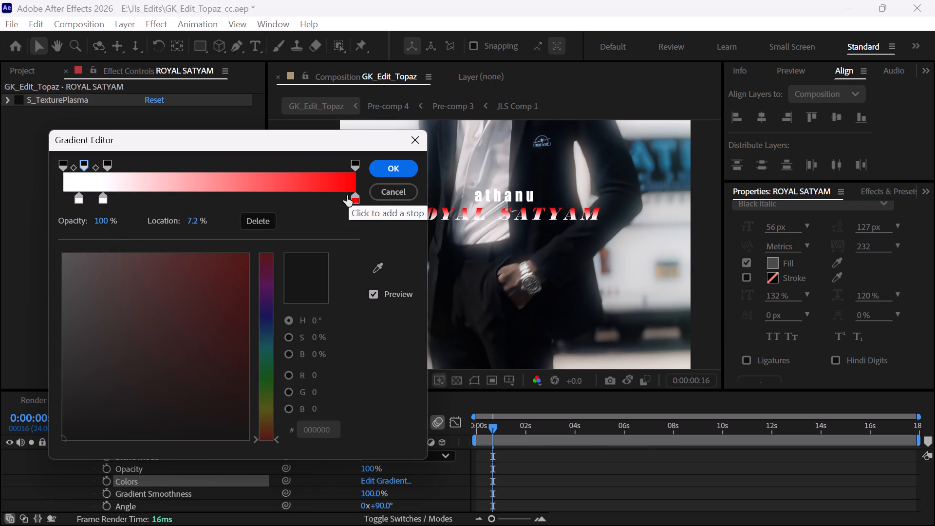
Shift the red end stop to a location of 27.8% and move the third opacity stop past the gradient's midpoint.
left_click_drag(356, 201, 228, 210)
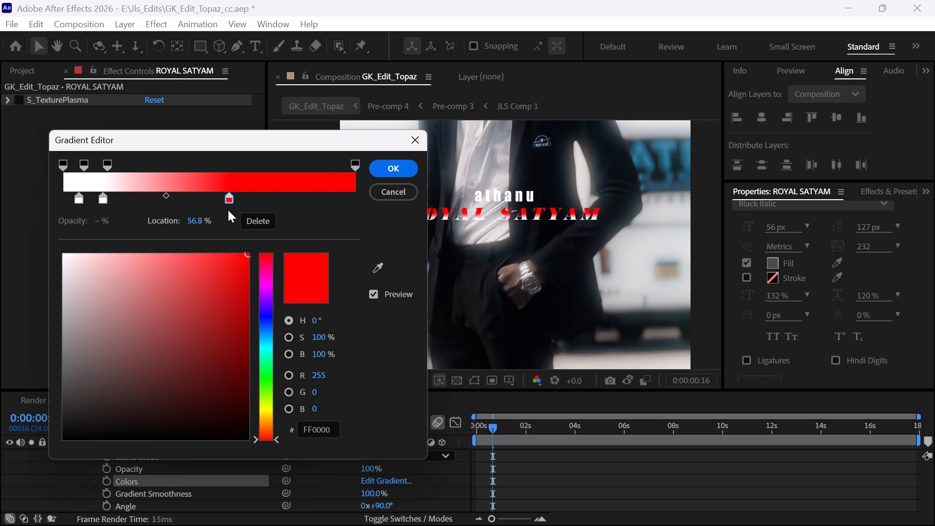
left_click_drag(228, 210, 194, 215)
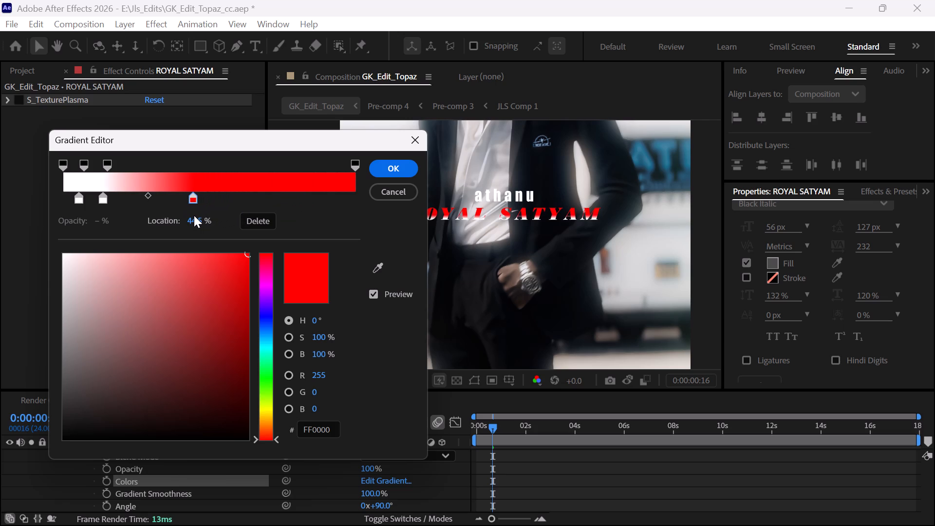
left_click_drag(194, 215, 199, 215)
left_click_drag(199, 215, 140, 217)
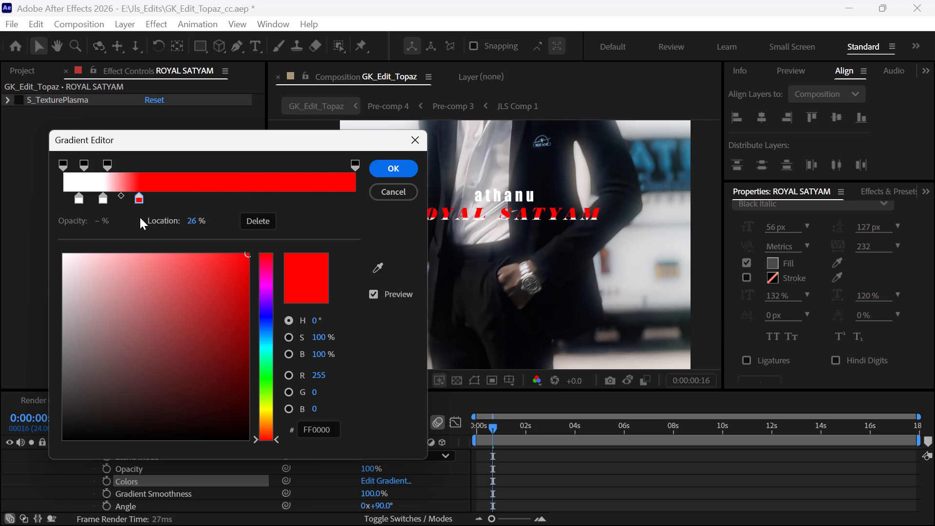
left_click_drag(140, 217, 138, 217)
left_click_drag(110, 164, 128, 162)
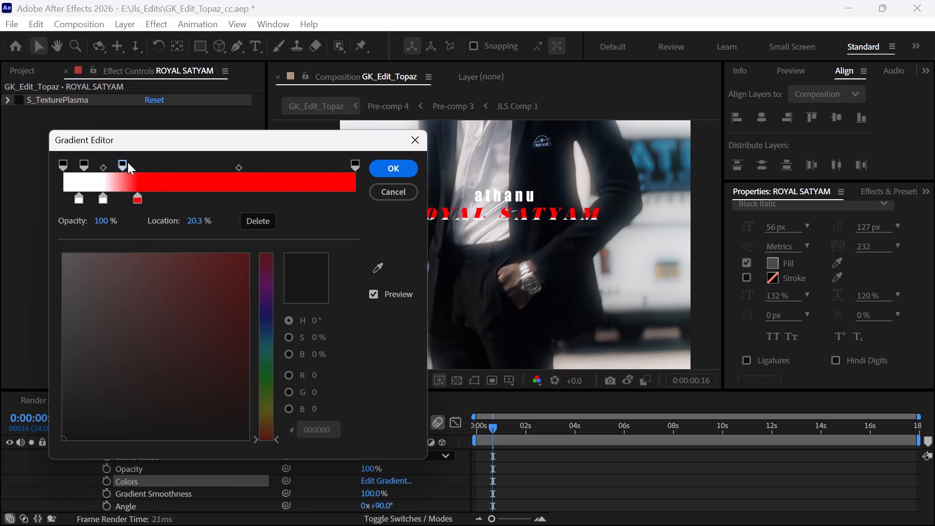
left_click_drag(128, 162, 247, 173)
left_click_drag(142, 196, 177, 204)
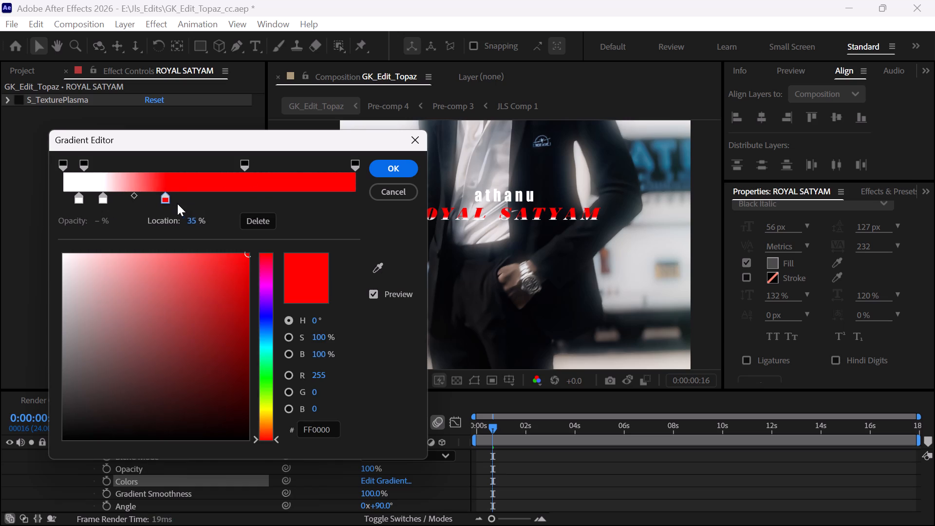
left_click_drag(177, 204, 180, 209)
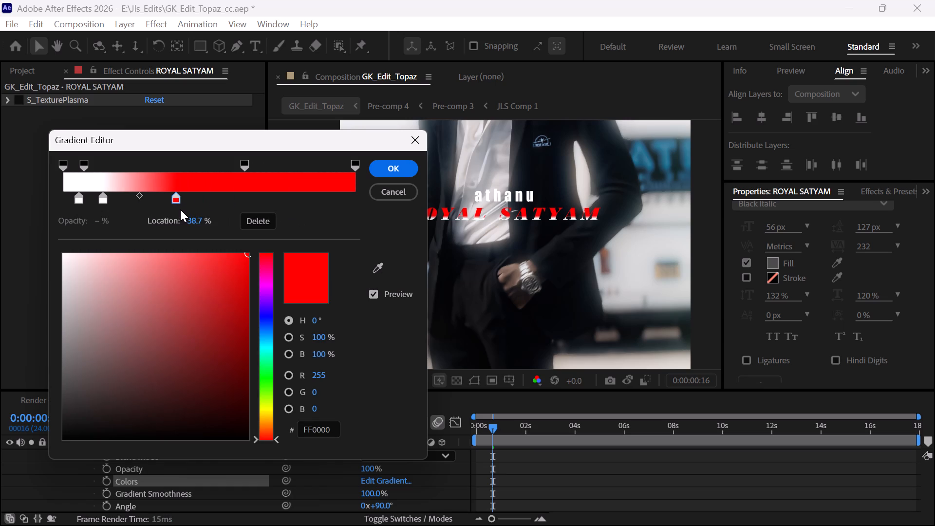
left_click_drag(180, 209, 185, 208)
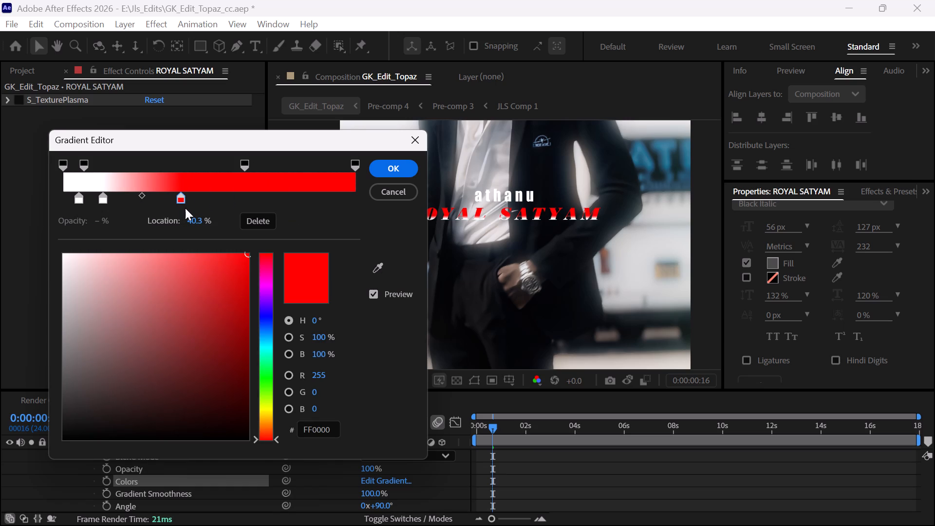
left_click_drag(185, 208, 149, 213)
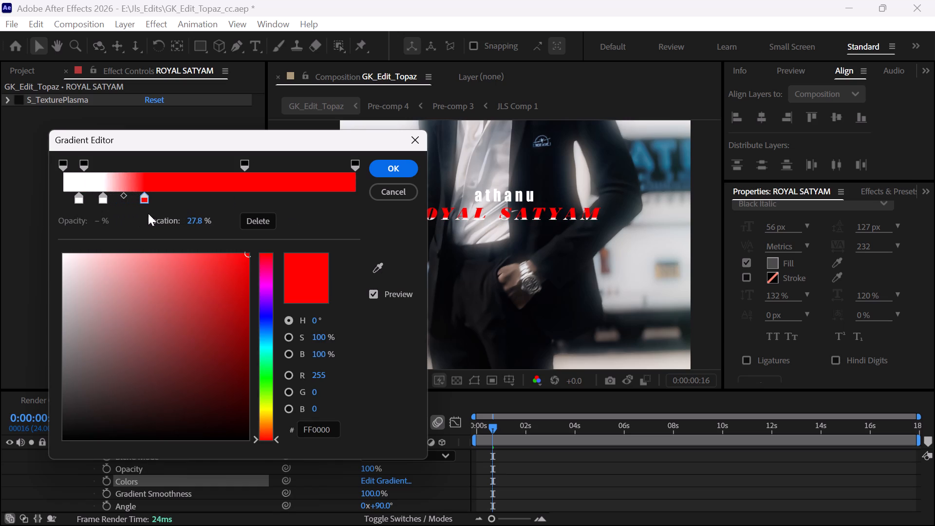
Move the first white stop to the gradient's start and the second white stop to just before the red stop.
left_click_drag(78, 200, 47, 206)
left_click_drag(100, 199, 224, 202)
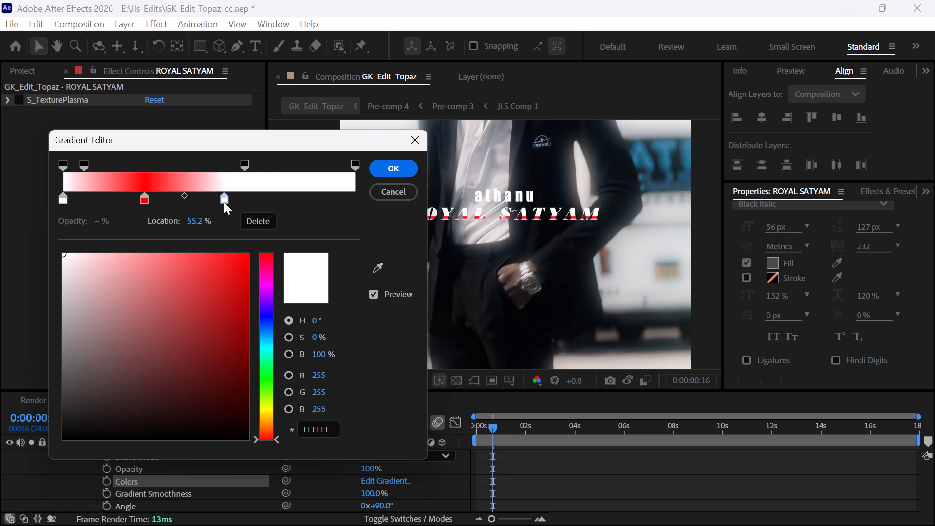
left_click_drag(224, 202, 131, 204)
Spread the opacity stops towards the gradient's end, adding one at 49.9% and moving the 7.2% one to 36.8%.
left_click_drag(244, 163, 279, 166)
left_click(211, 168)
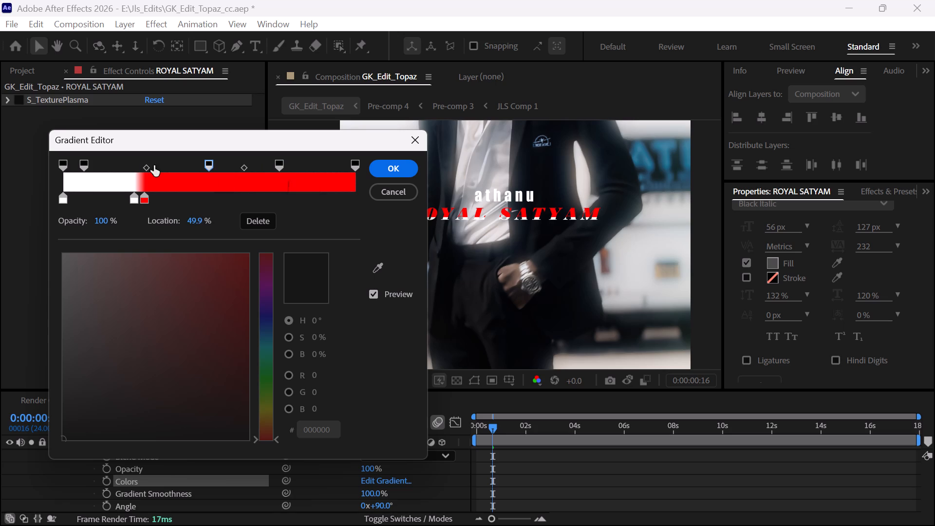
left_click_drag(88, 165, 174, 170)
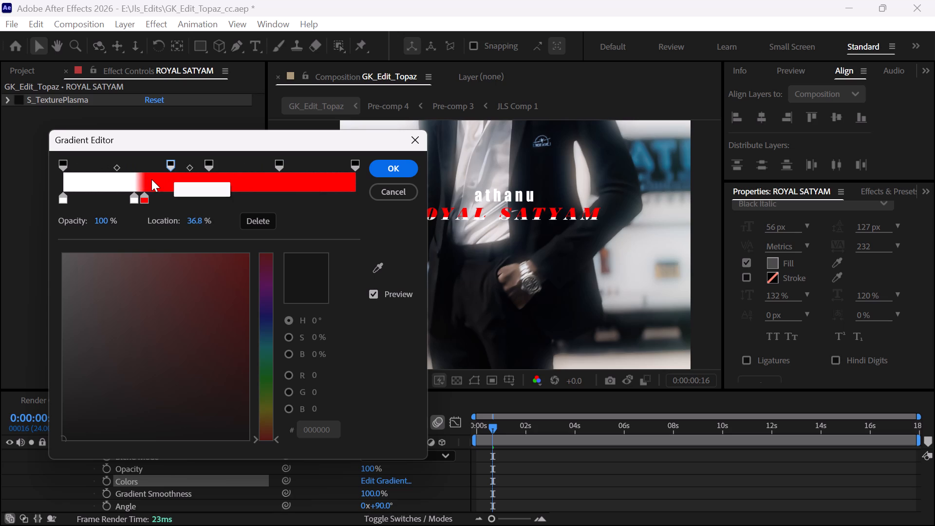
left_click(145, 200)
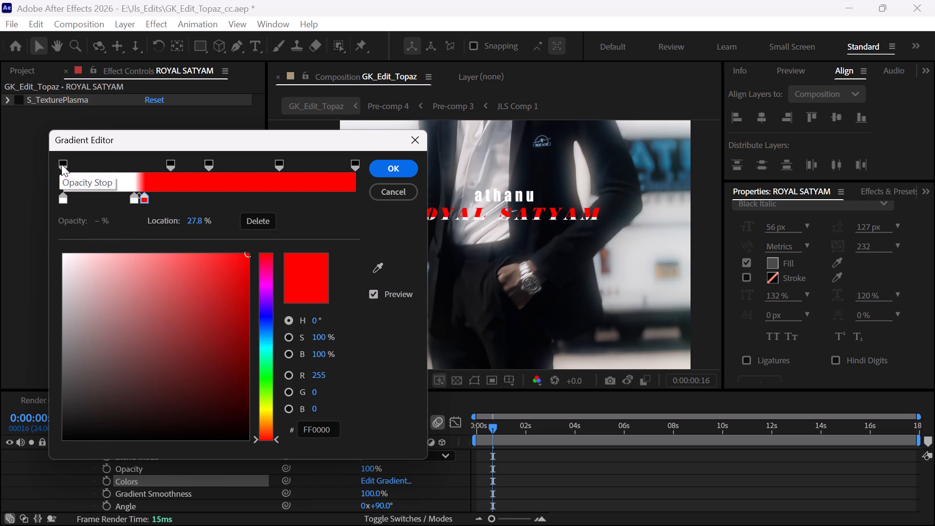
left_click_drag(61, 164, 155, 167)
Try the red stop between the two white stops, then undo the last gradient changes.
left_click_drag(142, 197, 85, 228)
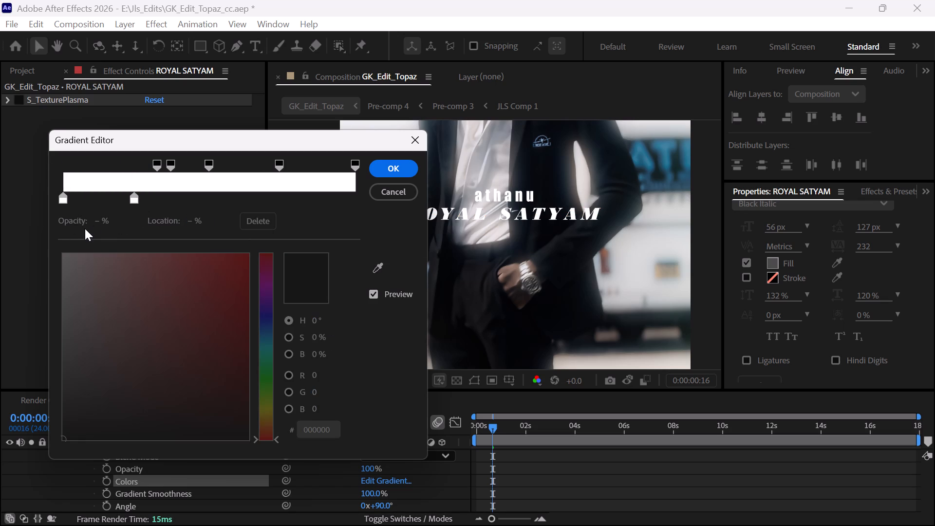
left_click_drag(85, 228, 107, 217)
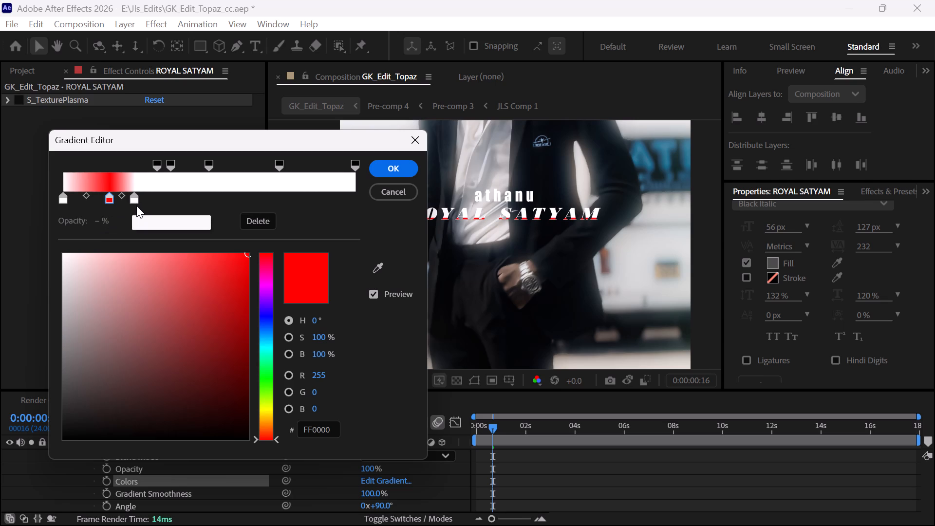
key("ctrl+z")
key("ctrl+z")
Return the first opacity stop to the gradient's start and move the second white stop to a location of 100%.
left_click_drag(156, 160, 69, 186)
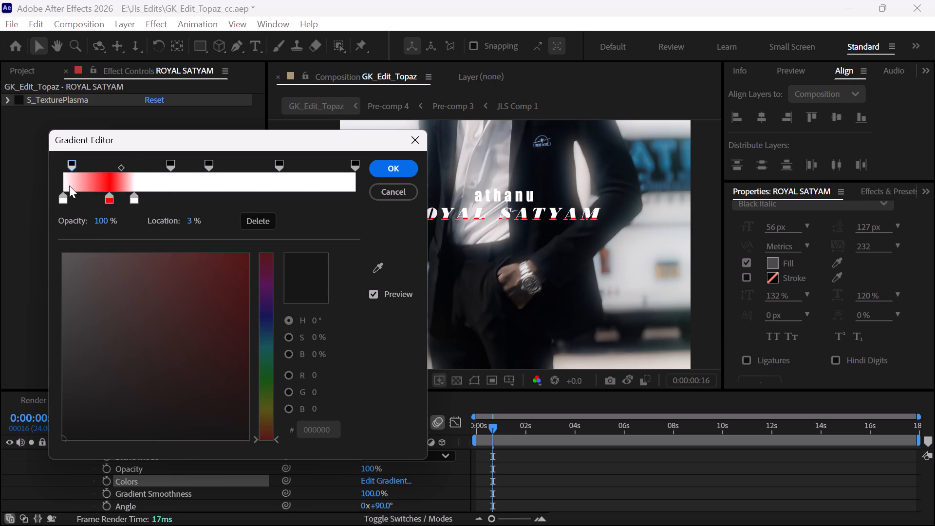
left_click_drag(69, 186, 57, 189)
left_click_drag(133, 200, 207, 191)
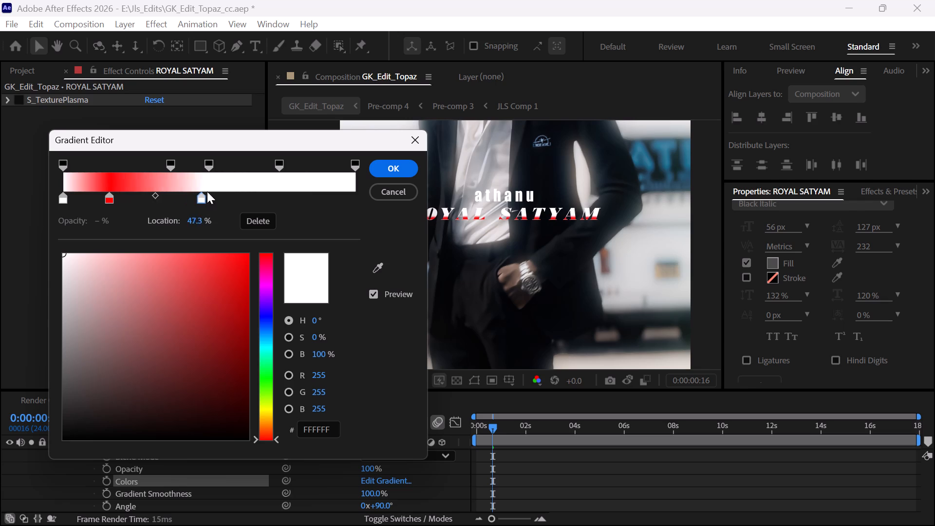
left_click_drag(207, 191, 374, 194)
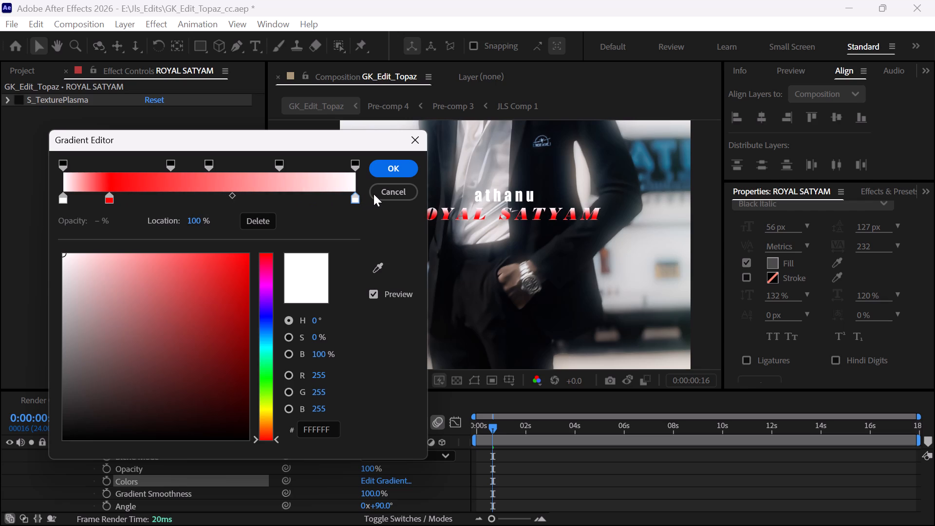
left_click_drag(374, 194, 371, 193)
Move the red FF0000 stop to the gradient's end at a location of 100%.
left_click_drag(108, 200, 149, 200)
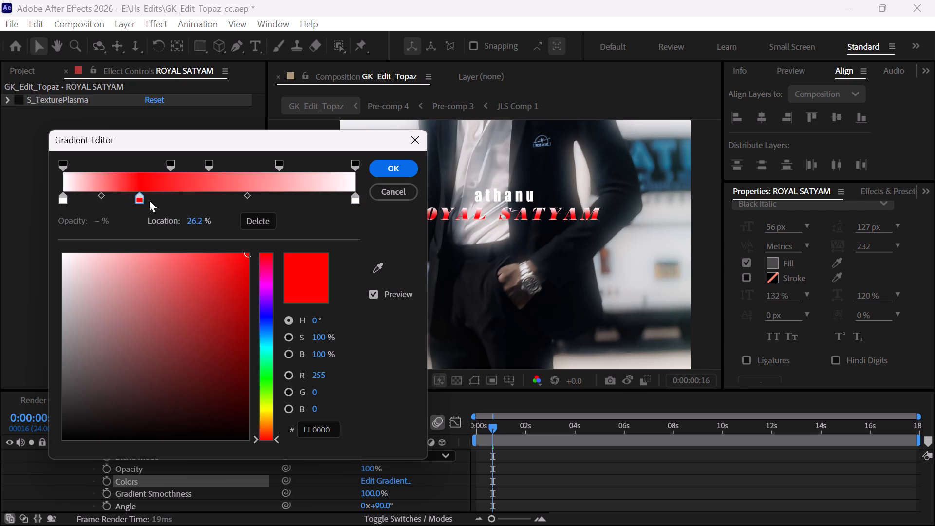
left_click_drag(149, 200, 208, 197)
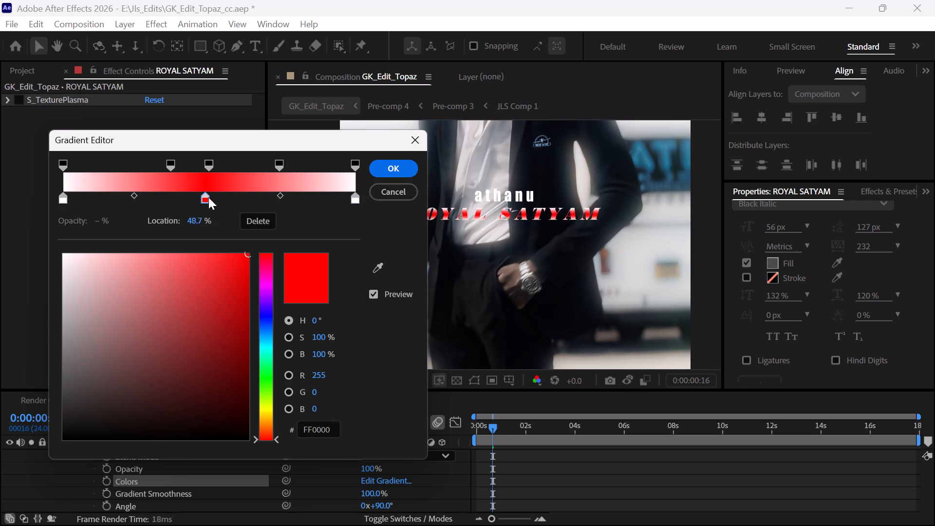
left_click_drag(208, 197, 313, 198)
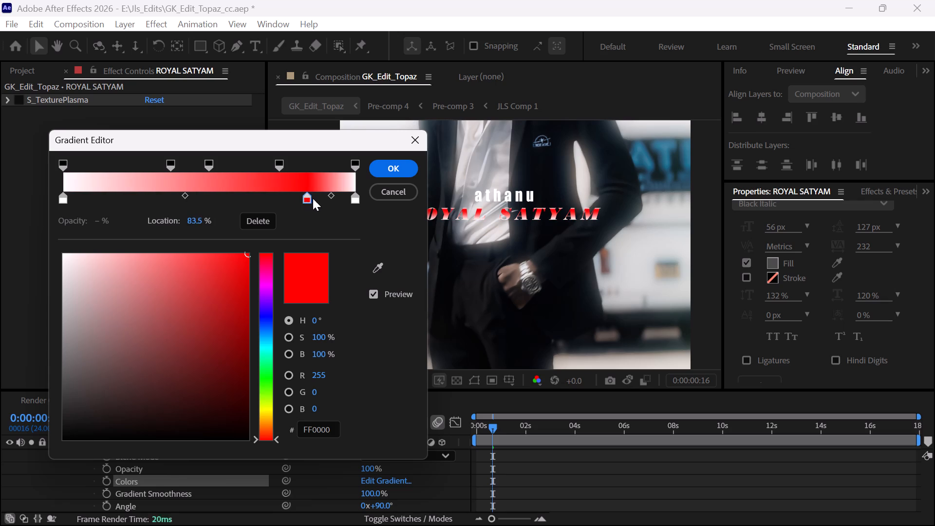
left_click_drag(313, 198, 349, 195)
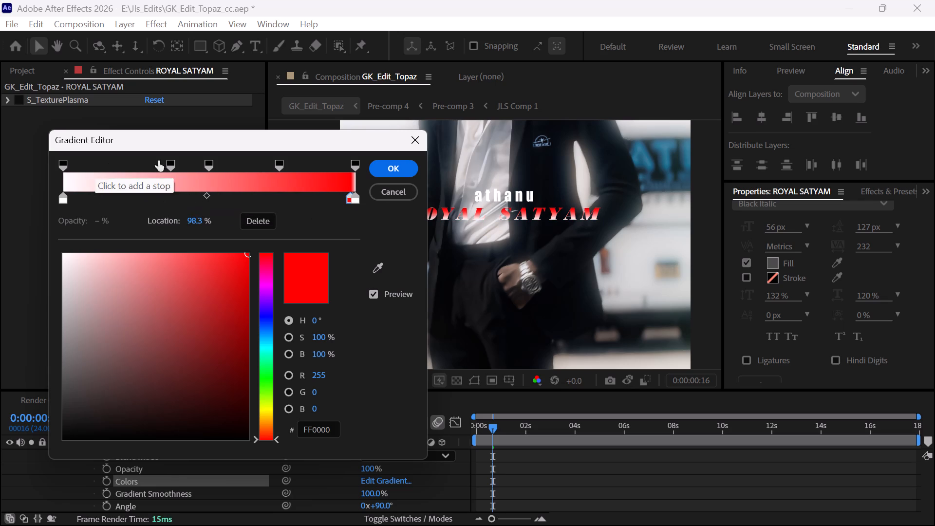
left_click_drag(196, 217, 206, 219)
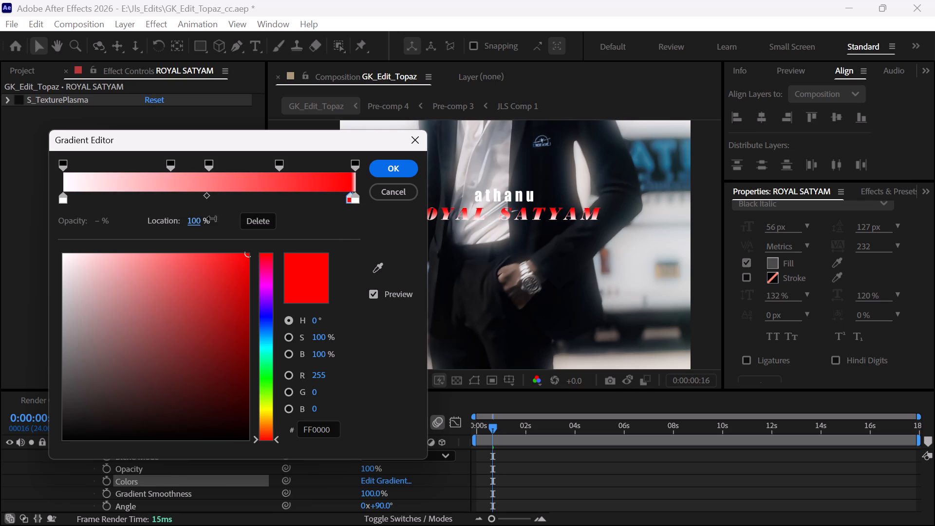
left_click_drag(206, 219, 345, 216)
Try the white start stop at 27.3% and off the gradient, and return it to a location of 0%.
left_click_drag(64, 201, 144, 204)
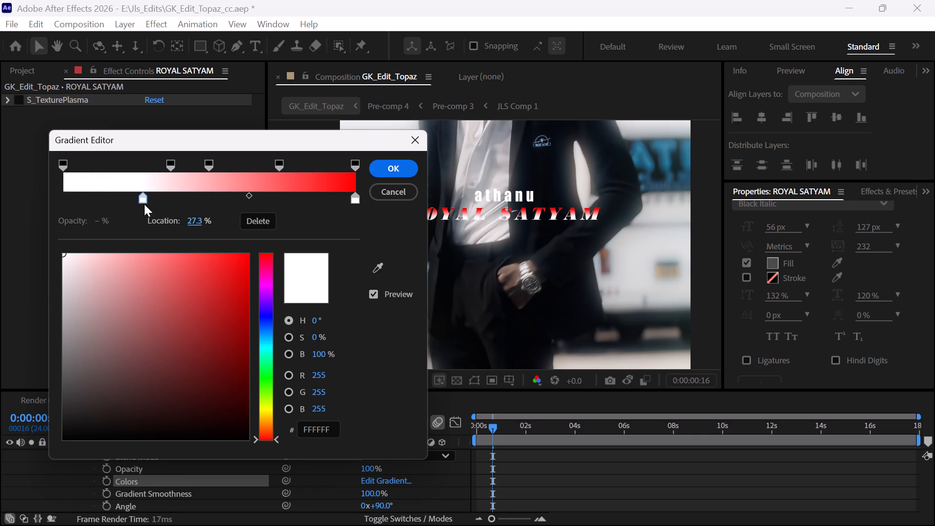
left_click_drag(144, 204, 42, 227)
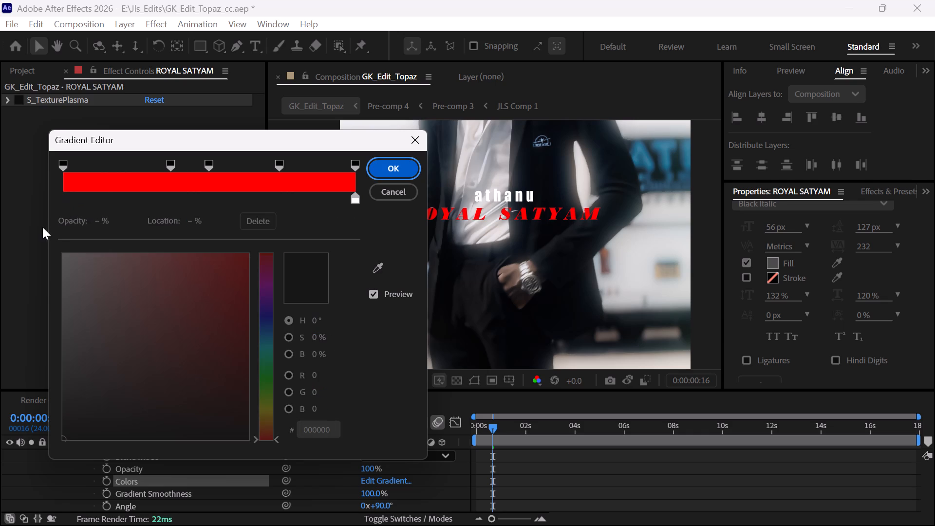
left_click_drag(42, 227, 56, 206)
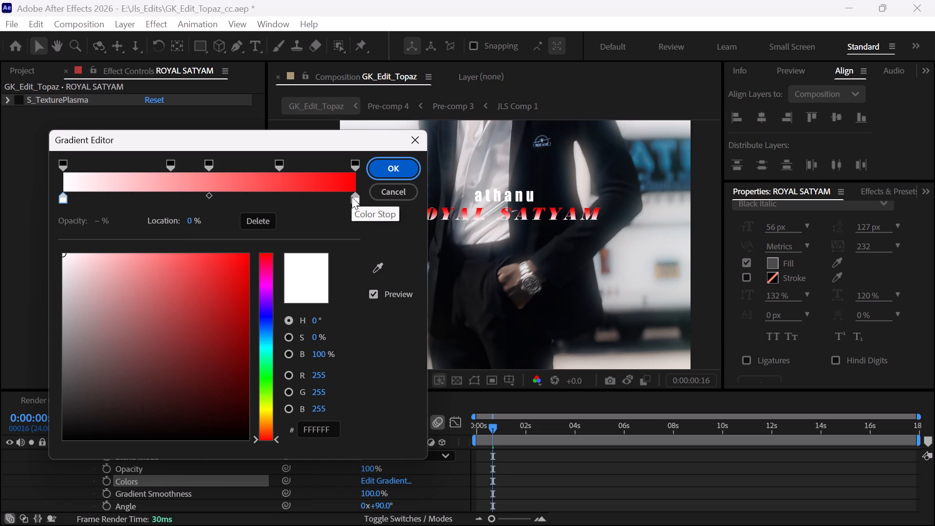
Pull the second white stop out from under the red end stop and arrange the two white stops at 0% and 48.7%.
left_click_drag(352, 197, 296, 209)
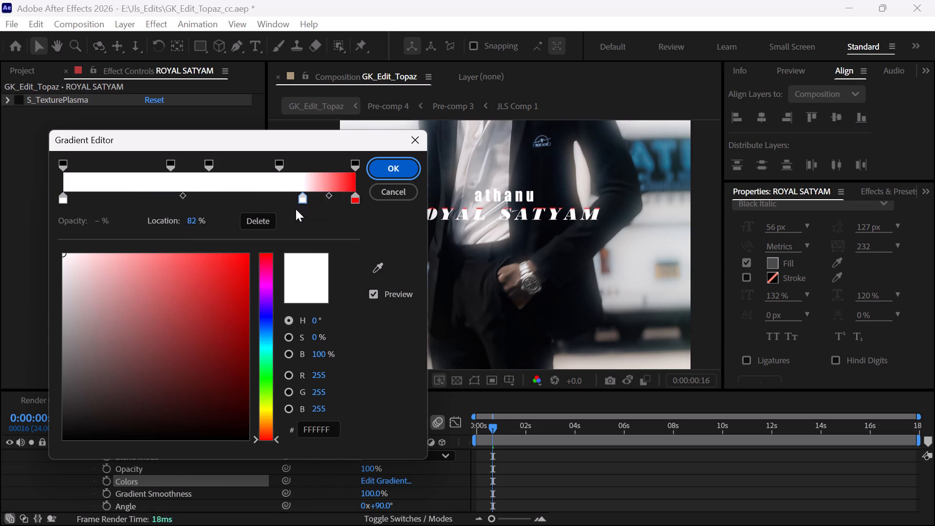
left_click_drag(296, 209, 236, 217)
left_click(355, 197)
left_click_drag(355, 197, 348, 200)
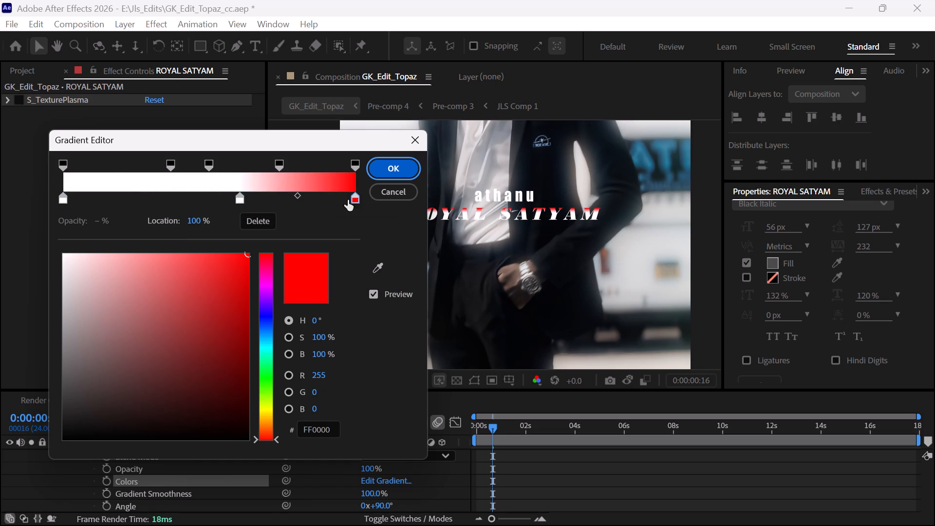
left_click_drag(348, 200, 310, 206)
left_click_drag(355, 200, 311, 204)
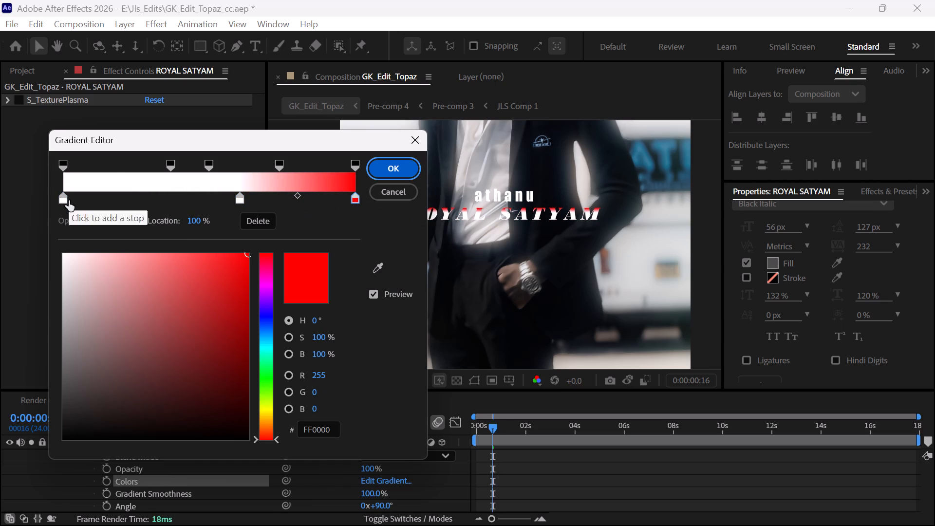
left_click_drag(62, 198, 205, 197)
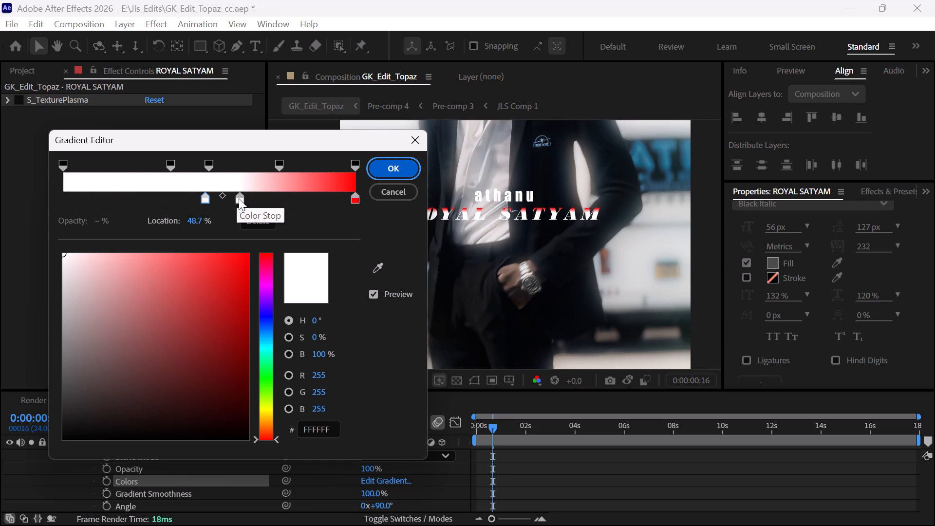
left_click_drag(239, 198, 70, 198)
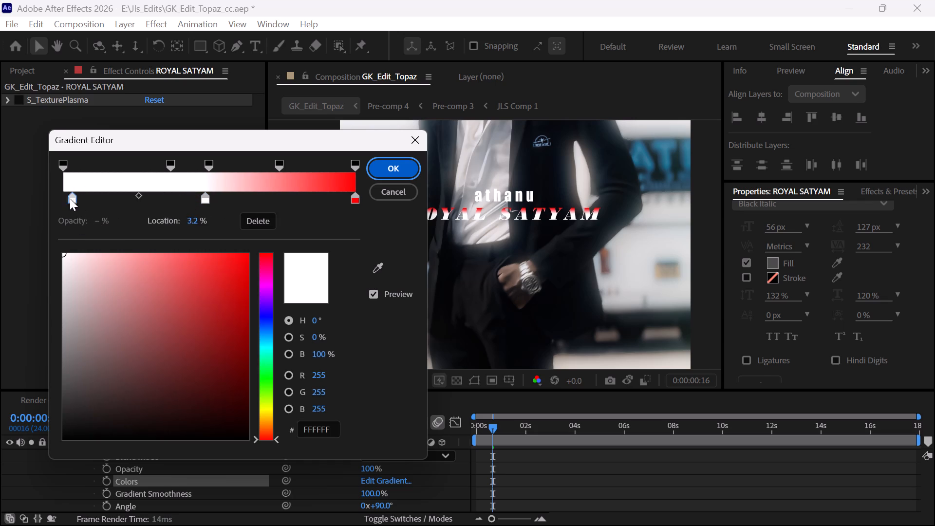
left_click_drag(70, 198, 56, 199)
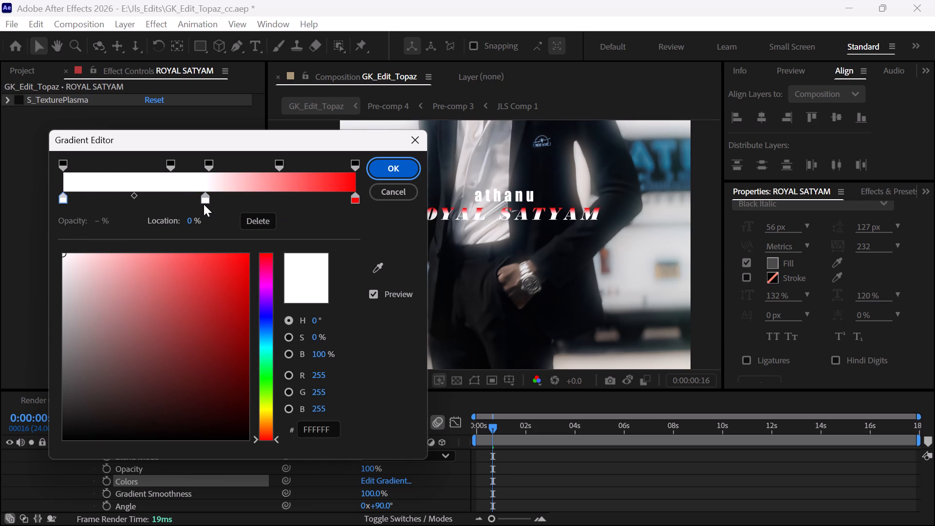
Recolour the middle white stop at 48.7% to red FF0000.
left_click(204, 204)
left_click(203, 200)
left_click_drag(191, 273, 212, 271)
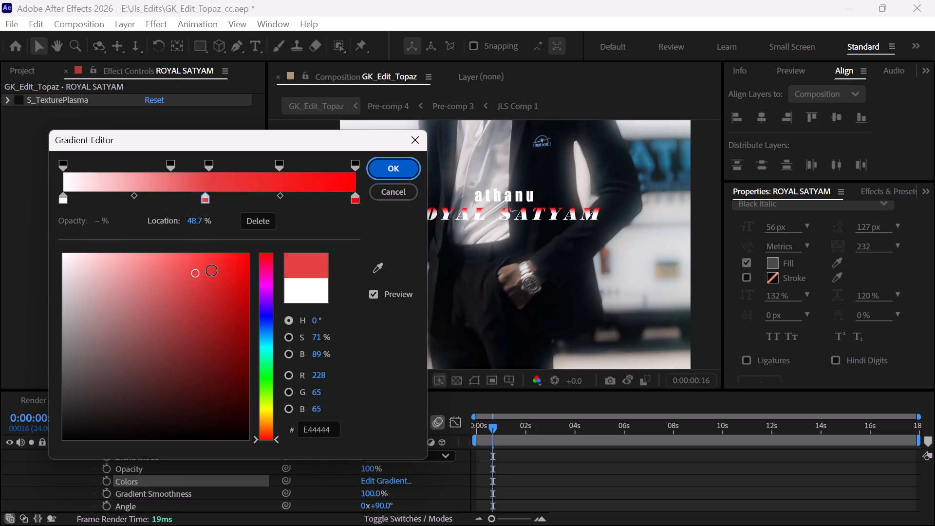
left_click_drag(212, 271, 289, 238)
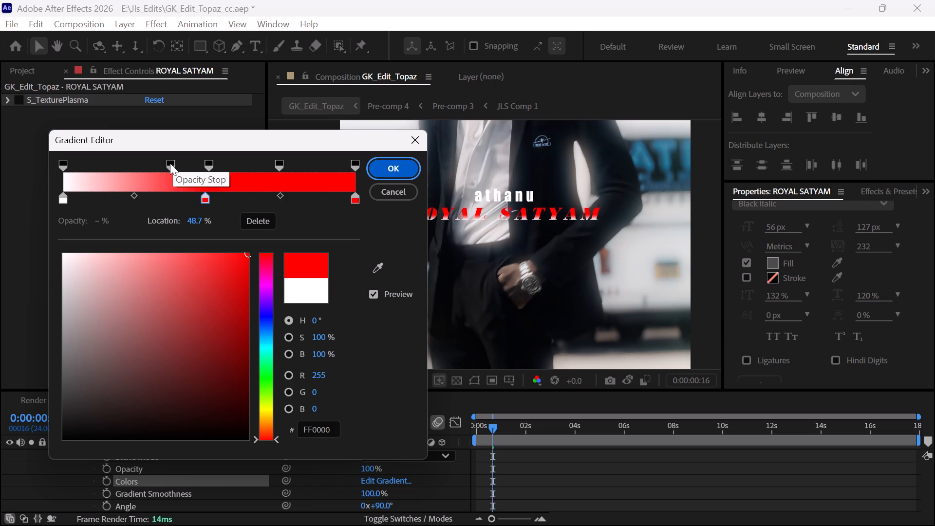
Try the middle red stop at several locations along the gradient and settle it at 29%.
left_click_drag(206, 198, 157, 204)
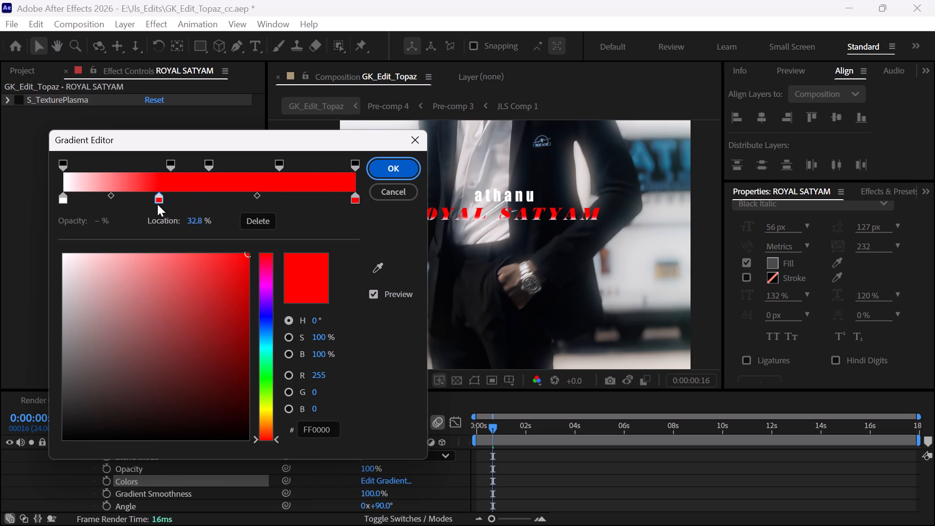
left_click_drag(157, 204, 132, 204)
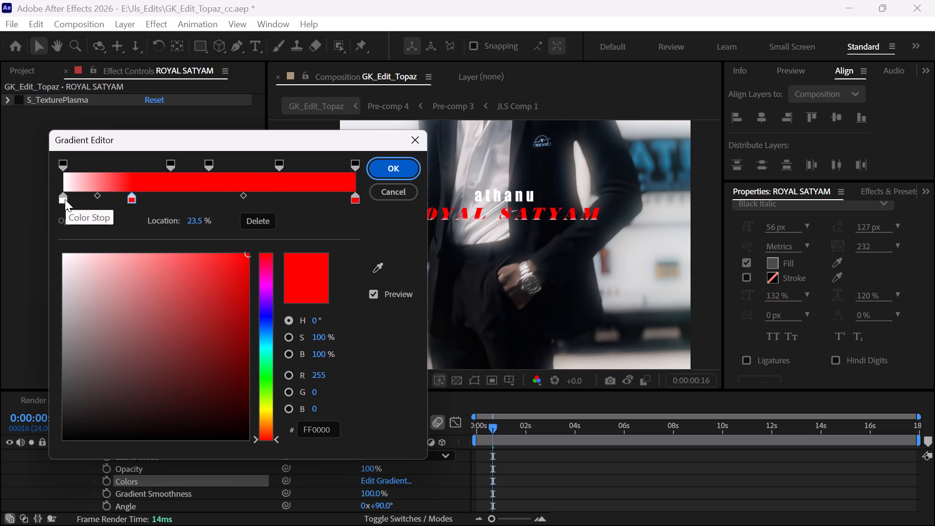
left_click_drag(65, 199, 58, 210)
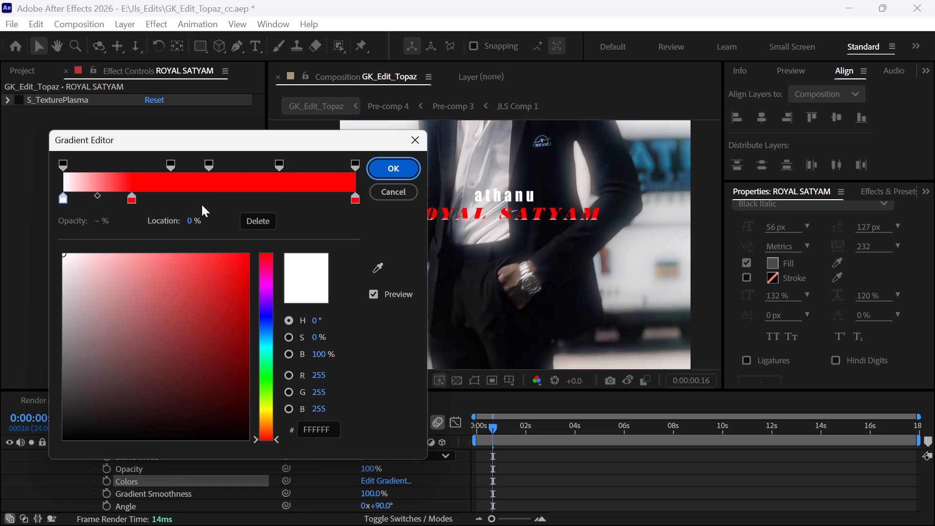
left_click(195, 223)
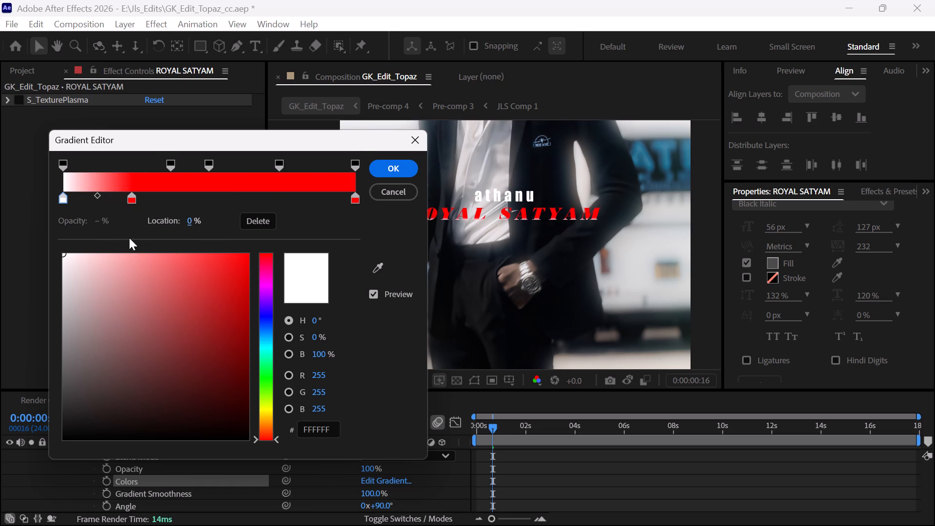
left_click_drag(93, 218, 104, 216)
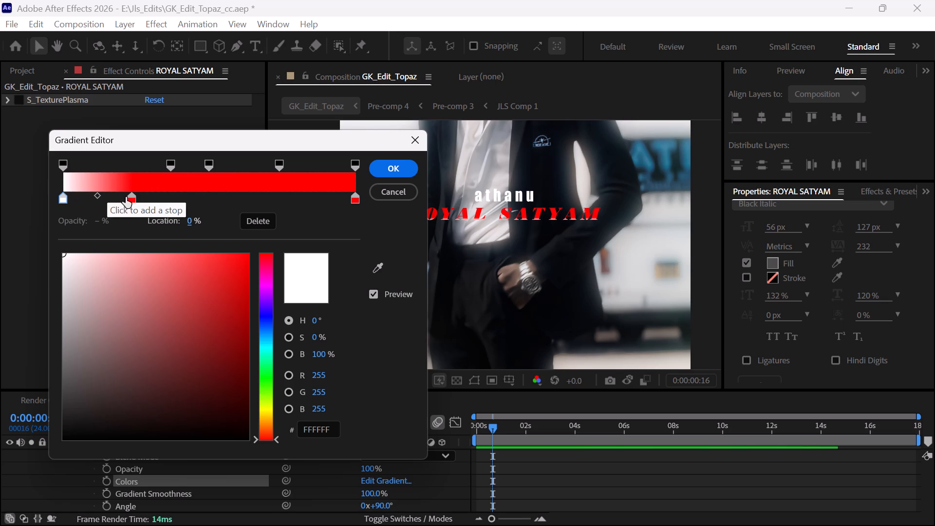
left_click_drag(129, 198, 187, 206)
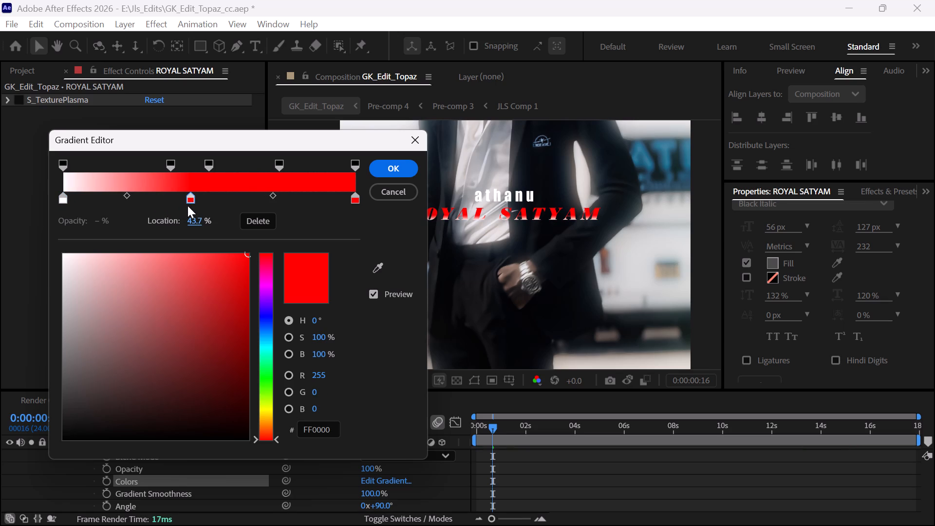
left_click_drag(187, 206, 198, 206)
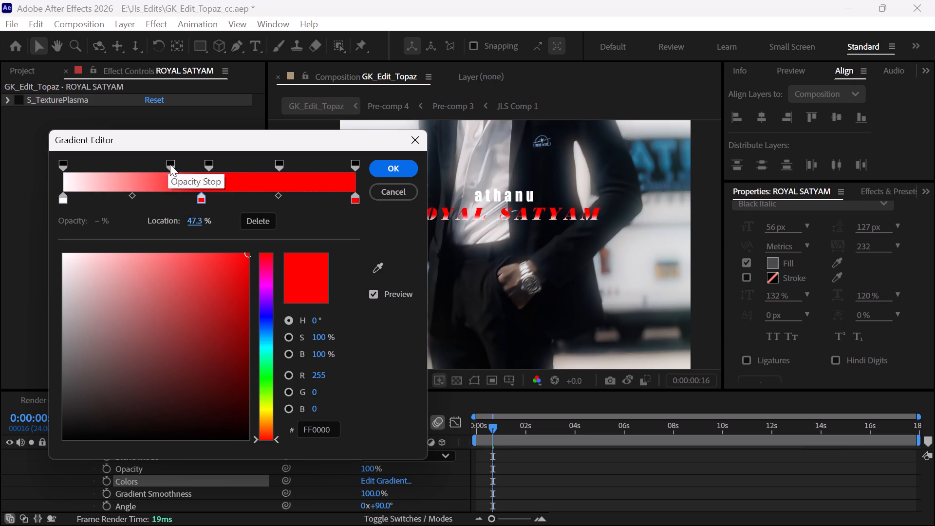
left_click_drag(189, 217, 231, 219)
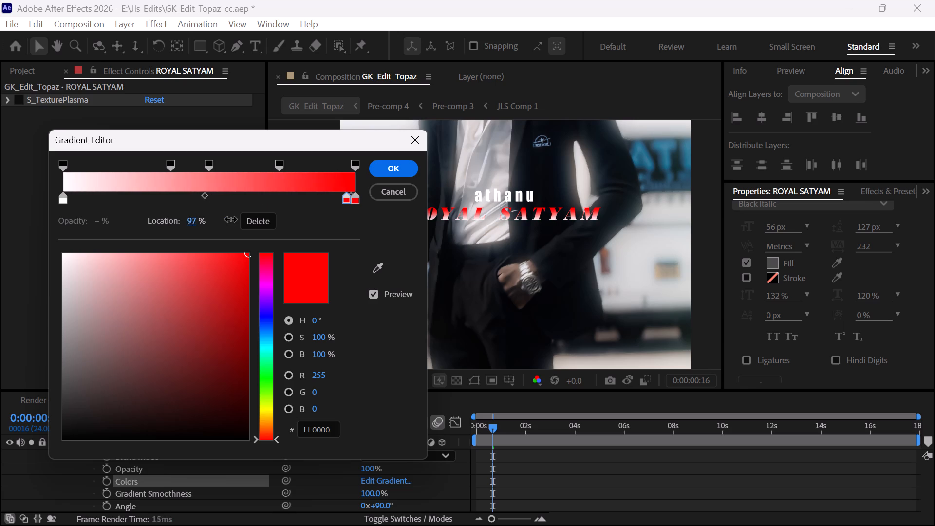
left_click_drag(231, 219, 218, 226)
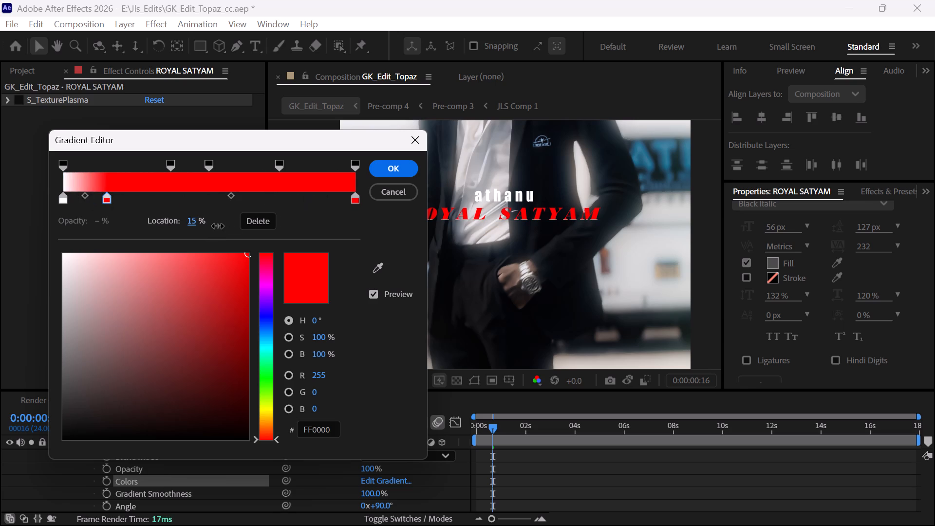
left_click_drag(218, 226, 224, 223)
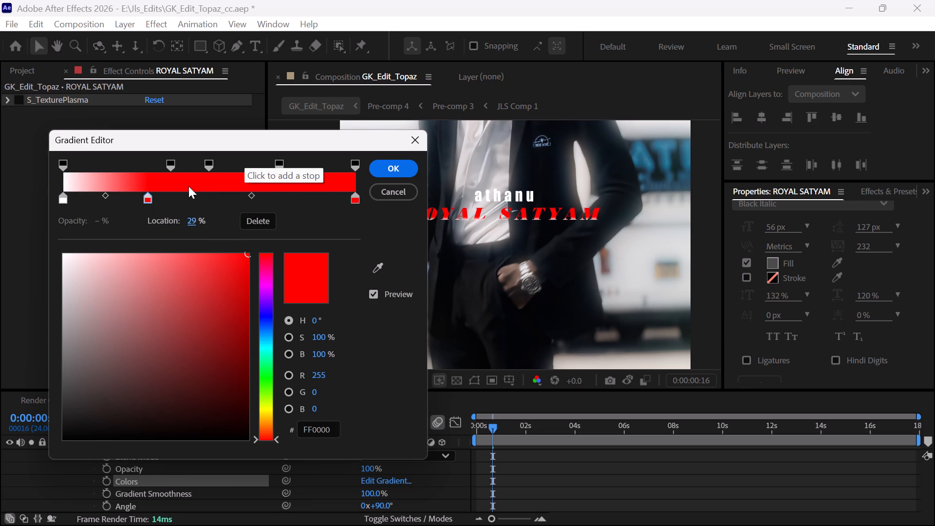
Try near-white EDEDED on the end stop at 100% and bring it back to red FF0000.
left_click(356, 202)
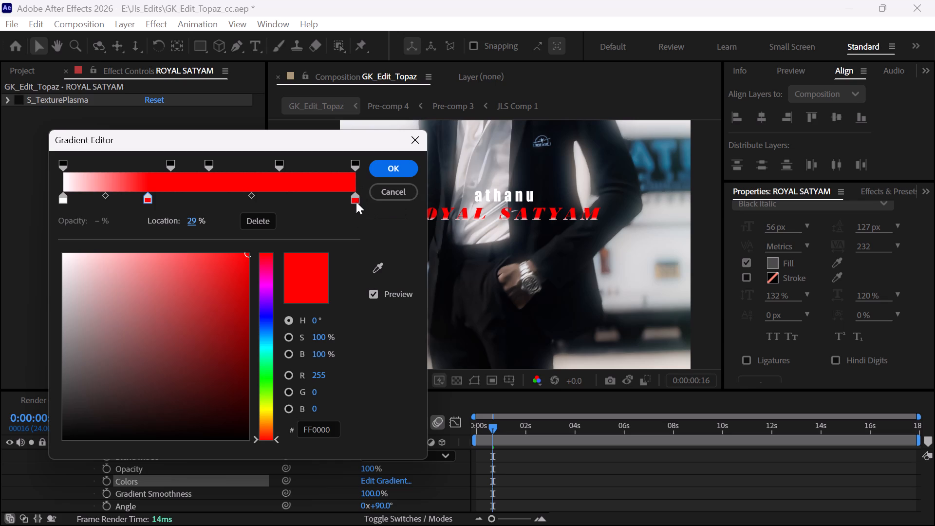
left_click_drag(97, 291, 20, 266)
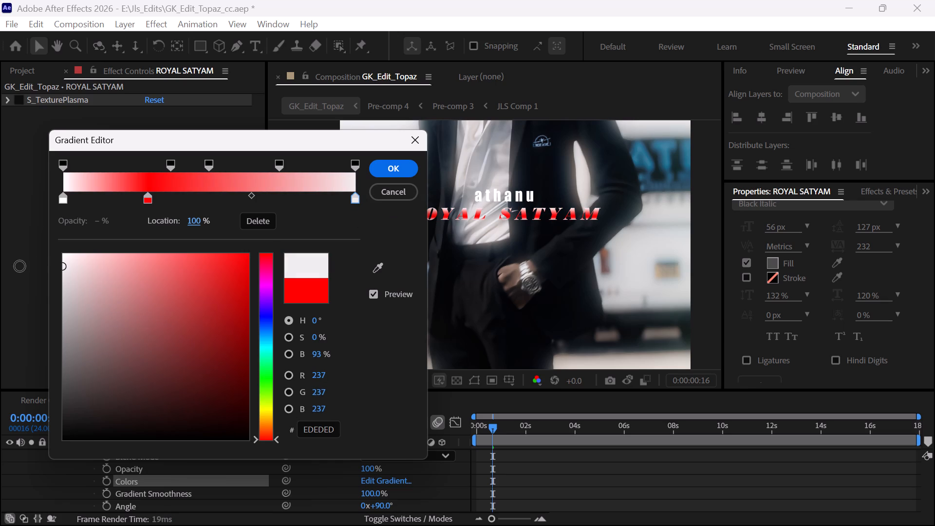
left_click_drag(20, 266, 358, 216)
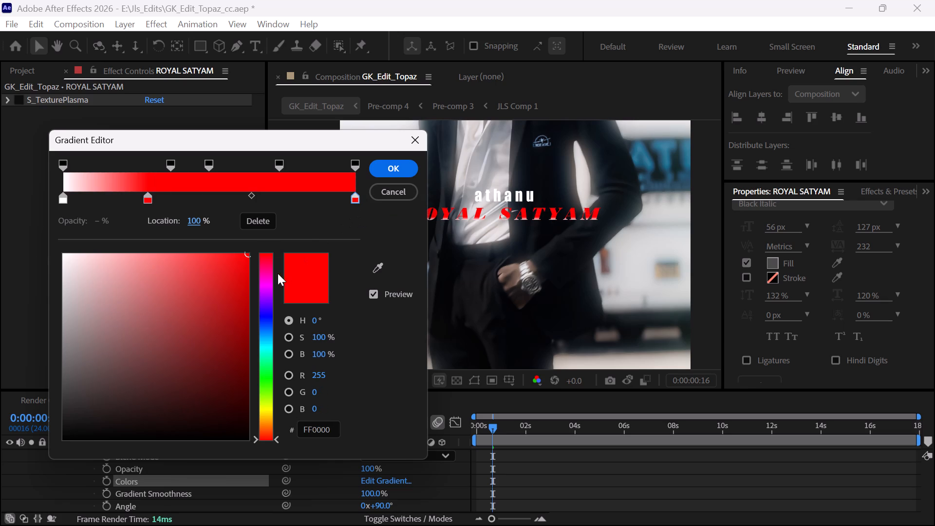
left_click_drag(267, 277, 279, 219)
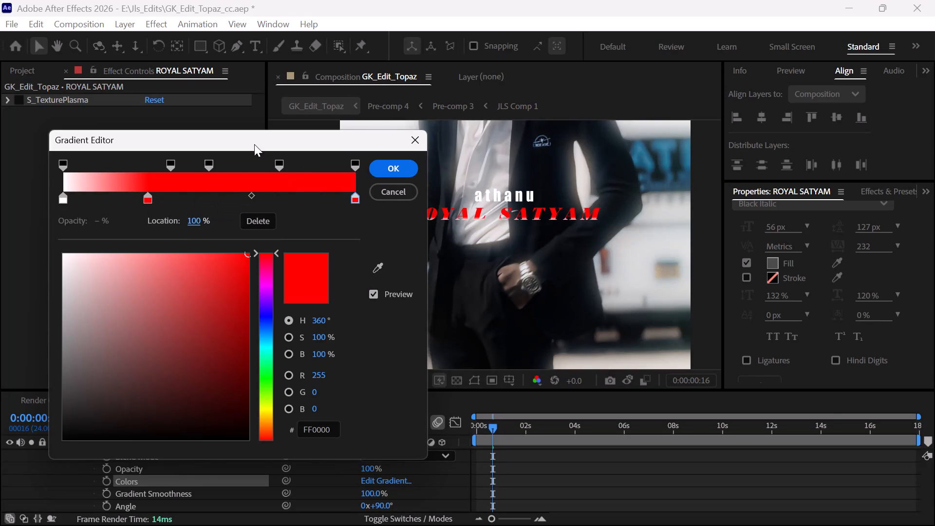
Move the Gradient Editor clear of the title to check it, and accept the edited gradient.
left_click_drag(252, 138, 194, 140)
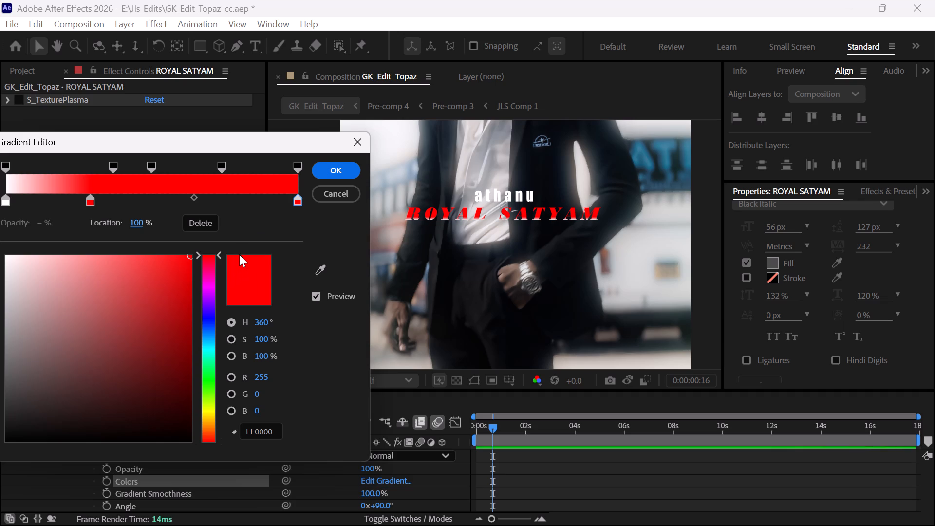
left_click(333, 172)
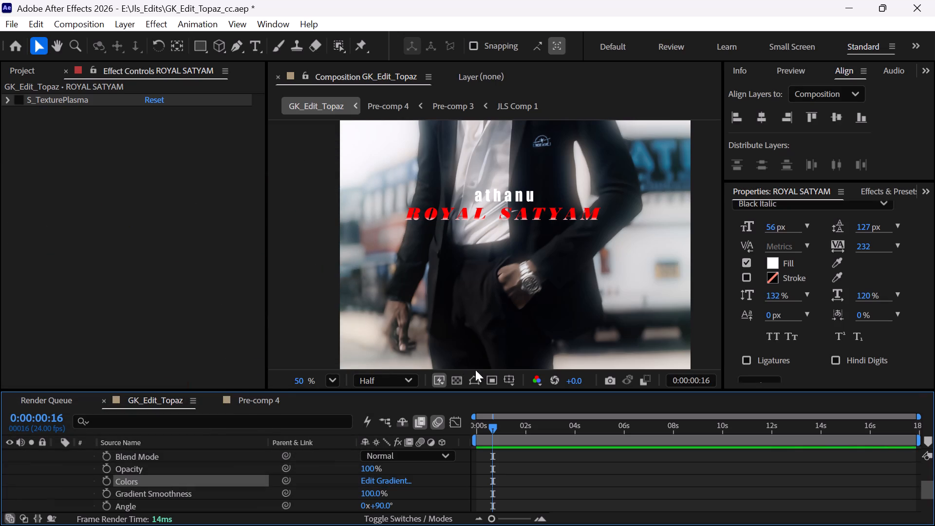
Collapse the ROYAL SATYAM layer's properties and duplicate the layer.
scroll(521, 463, "down", 2)
scroll(516, 463, "up", 3)
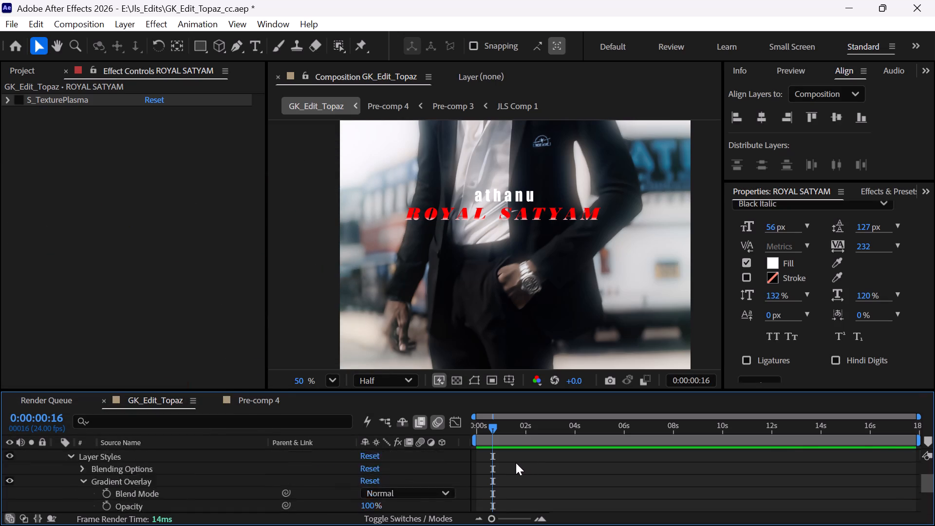
scroll(516, 463, "up", 2)
left_click(56, 508)
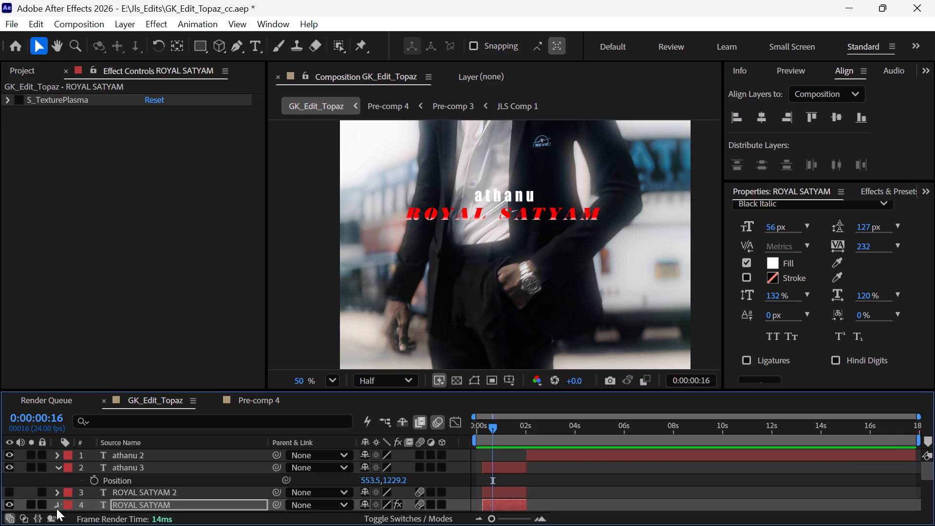
left_click(175, 503)
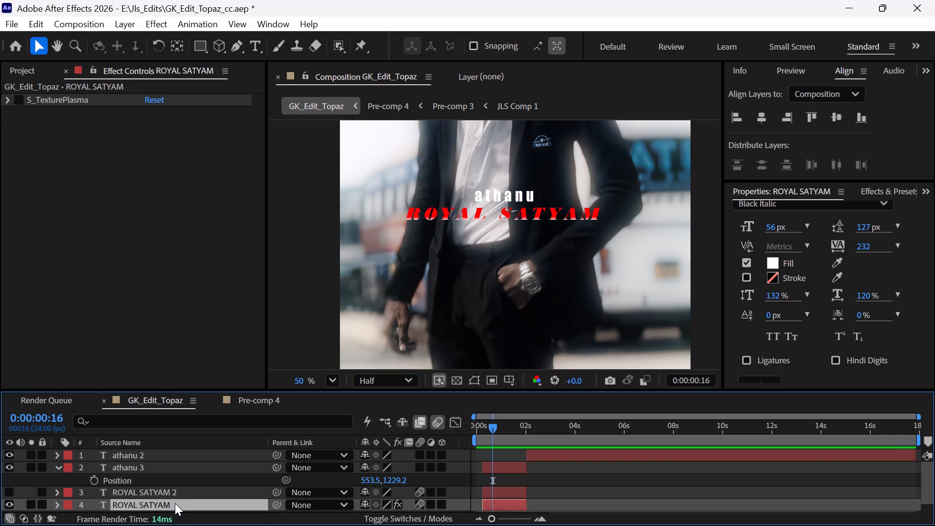
key("ctrl+d")
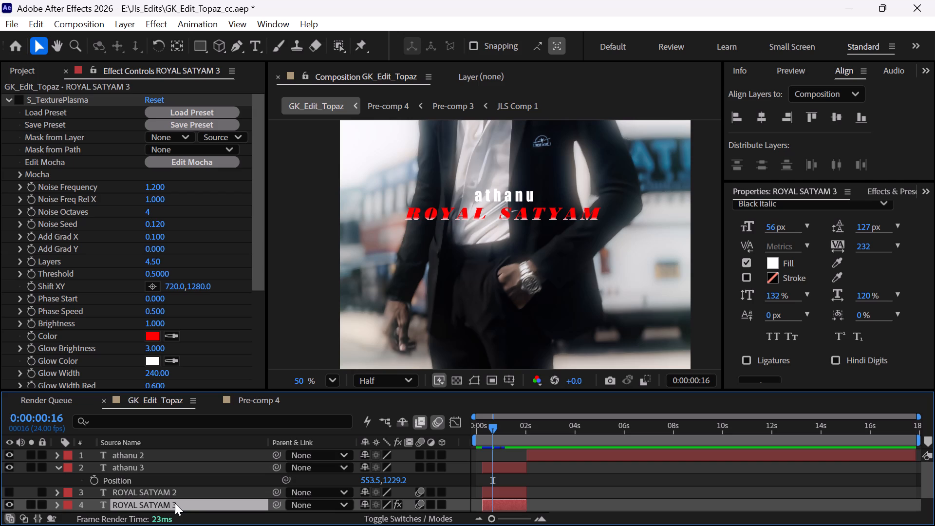
Add a black 000000 stroke to the ROYAL SATYAM 3 text layer.
left_click(134, 491)
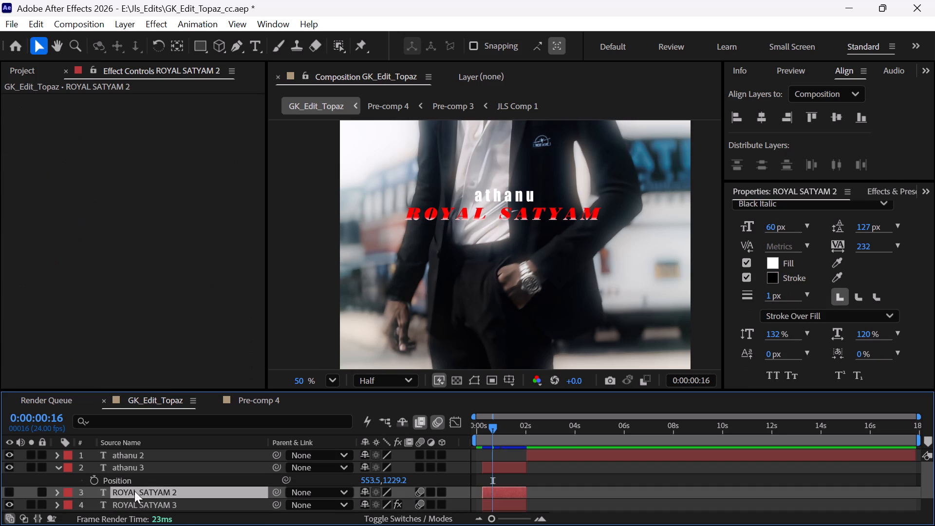
left_click(148, 506)
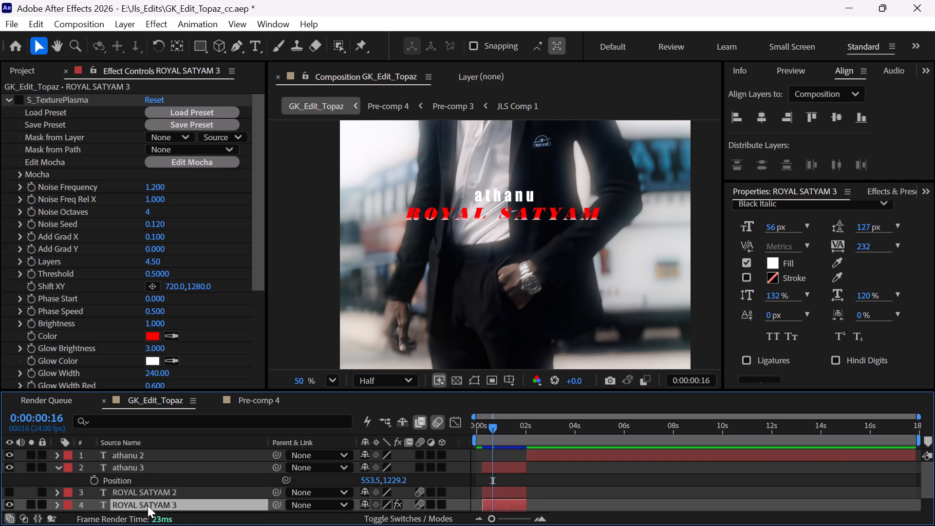
double_click(772, 280)
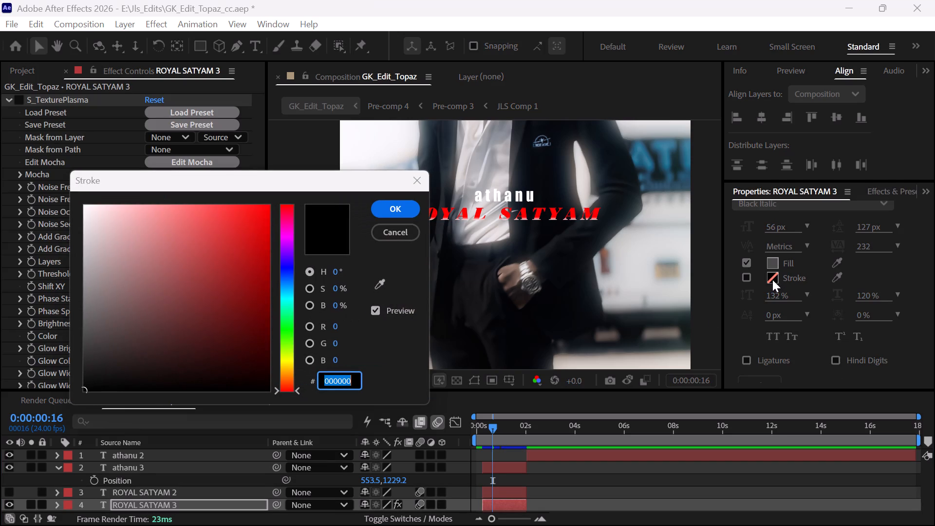
left_click(410, 211)
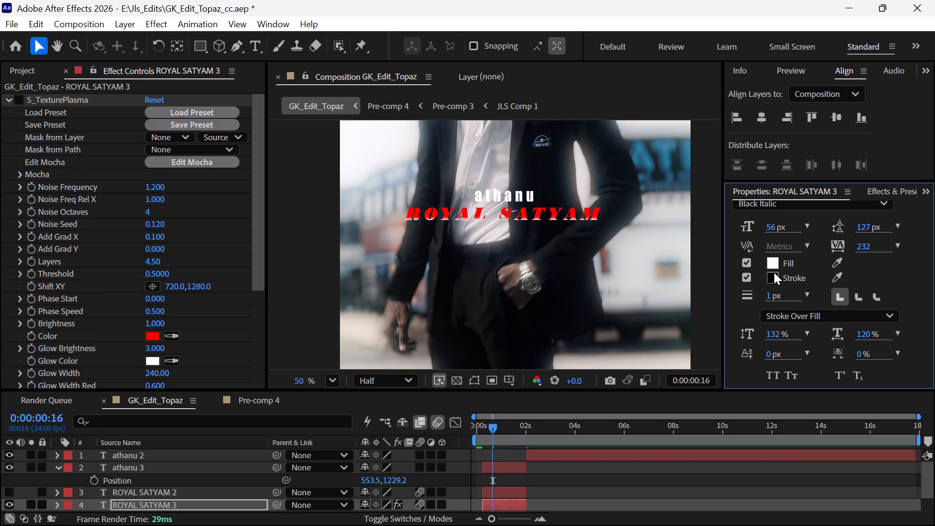
Confirm black 000000 as the stroke colour of the ROYAL SATYAM 3 text layer.
left_click(774, 275)
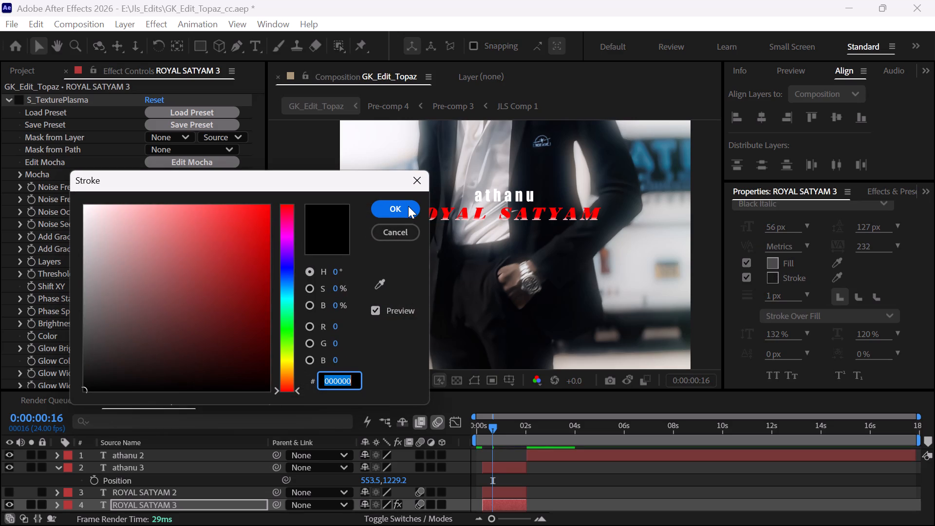
left_click(408, 206)
Compare the title with S_TexturePlasma switched on and off and with the ROYAL SATYAM 3 layer hidden and shown.
left_click(21, 102)
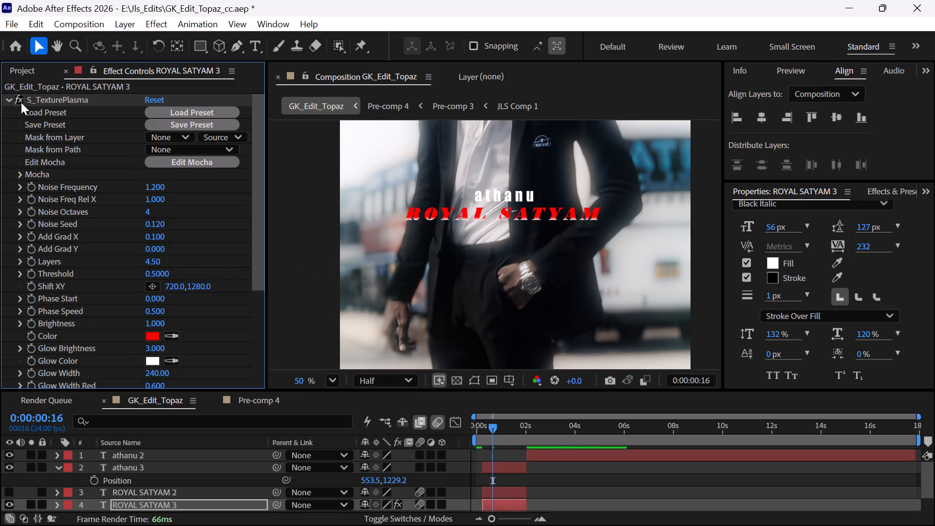
left_click(21, 102)
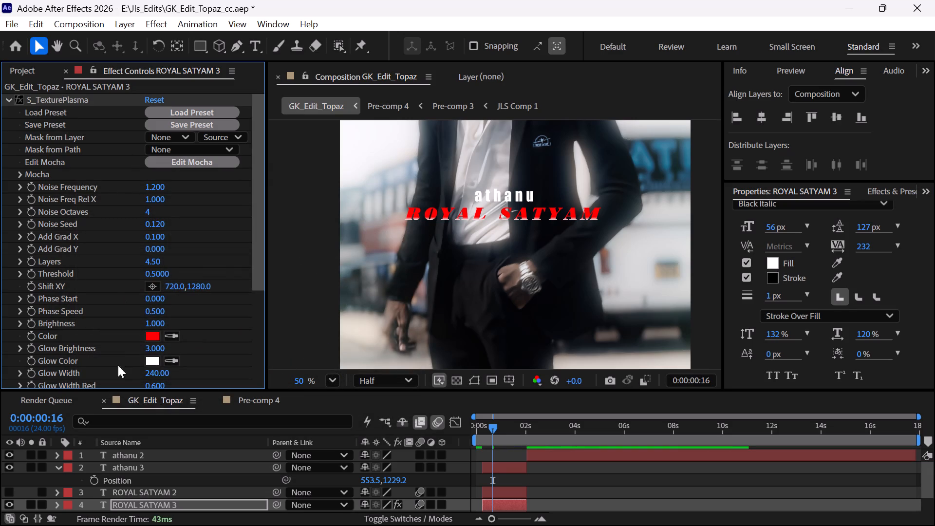
left_click(6, 501)
left_click(6, 501)
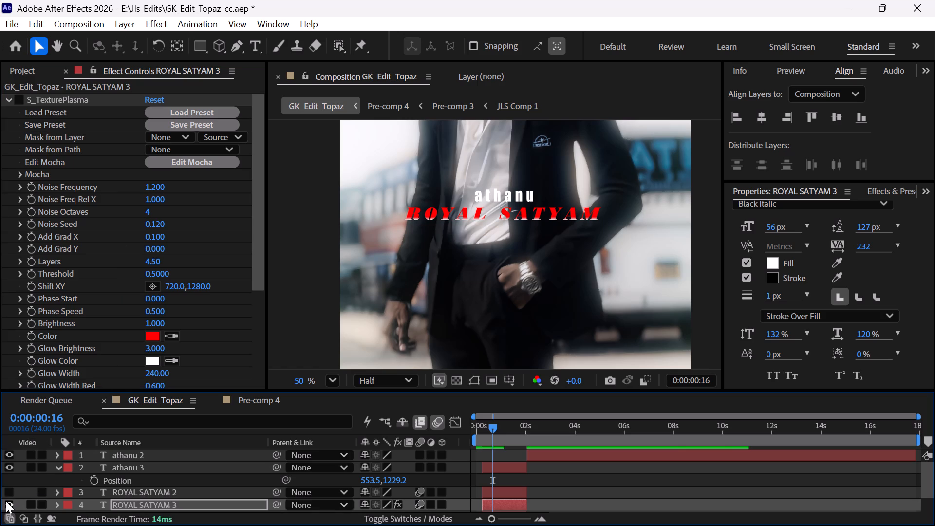
left_click(6, 501)
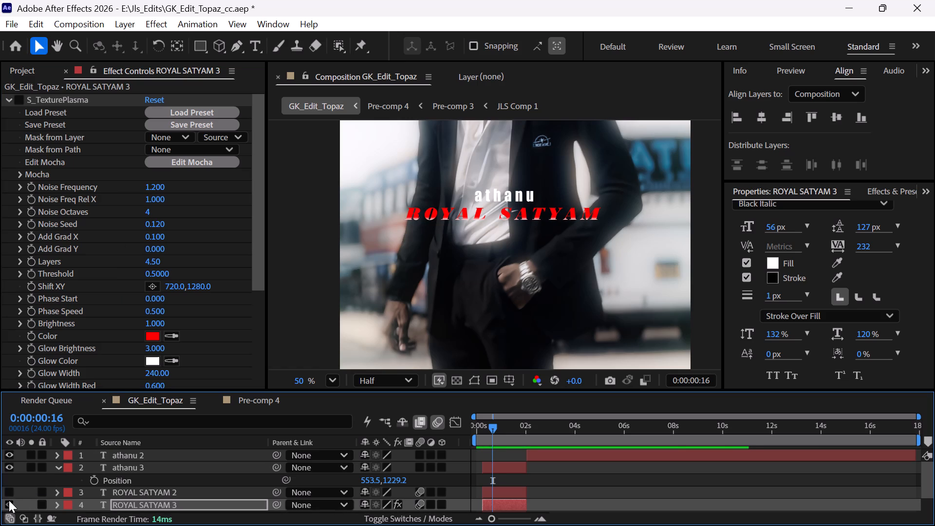
left_click(9, 500)
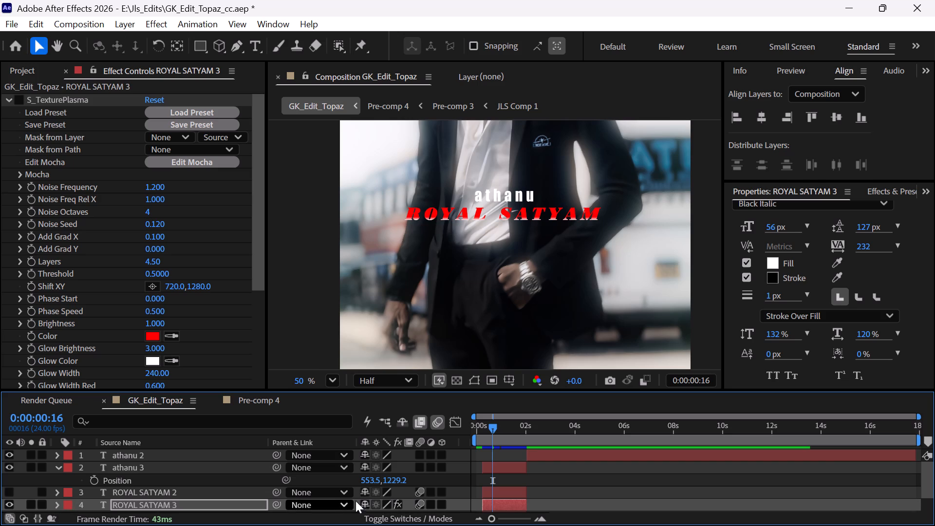
Add a Drop Shadow layer style to ROYAL SATYAM 3 and check the title at 0:00:01:19.
right_click(494, 501)
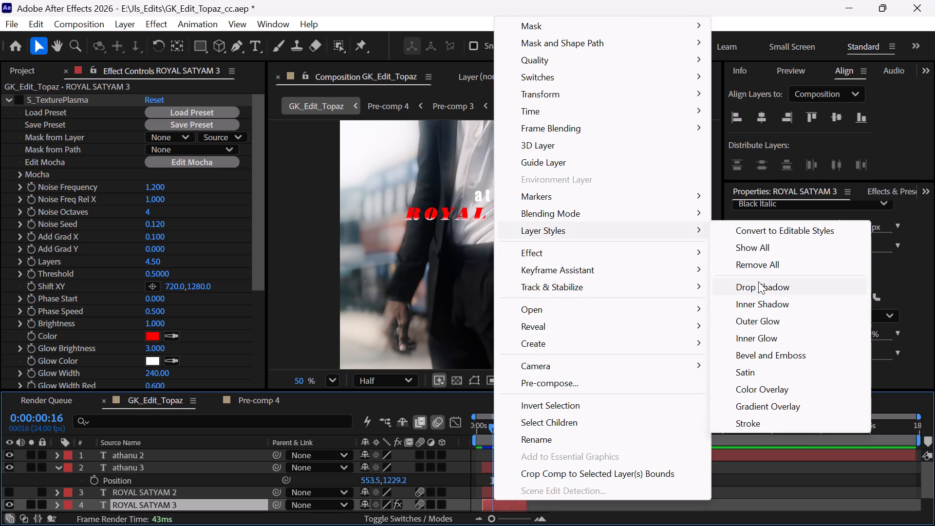
left_click(759, 284)
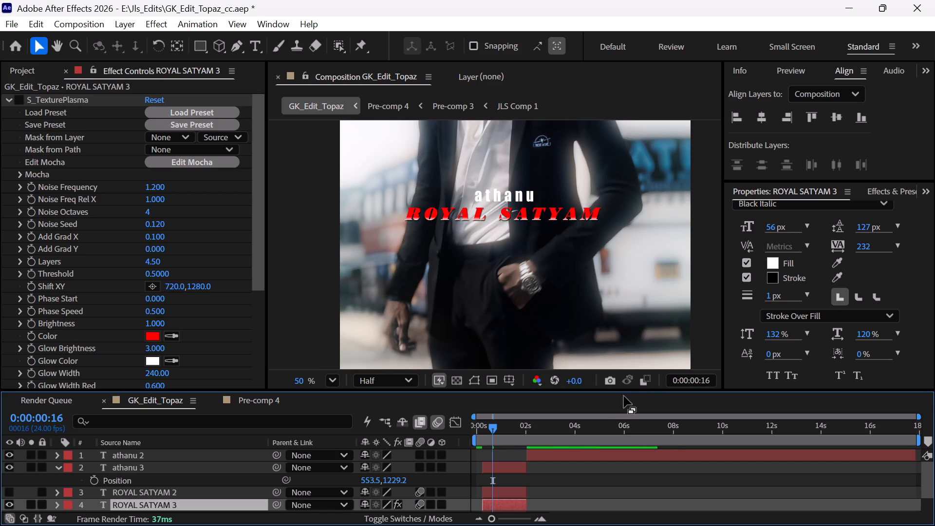
left_click_drag(501, 433, 513, 440)
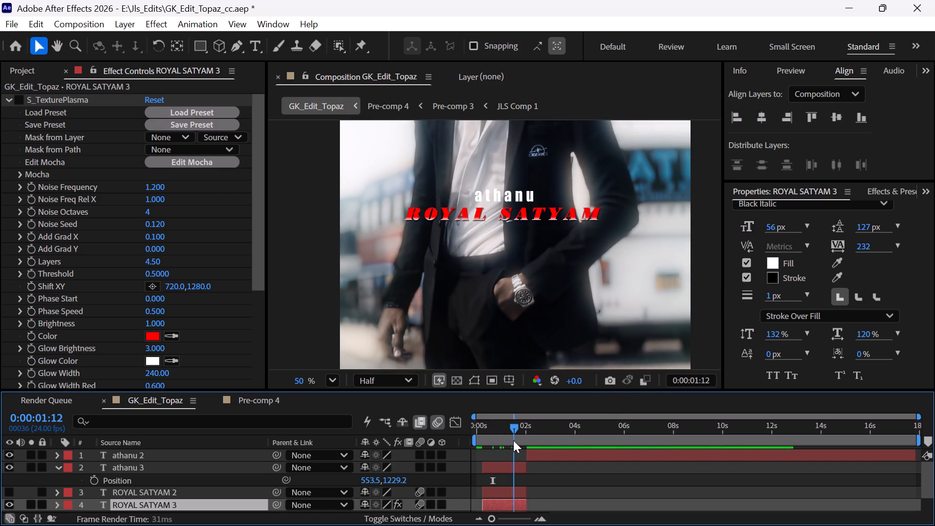
left_click_drag(513, 440, 521, 440)
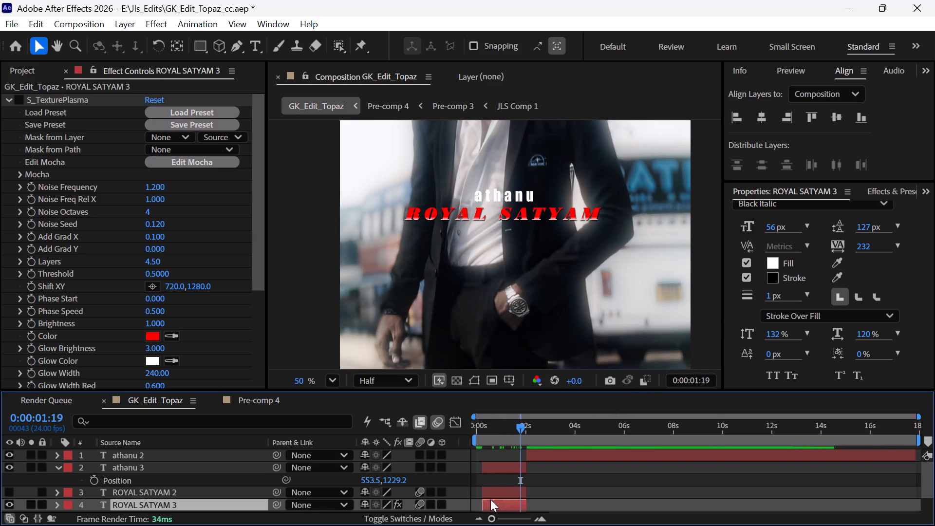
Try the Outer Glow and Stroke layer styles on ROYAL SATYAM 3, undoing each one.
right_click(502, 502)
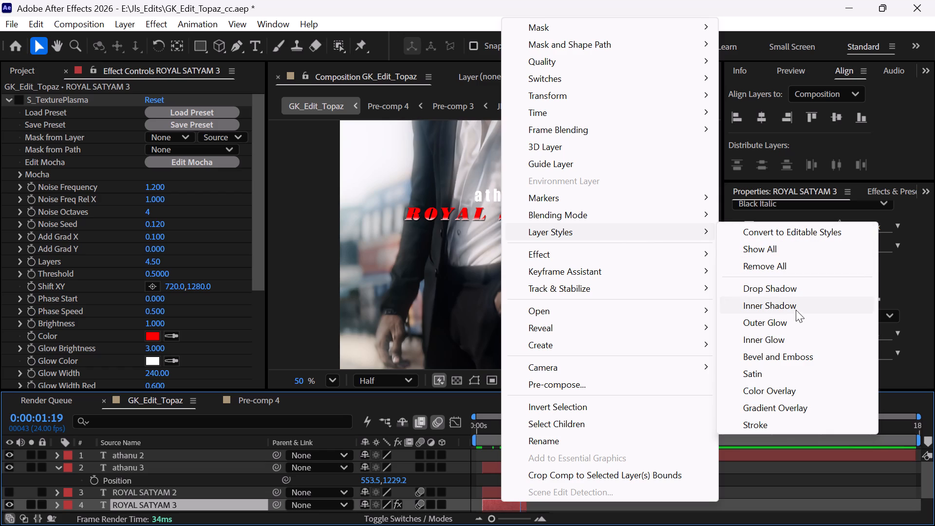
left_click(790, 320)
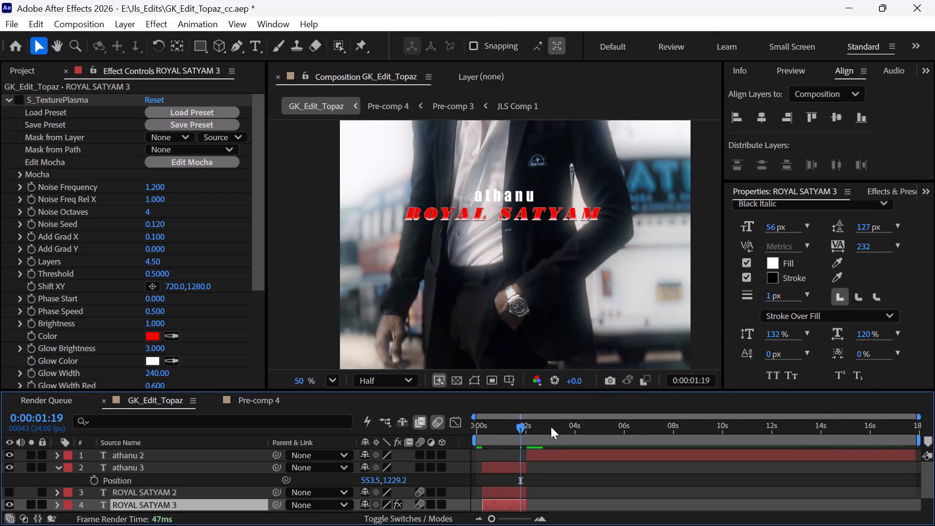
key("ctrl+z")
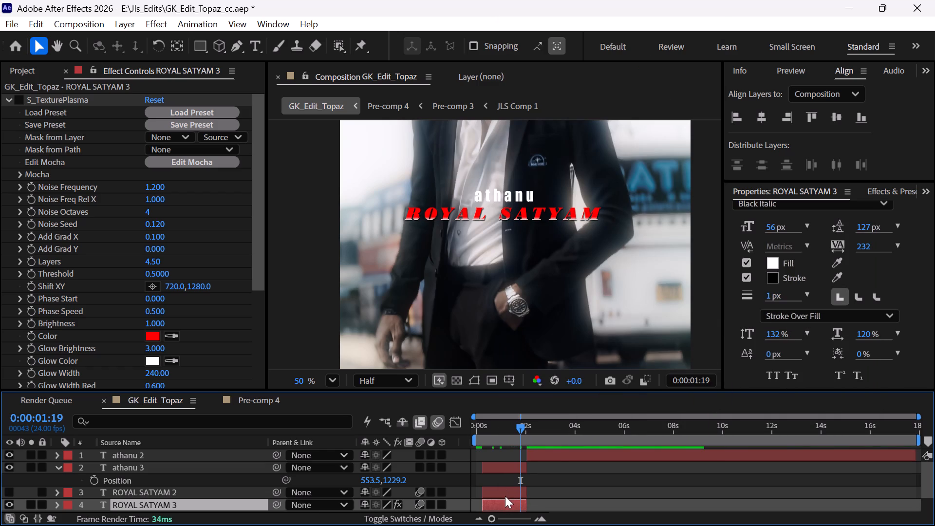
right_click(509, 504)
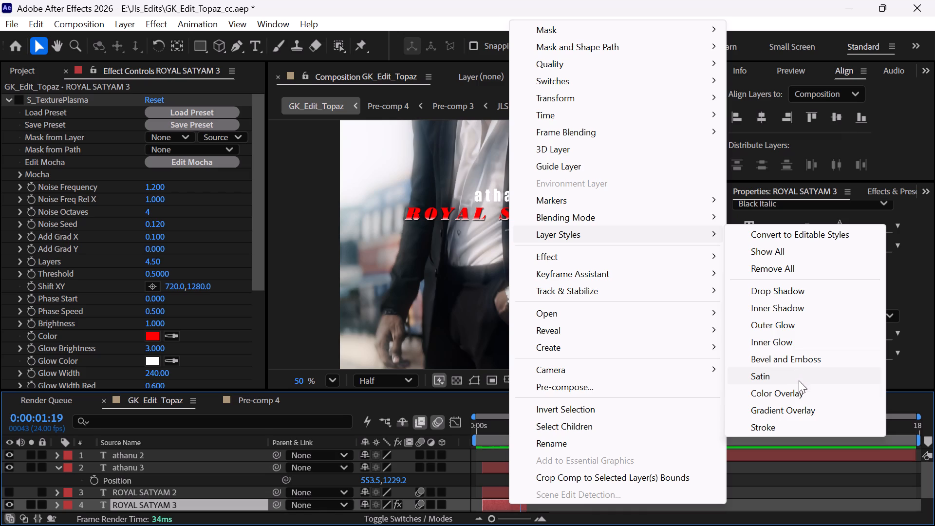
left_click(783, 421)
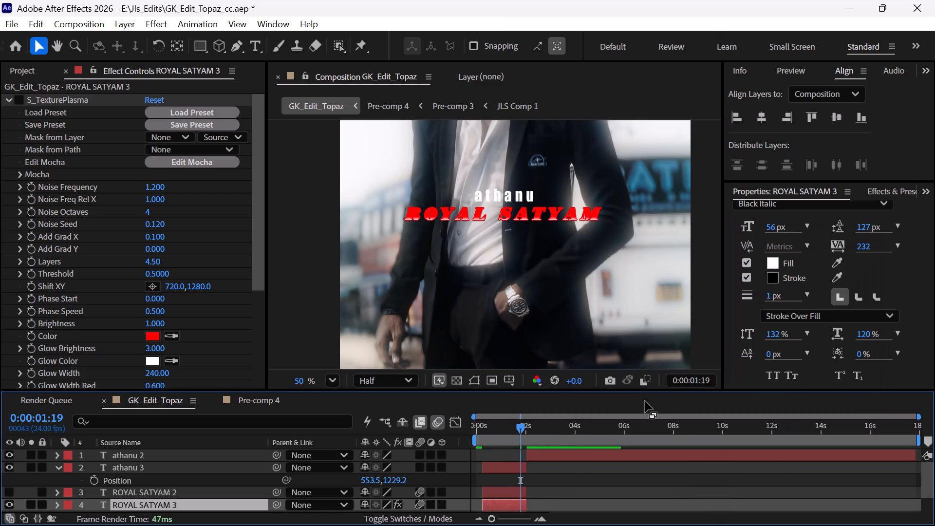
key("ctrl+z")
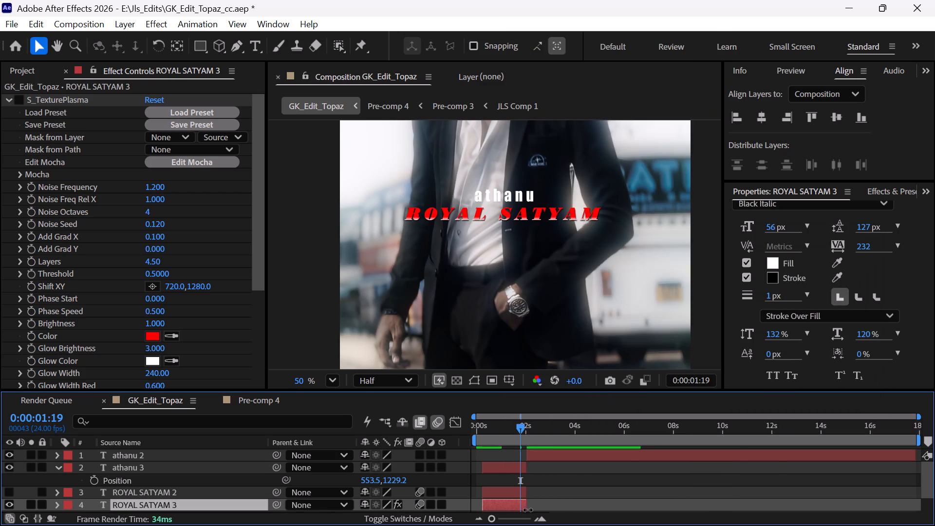
Add a Bevel and Emboss layer style to ROYAL SATYAM 3 and compare the title with that layer hidden and shown.
right_click(522, 507)
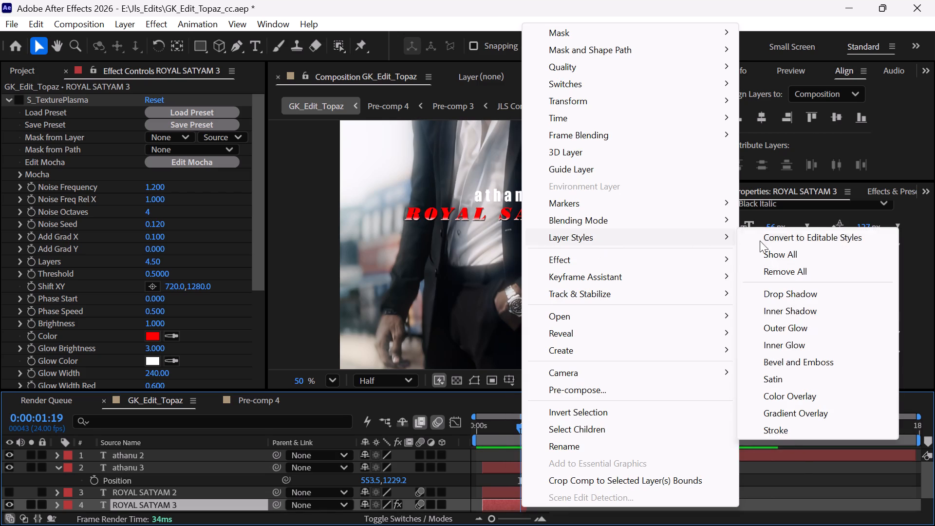
left_click(811, 357)
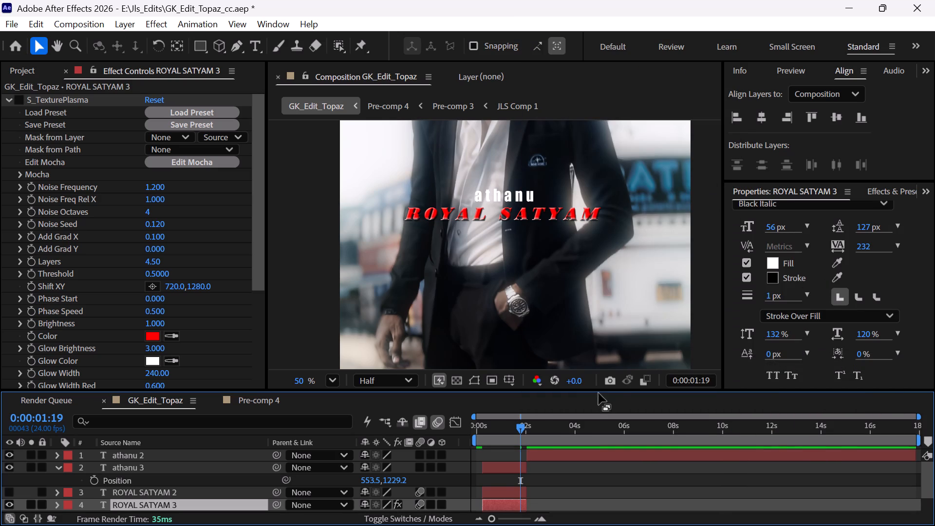
left_click(11, 503)
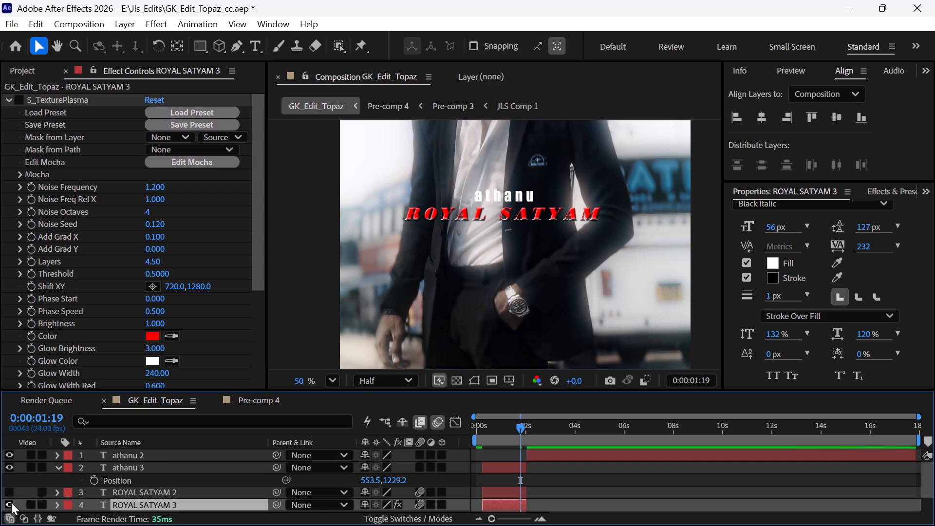
left_click(11, 503)
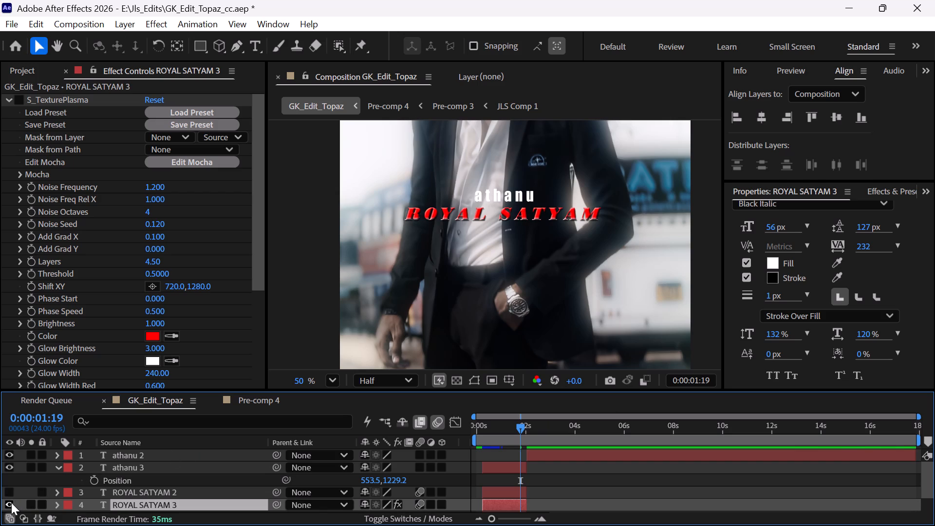
left_click(11, 503)
left_click(12, 503)
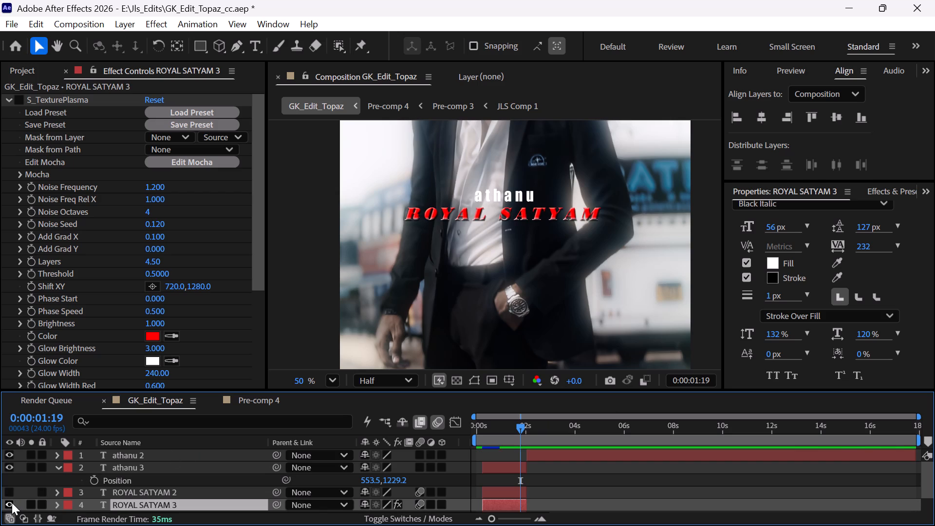
left_click(12, 503)
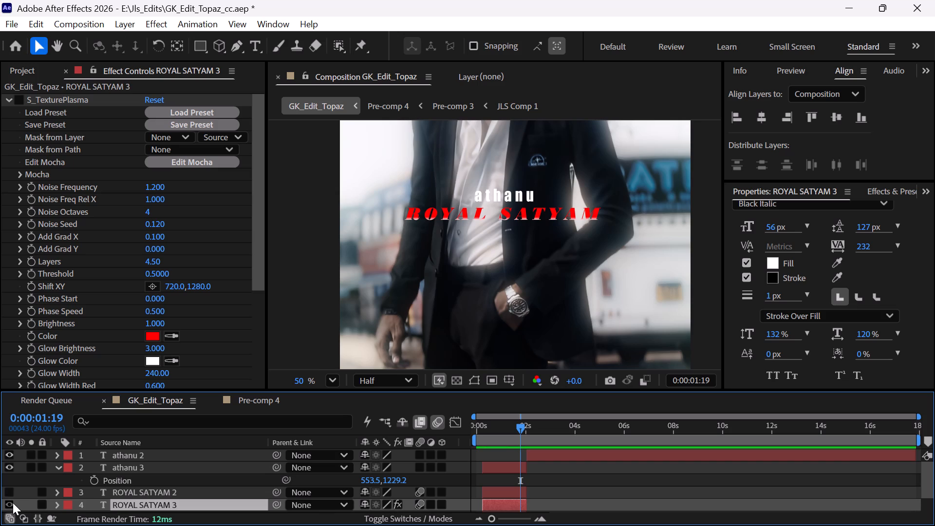
left_click(13, 503)
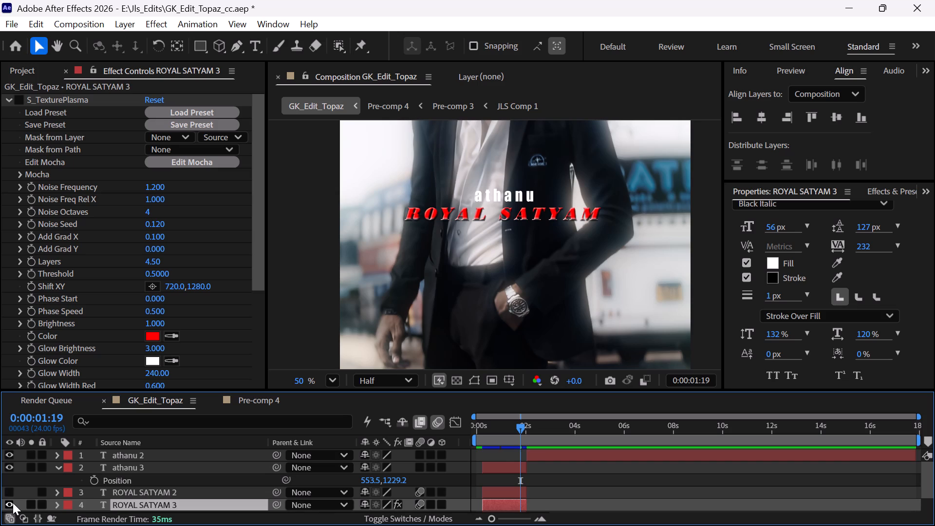
Check the title without the original ROYAL SATYAM layer, and delete the ROYAL SATYAM 2 and ROYAL SATYAM layers.
scroll(13, 503, "down", 1)
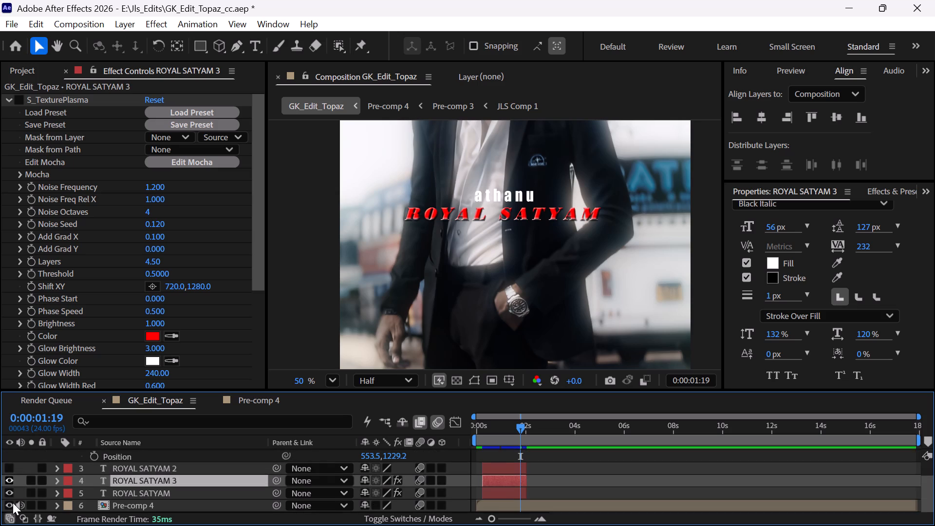
left_click(12, 493)
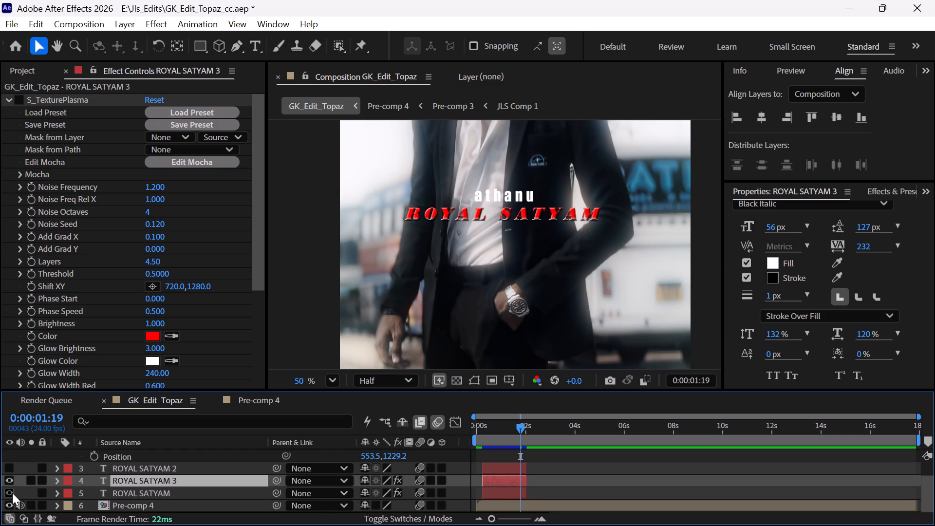
left_click(9, 492)
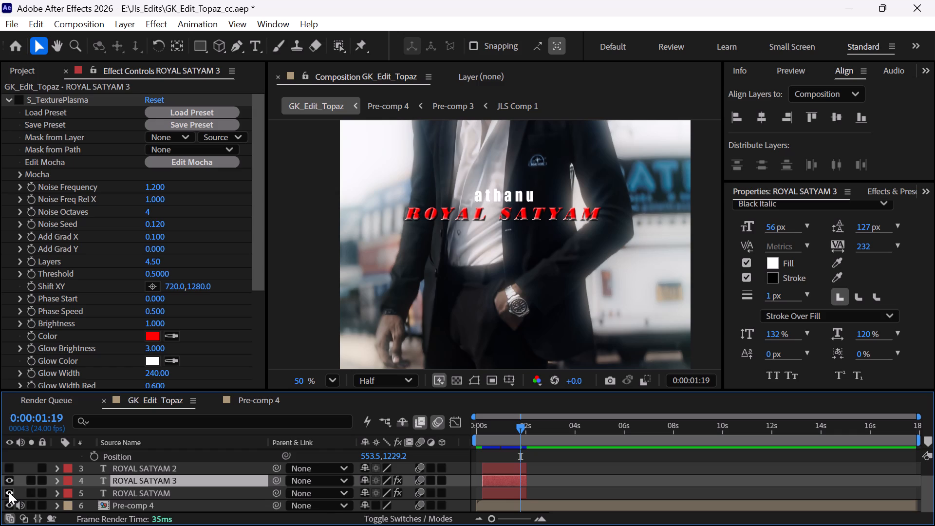
left_click(9, 492)
left_click(490, 467)
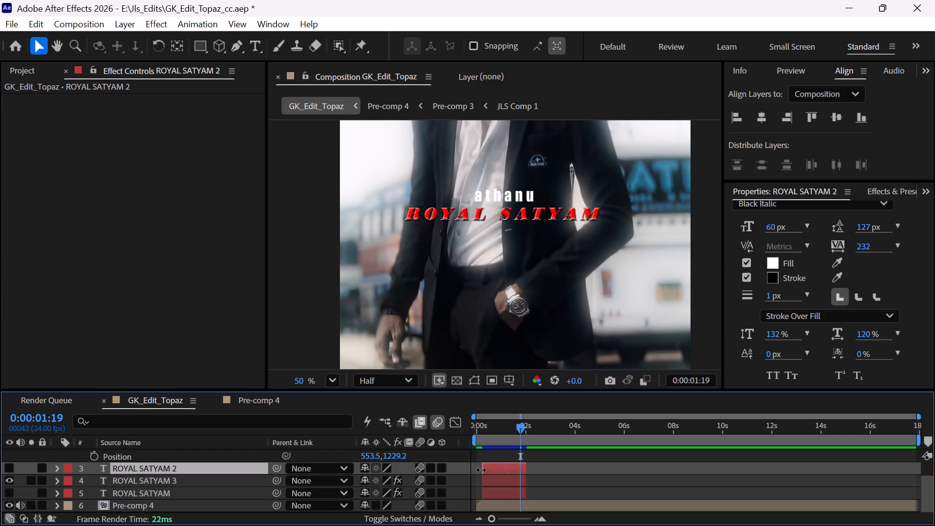
key("Delete")
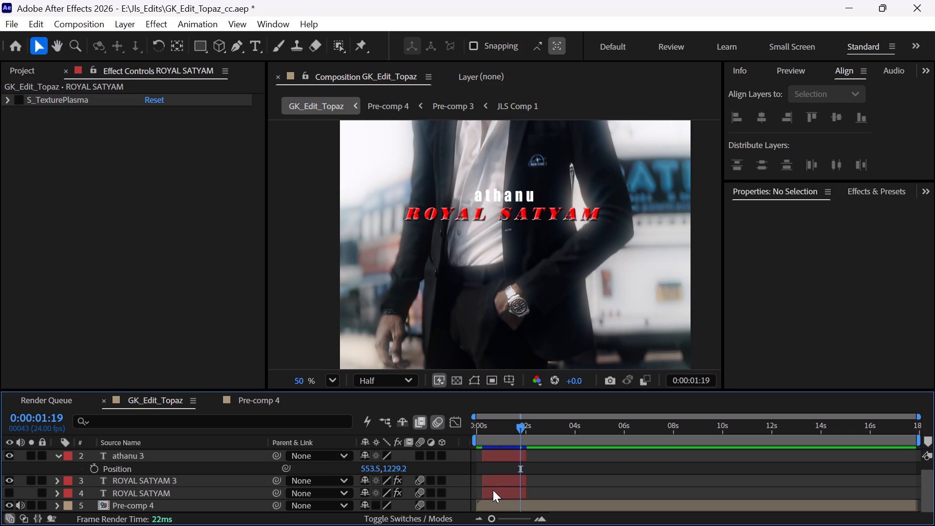
left_click(493, 490)
key("Delete")
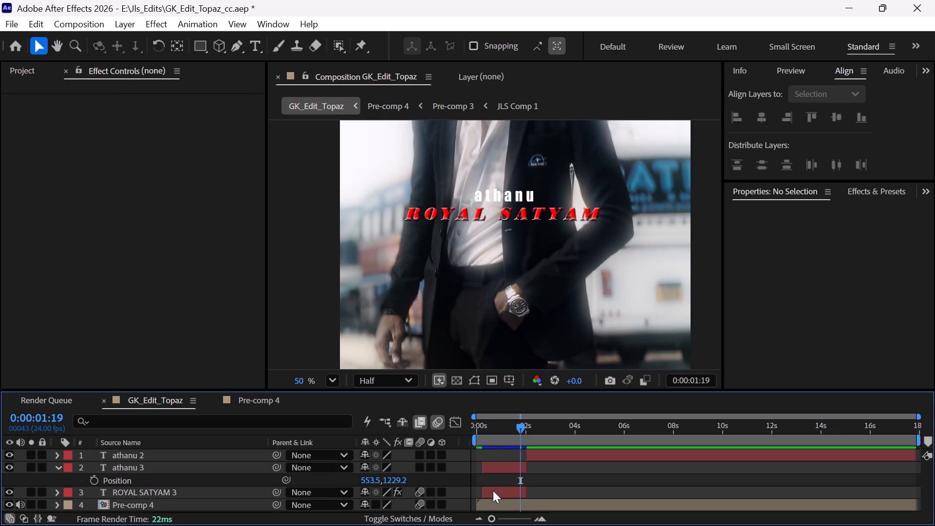
Apply the Fade Up Words preset to the athanu 3 layer at its in point, 0:00:00:06.
left_click_drag(505, 431, 491, 427)
left_click(490, 489)
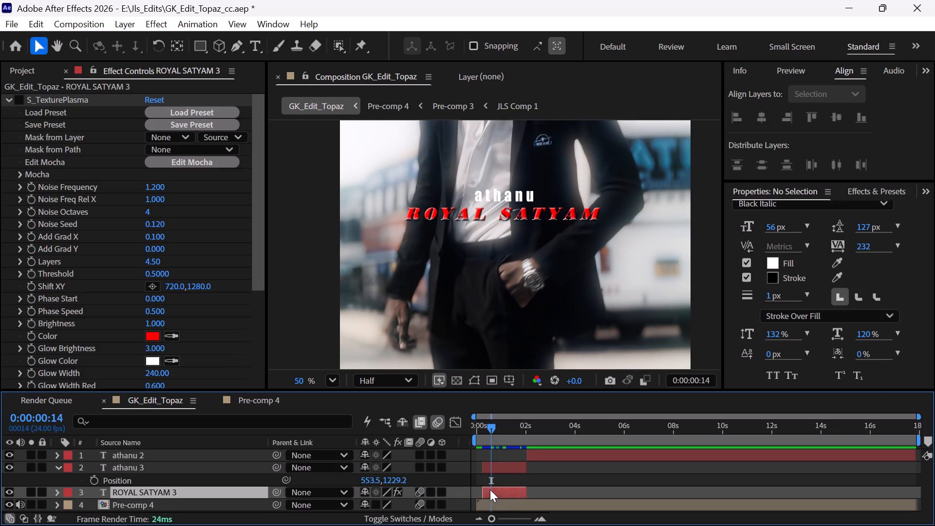
key("i")
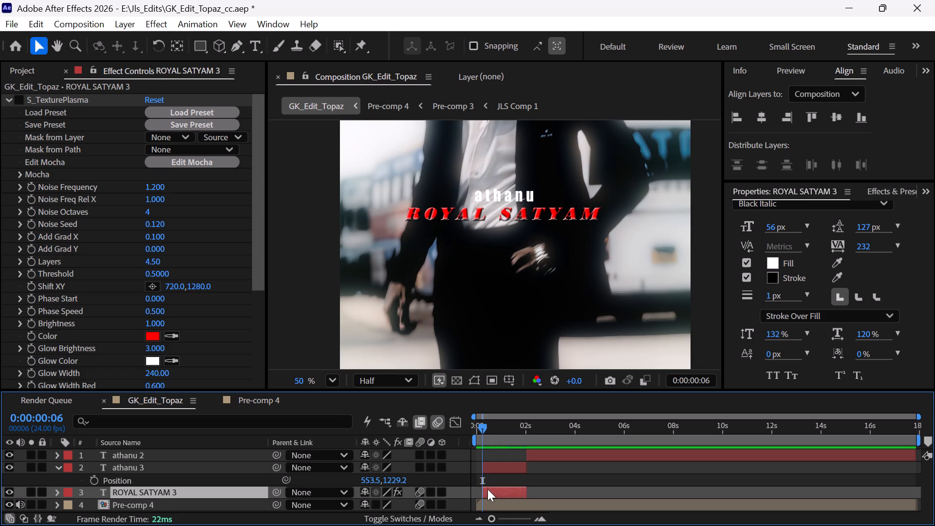
left_click(486, 464)
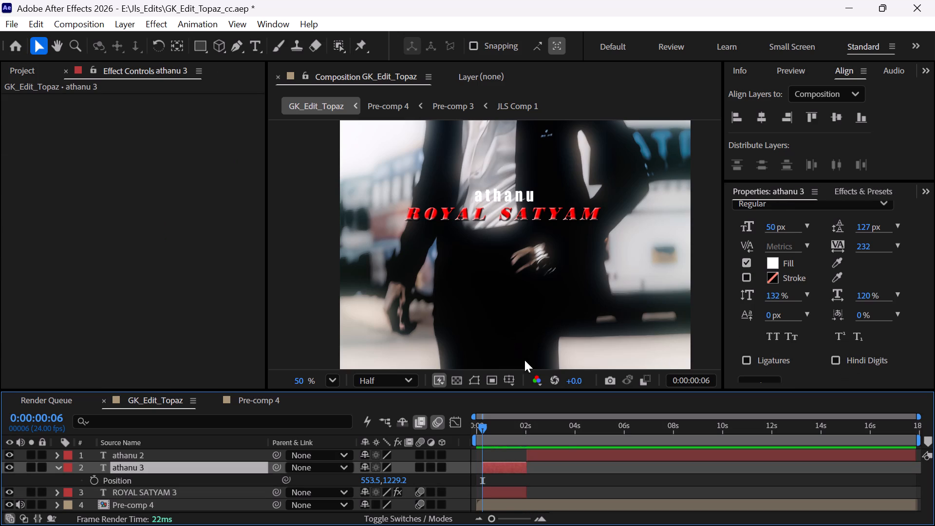
key("ctrl+space")
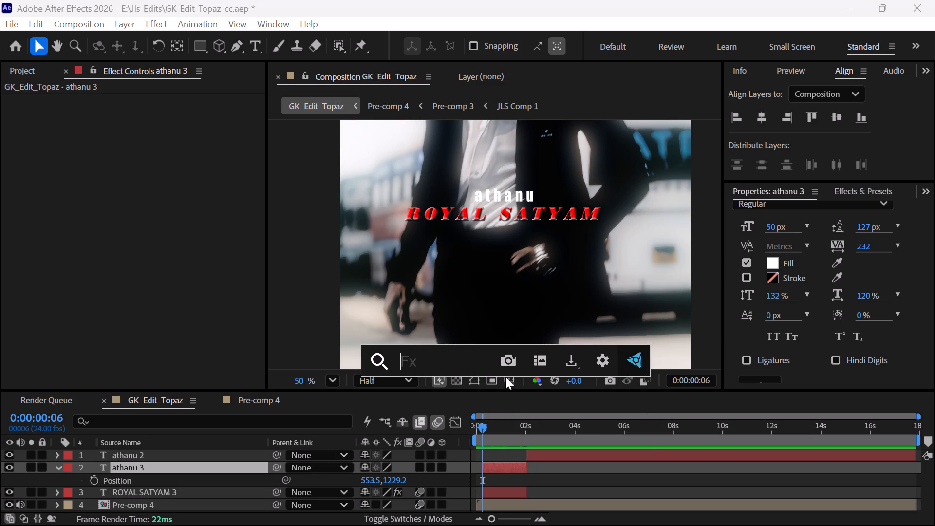
type("fade up")
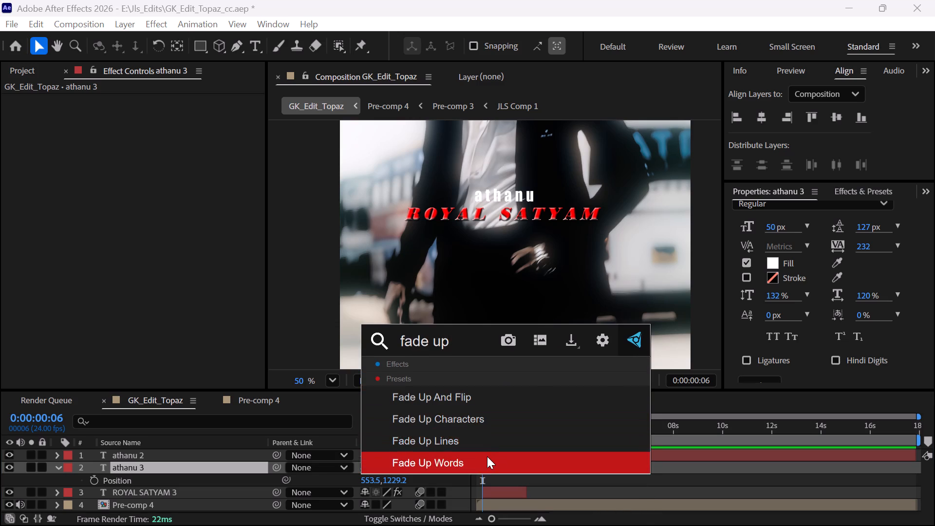
left_click(487, 456)
Move the last Range Selector Start keyframe of athanu 3 to 0:00:00:21.
scroll(488, 462, "up", 2, "alt")
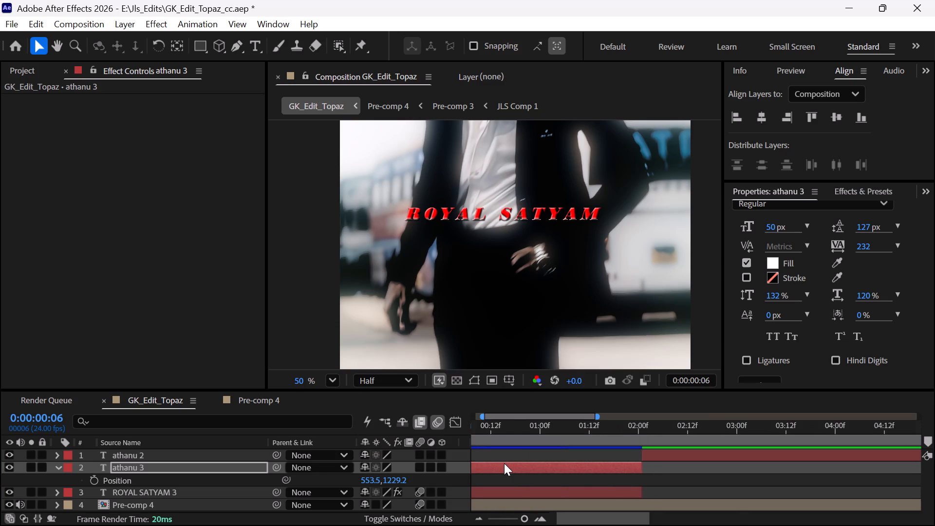
key("u")
scroll(507, 463, "down", 1, "alt")
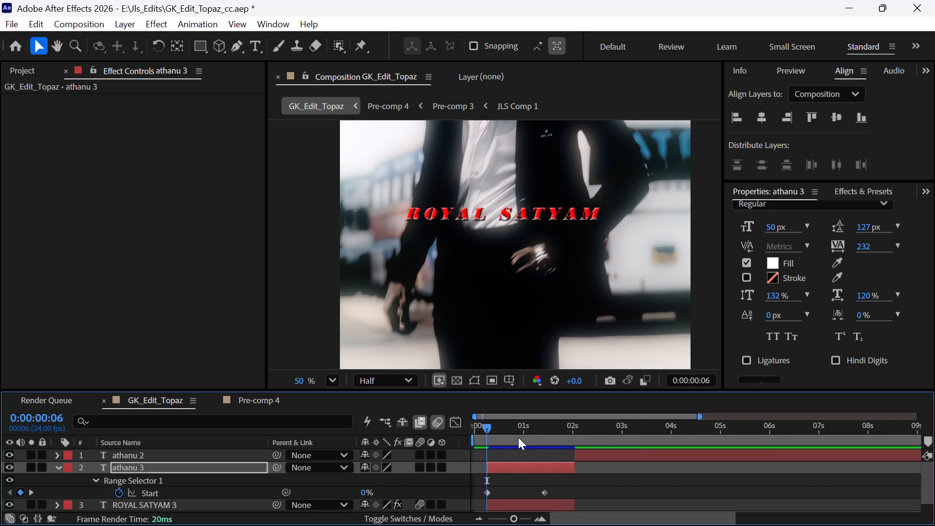
left_click(518, 437)
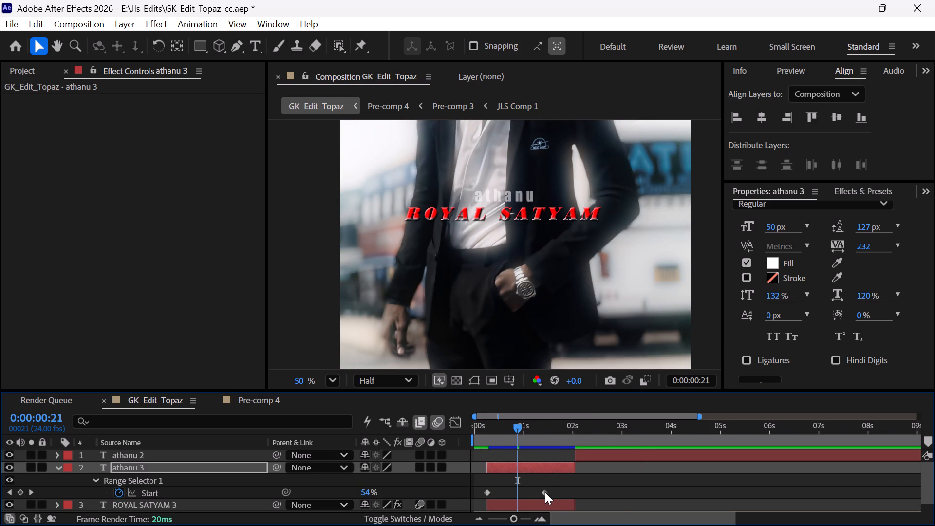
left_click_drag(545, 492, 521, 500)
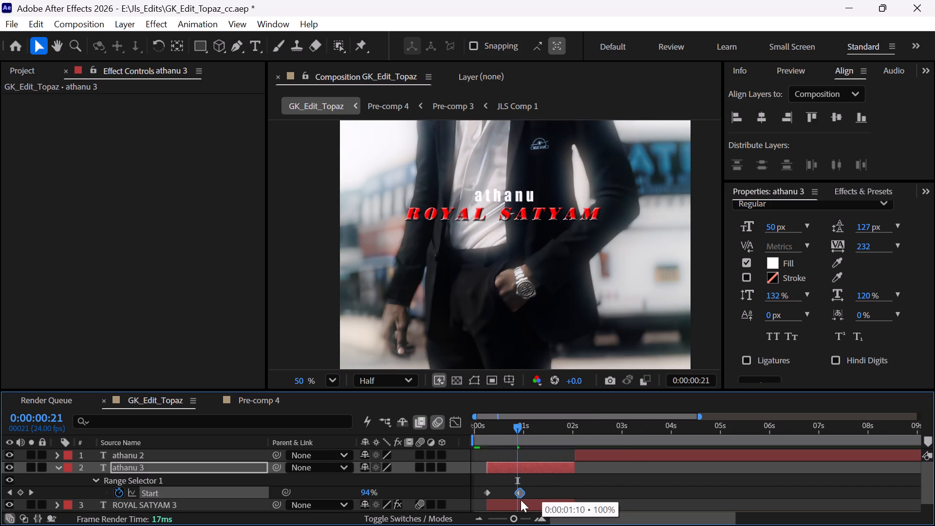
left_click_drag(521, 500, 520, 500)
left_click_drag(520, 500, 518, 501)
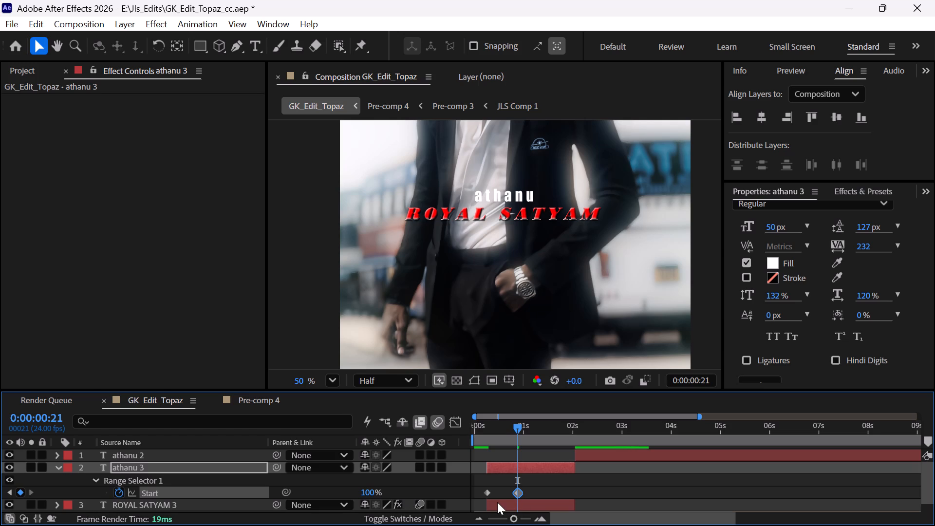
Apply the Fade Up Words preset to the ROYAL SATYAM 3 layer at 0:00:00:14.
left_click(497, 502)
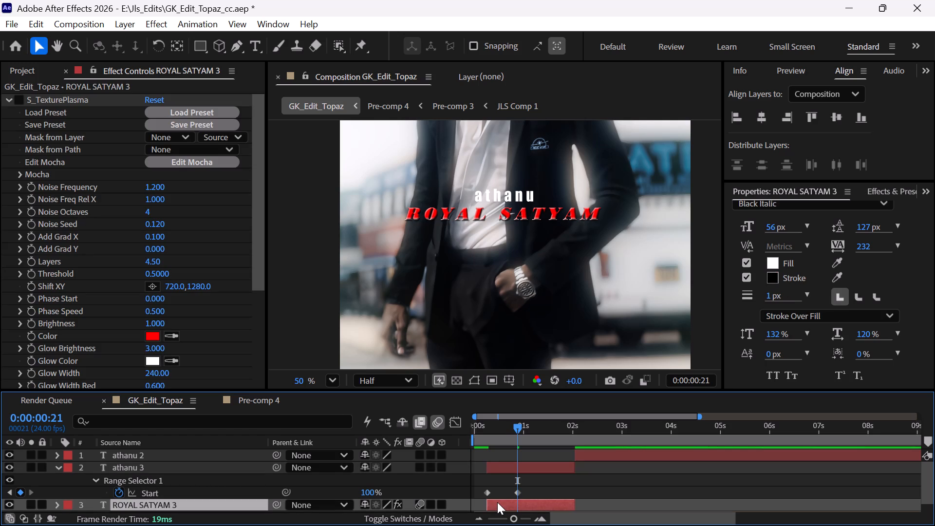
key("ctrl+Left")
key("ctrl+Left")
key("ctrl+Left")
key("ctrl+Left")
key("ctrl+Left")
key("ctrl+Left")
key("ctrl+Left")
key("ctrl+Left")
key("ctrl+Left")
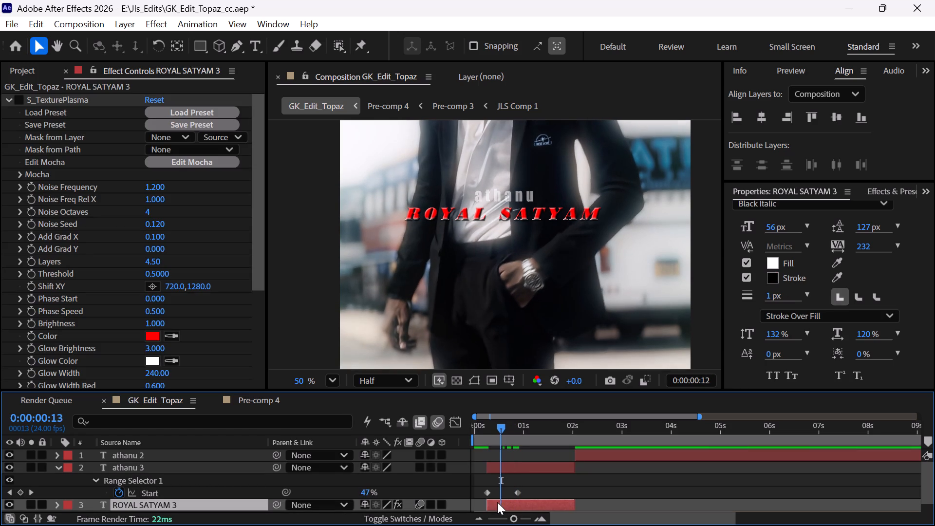
key("ctrl+Left")
key("ctrl+Right")
key("ctrl+Right")
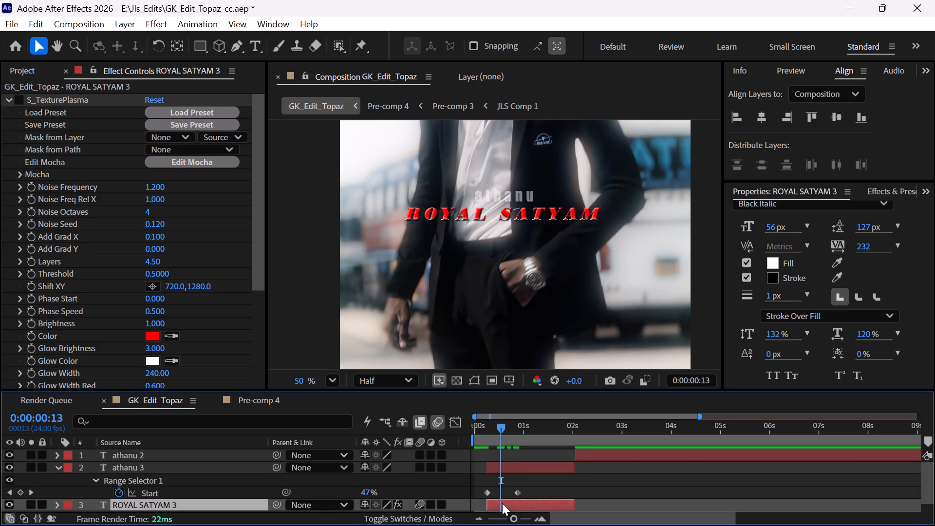
key("ctrl+Right")
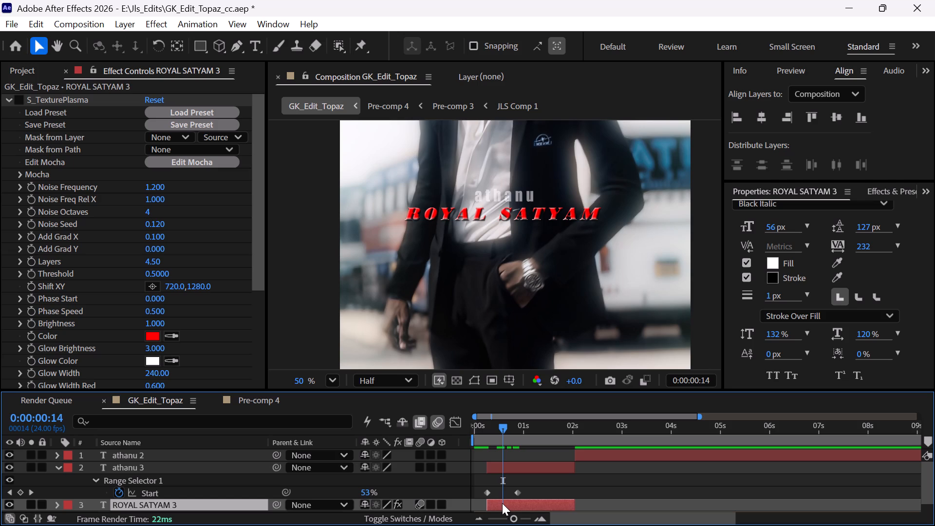
key("ctrl+space")
type("fade")
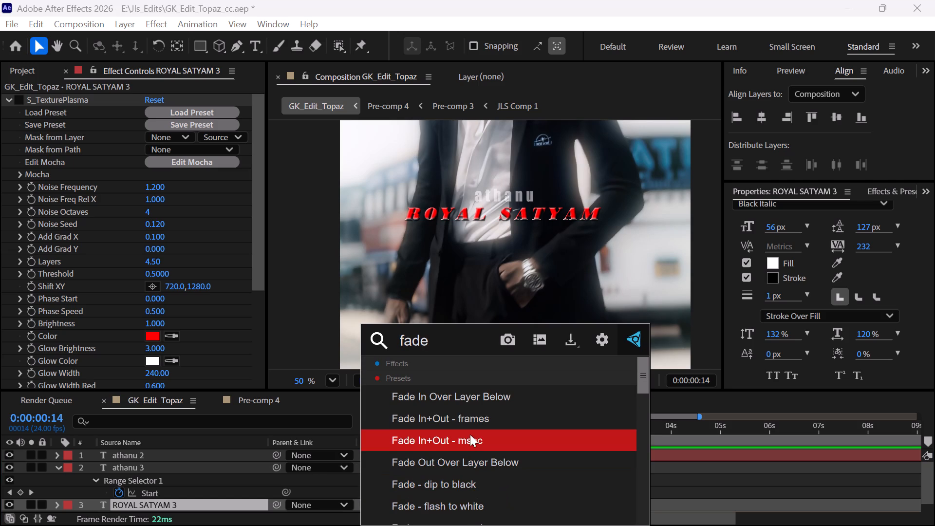
type("up")
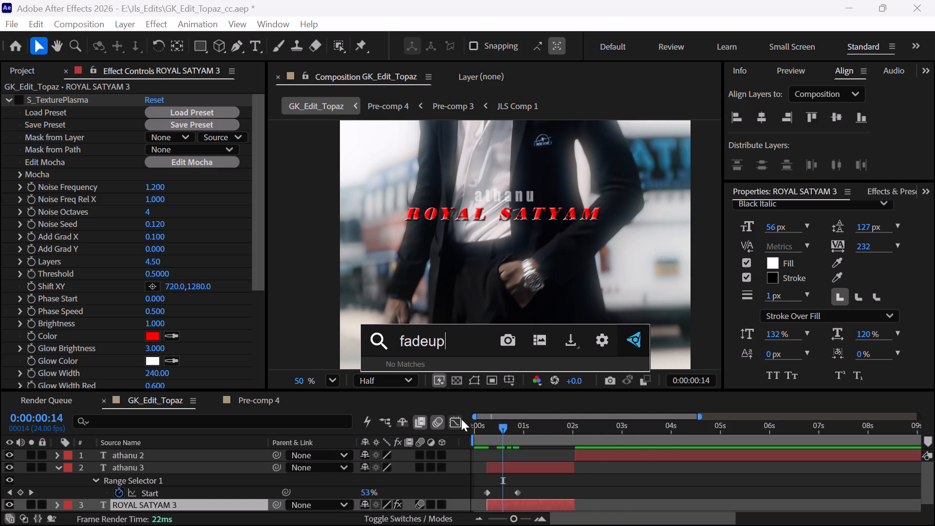
key("BackSpace")
key("BackSpace")
key("space")
type("up")
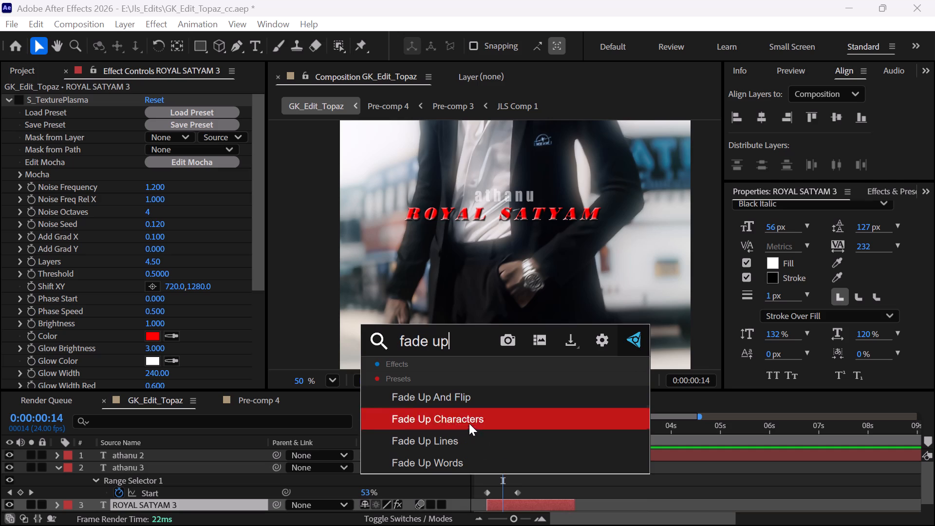
left_click(475, 458)
Move the last Range Selector Start keyframe of ROYAL SATYAM 3 to 0:00:01:16 and check the text reveal.
key("u")
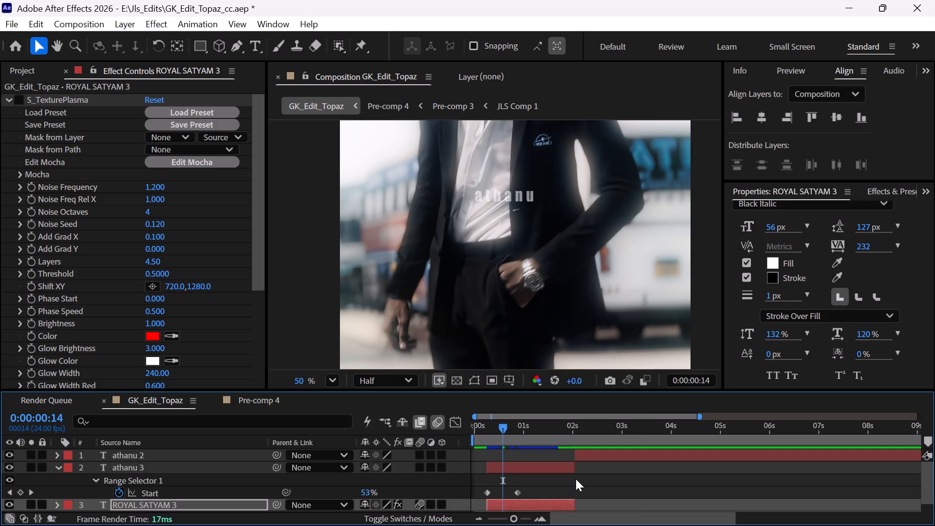
scroll(575, 478, "down", 2)
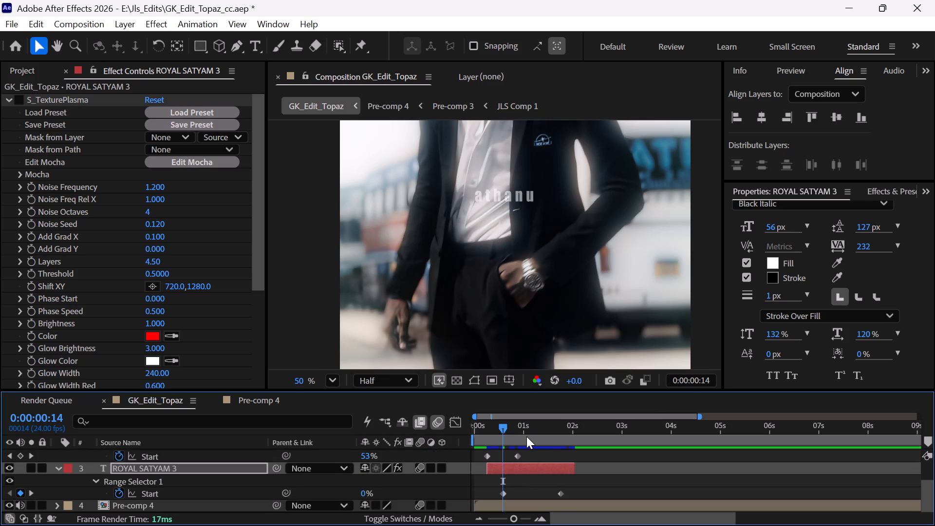
left_click(526, 436)
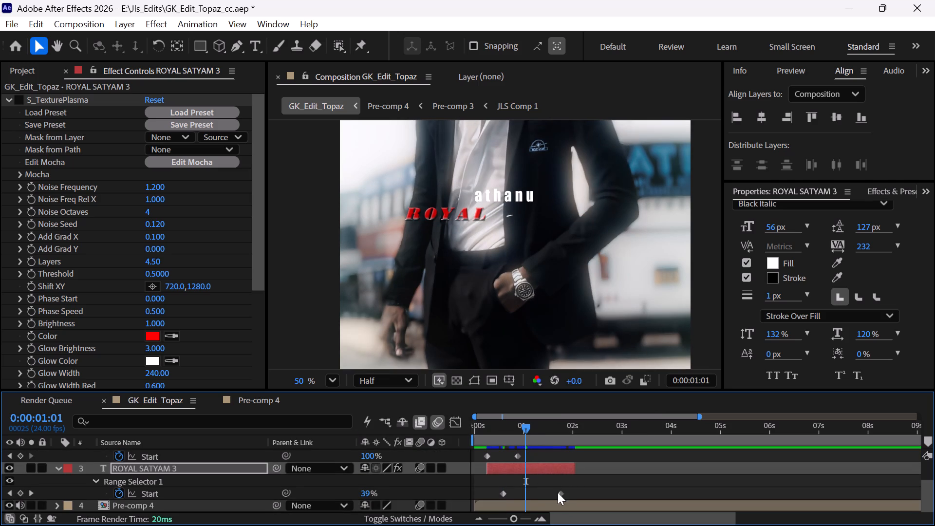
left_click_drag(558, 492, 523, 501)
left_click_drag(523, 494, 537, 494)
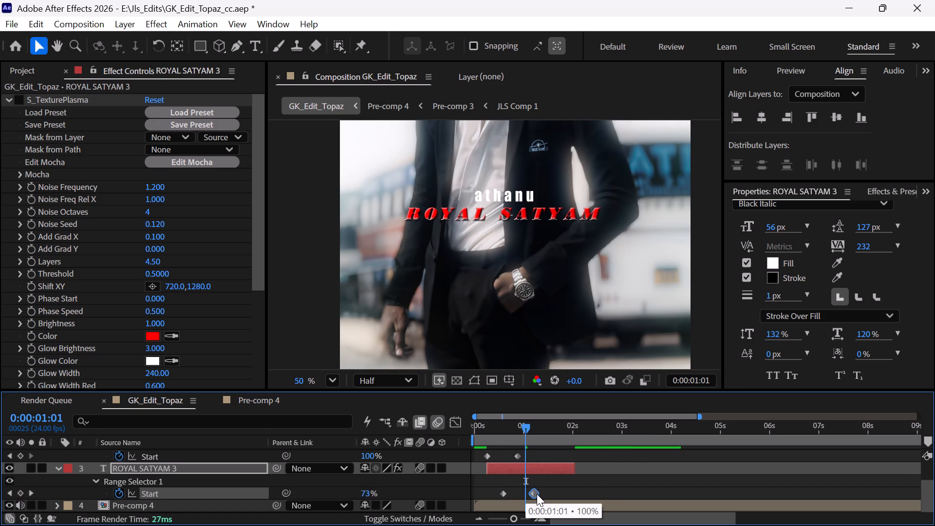
left_click_drag(537, 494, 554, 494)
left_click_drag(511, 430, 479, 443)
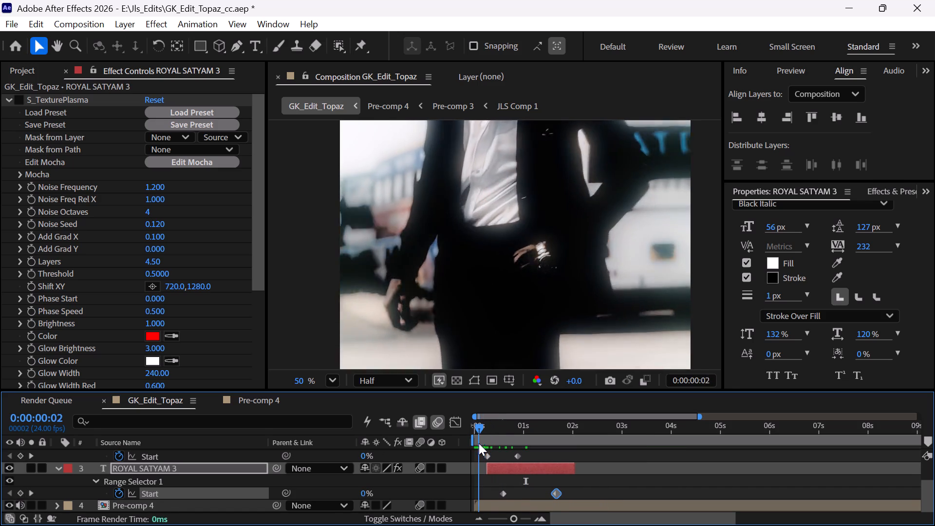
left_click_drag(479, 443, 529, 440)
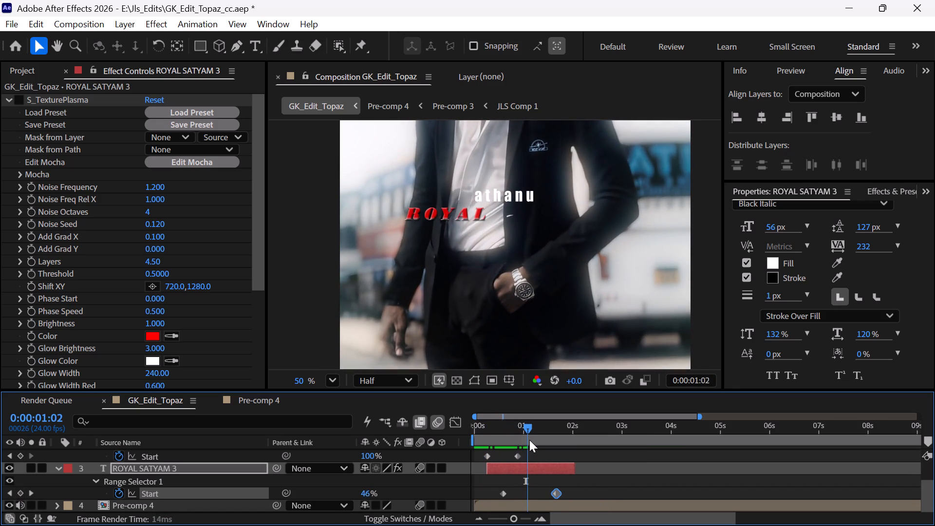
left_click_drag(529, 440, 555, 440)
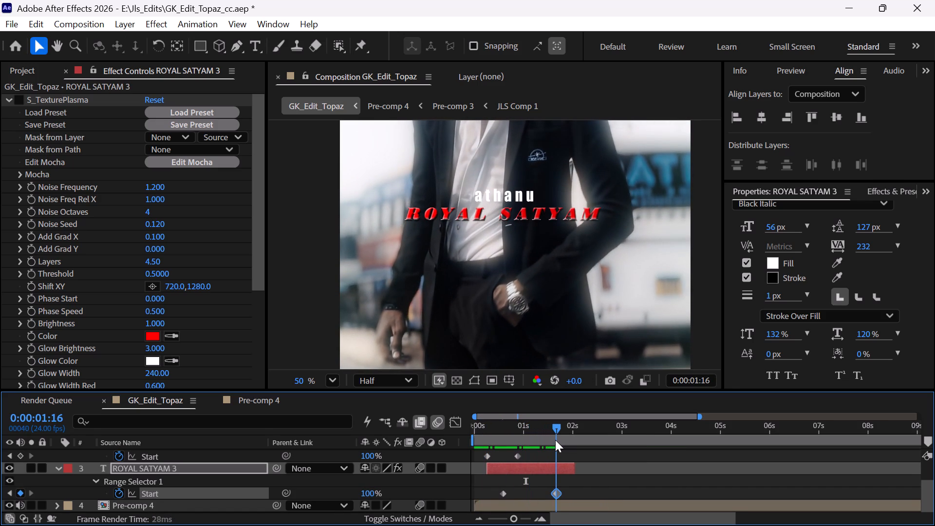
left_click_drag(555, 440, 562, 440)
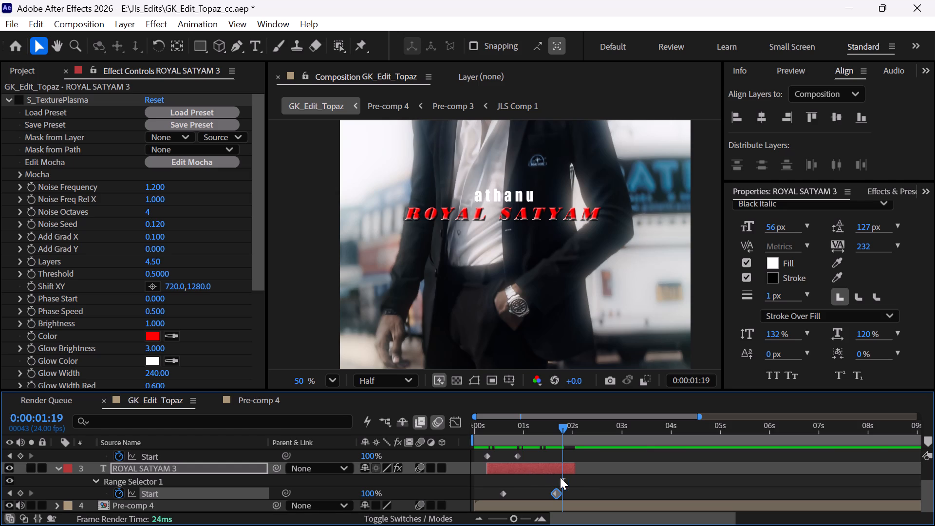
Add 100% Opacity keyframes to athanu 3 and ROYAL SATYAM 3 at 0:00:01:21.
key("j")
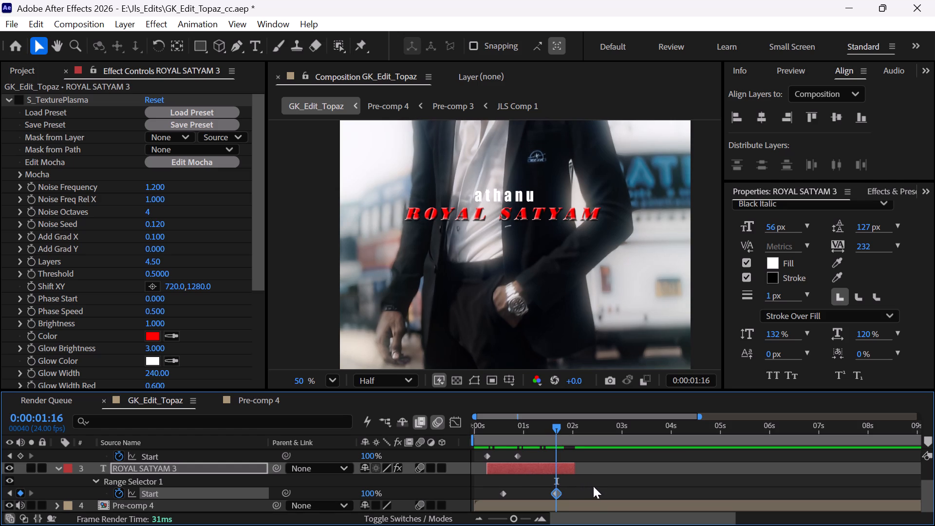
key("ctrl+shift+Up")
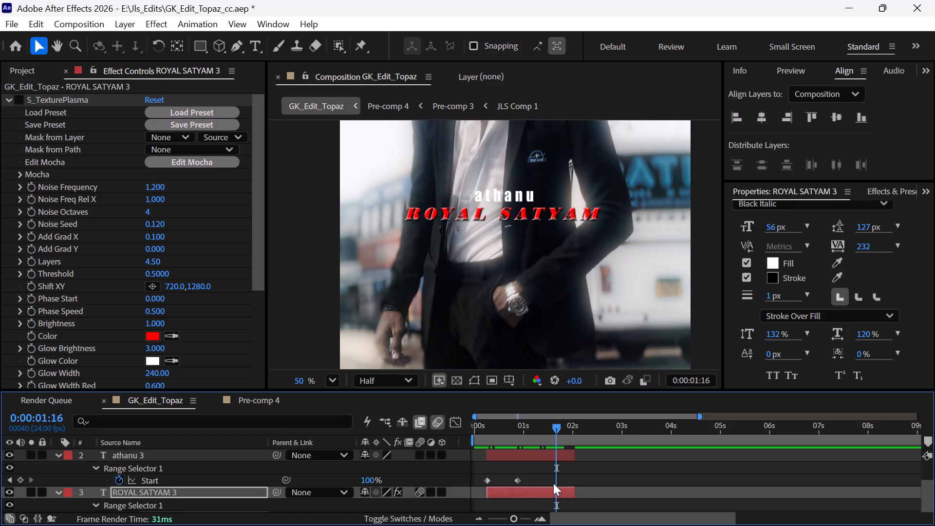
key("t")
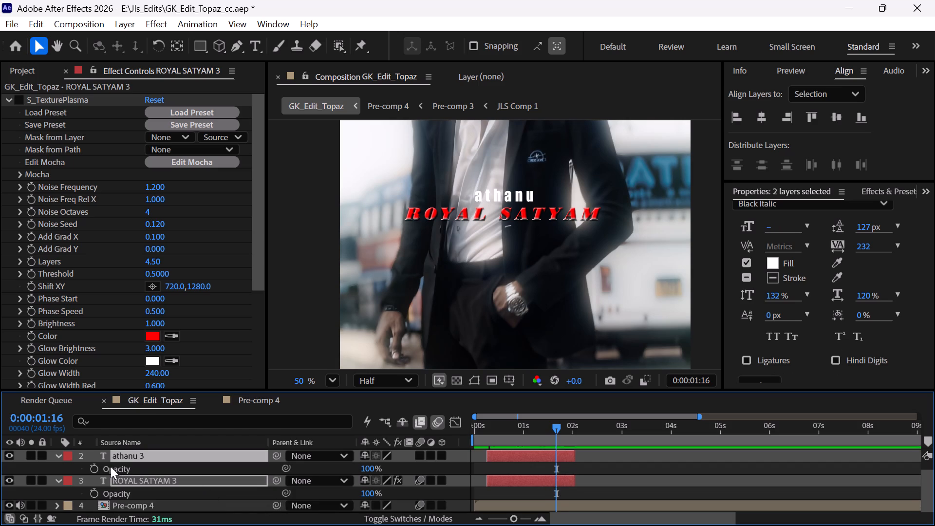
key("ctrl+Right")
key("ctrl+Right")
key("ctrl+Right")
key("ctrl+Right")
key("ctrl+Right")
key("ctrl+Right")
key("ctrl+Left")
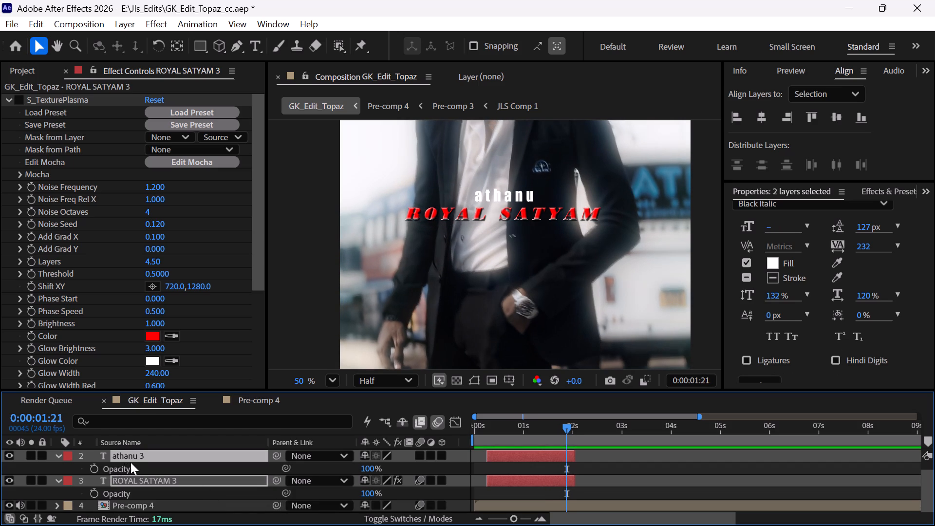
left_click(96, 466)
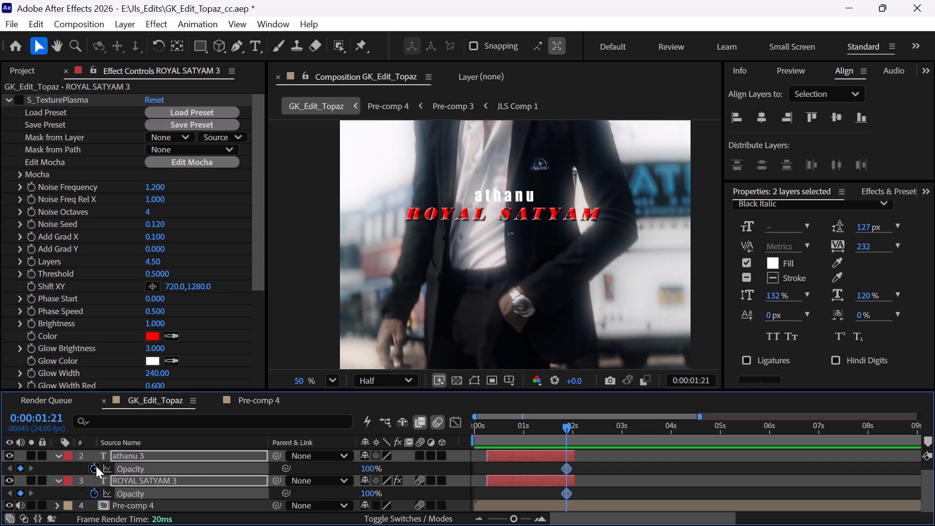
Set the Opacity of athanu 3 and ROYAL SATYAM 3 to 0% at their out point, 0:00:02:00.
key("o")
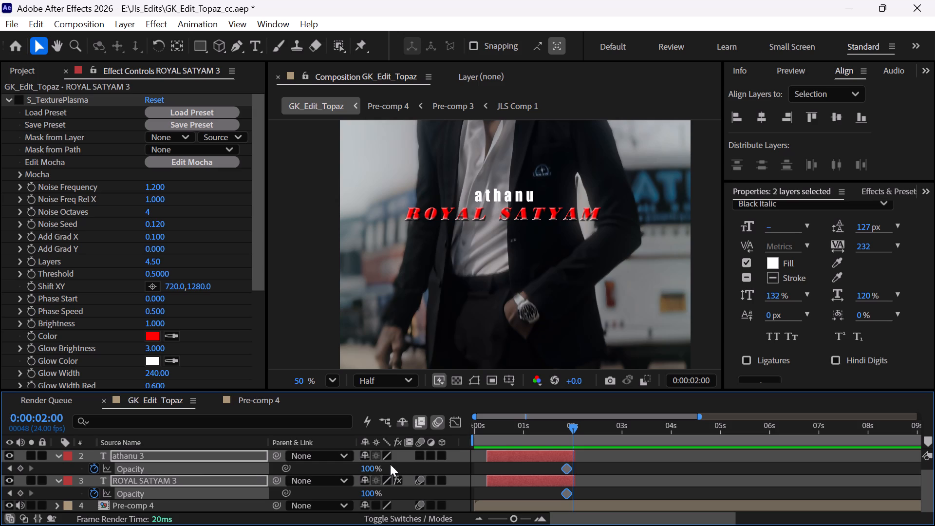
left_click_drag(374, 466, 315, 476)
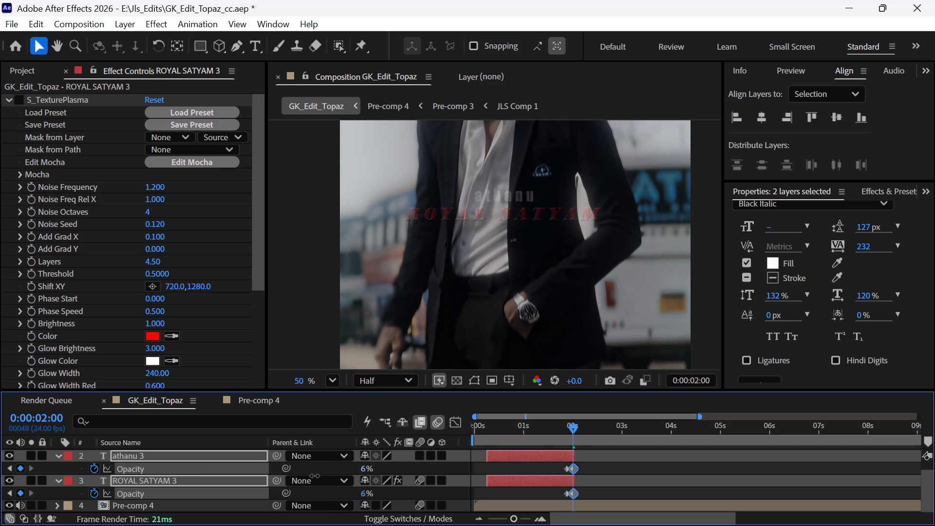
left_click_drag(315, 476, 295, 478)
Check the title's fade-out frame by frame between 0:00:01:20 and 0:00:02:00.
key("ctrl+Left")
key("ctrl+Left")
key("ctrl+Left")
key("ctrl+Left")
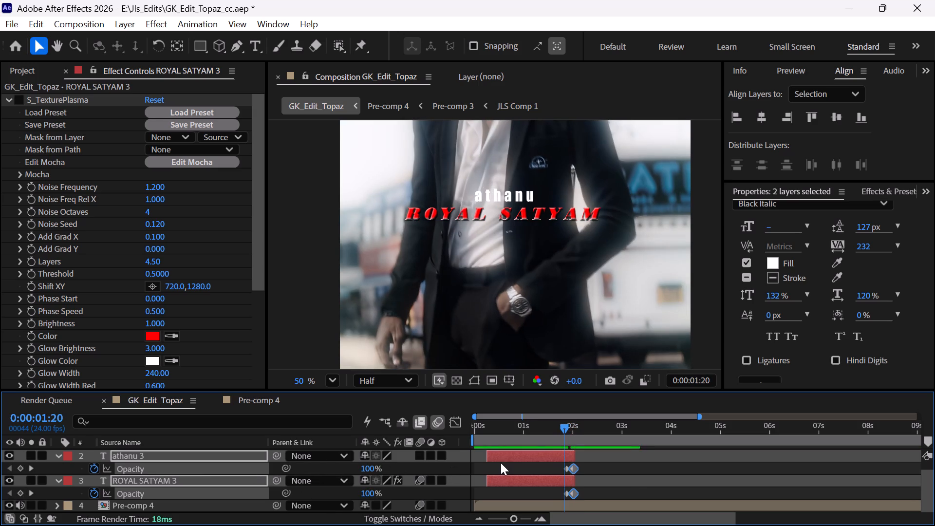
key("ctrl+Right")
key("ctrl+Right")
key("ctrl+Right")
key("ctrl+Right")
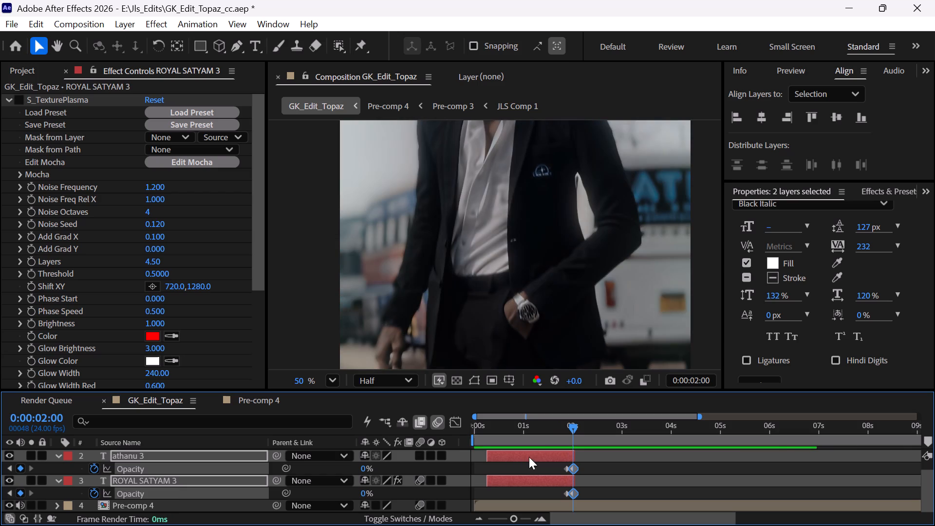
Remove all Opacity keyframes from athanu 3 and ROYAL SATYAM 3 at 0:00:01:21, keeping both at 100%.
key("ctrl+Left")
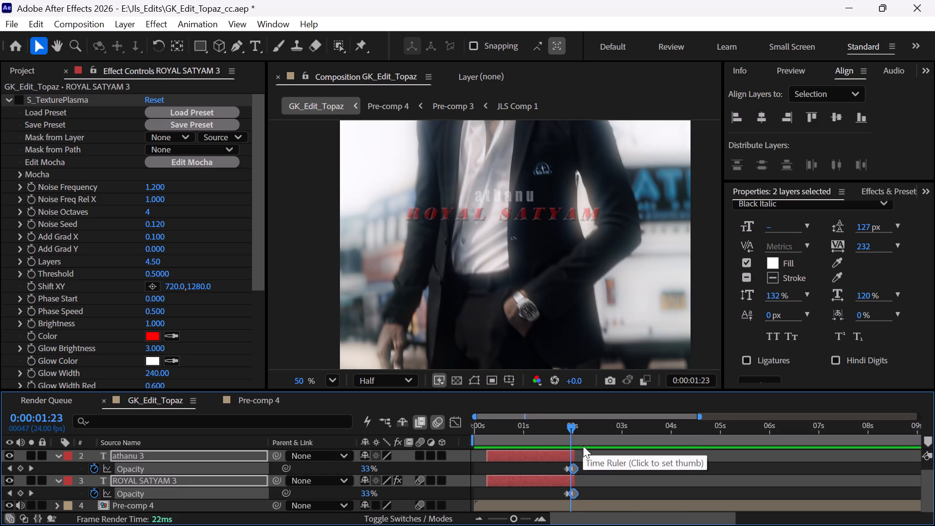
key("ctrl+Left")
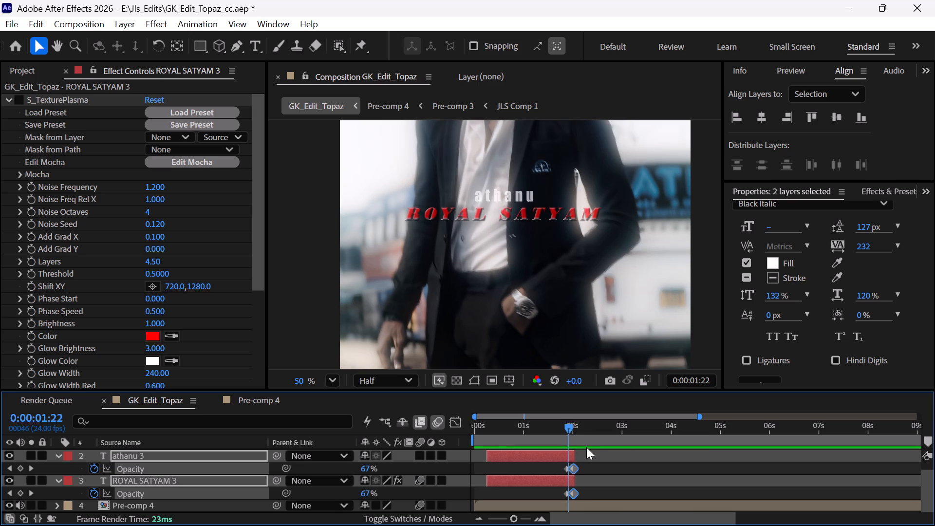
key("ctrl+Left")
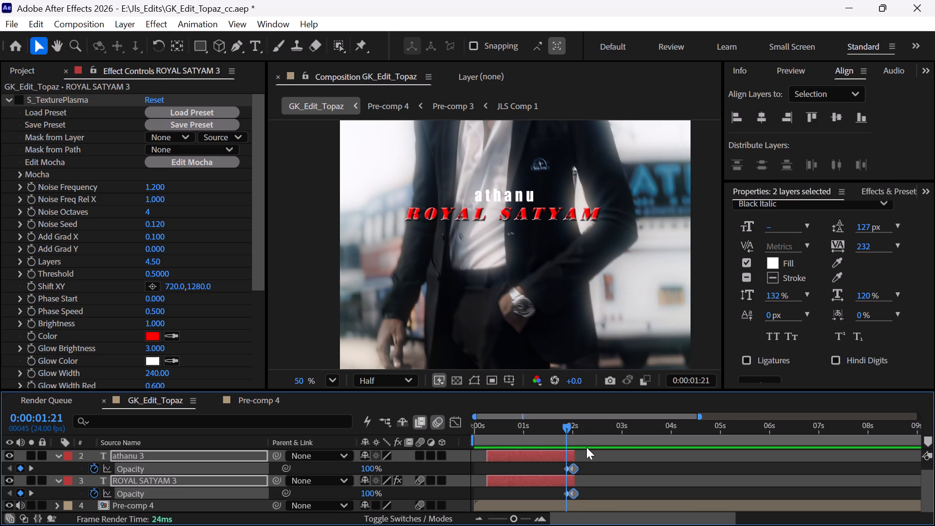
left_click(92, 465)
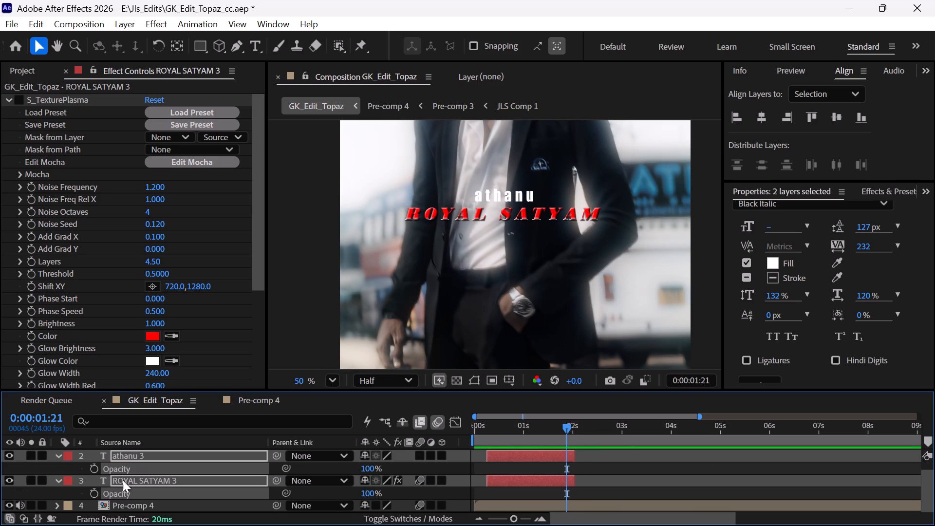
Apply the Fade Out Slow preset to athanu 3 at 0:00:01:21.
key("ctrl+space")
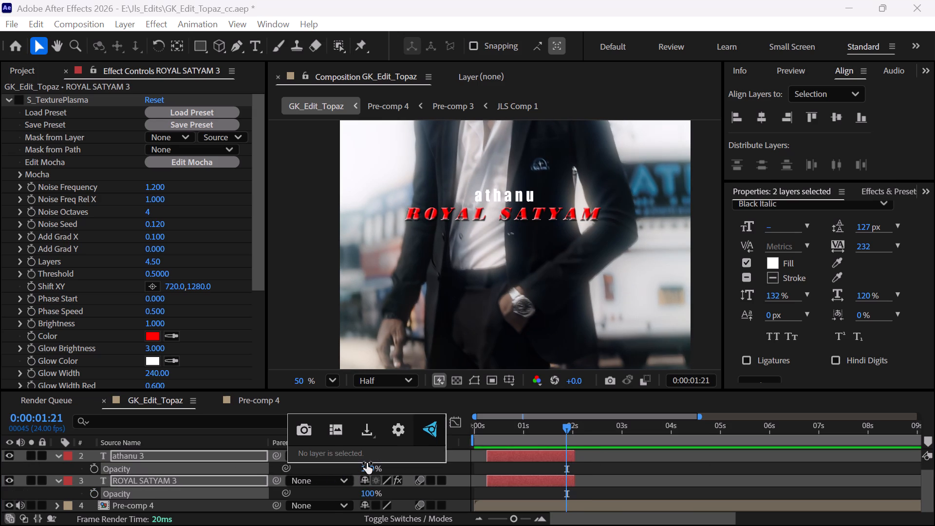
left_click(541, 466)
left_click(542, 458)
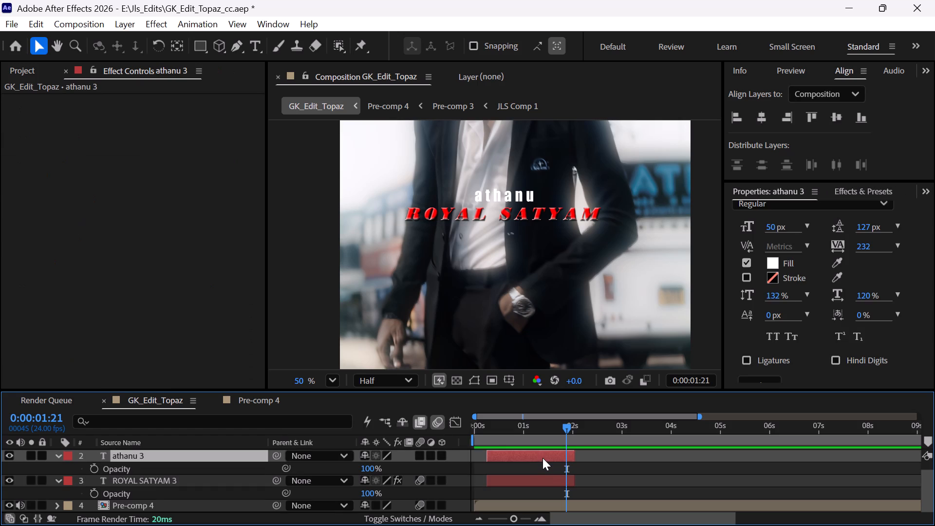
key("ctrl+space")
type("fade")
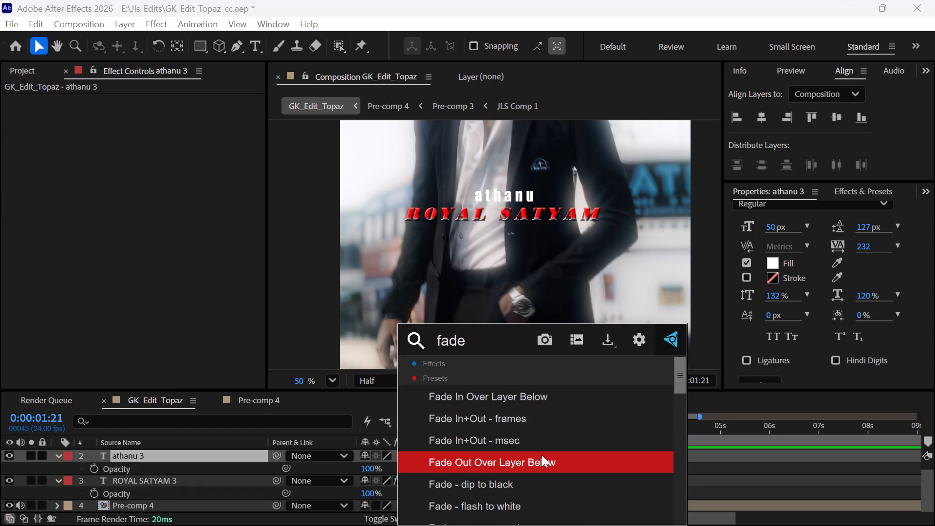
key("space")
type("o")
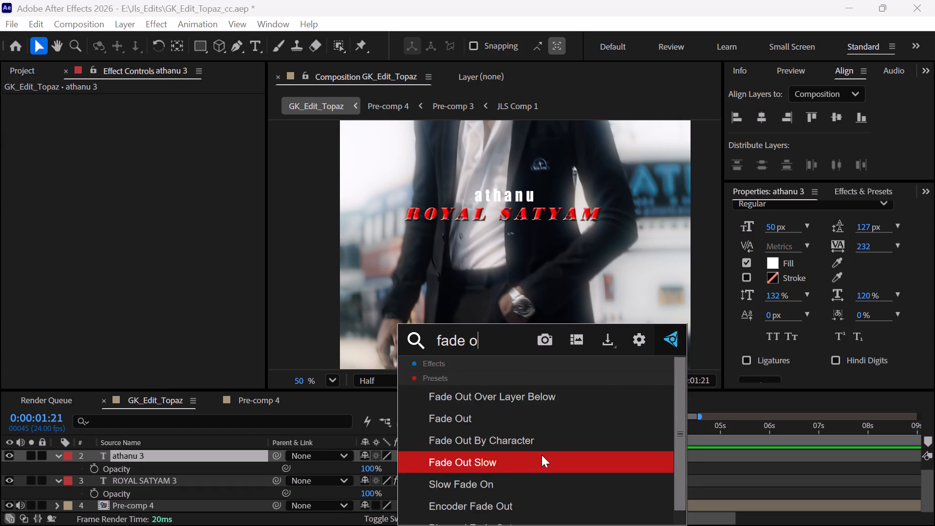
key("y")
key("BackSpace")
key("i")
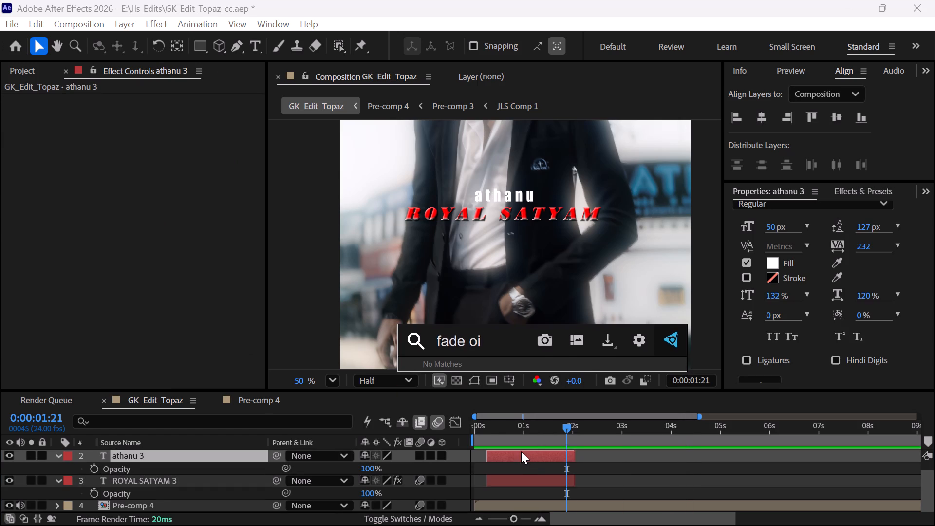
key("BackSpace")
key("u")
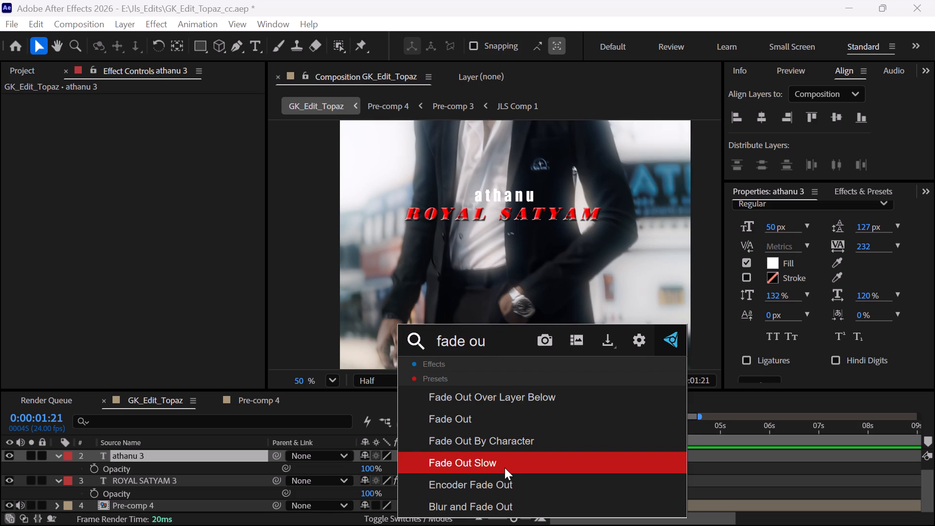
left_click(505, 468)
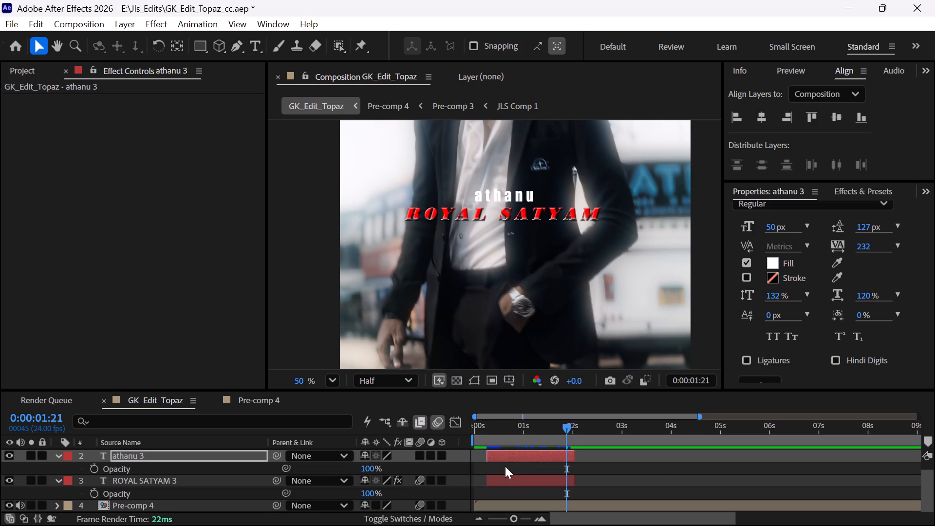
Move the last Range Selector Offset keyframe of athanu 3 to 0:00:02:00 and check the fade-out frame by frame.
key("u")
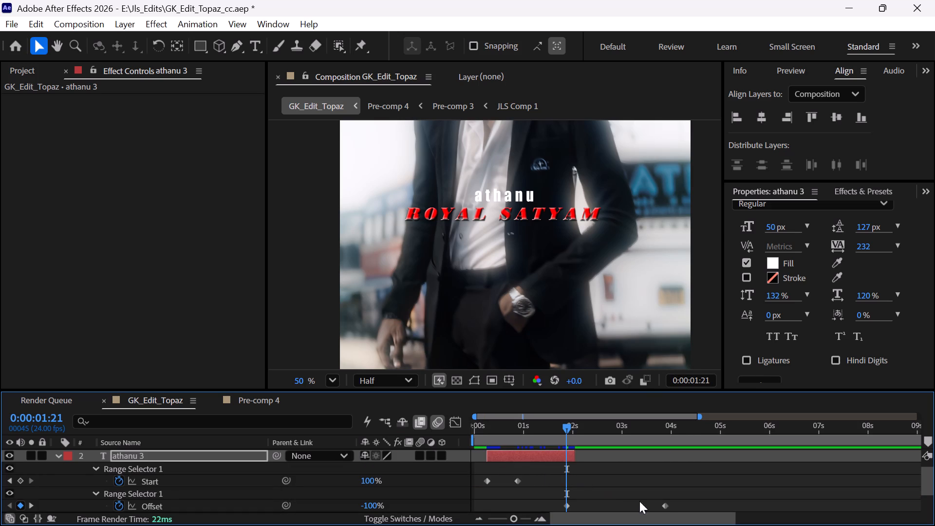
left_click_drag(663, 503, 581, 512)
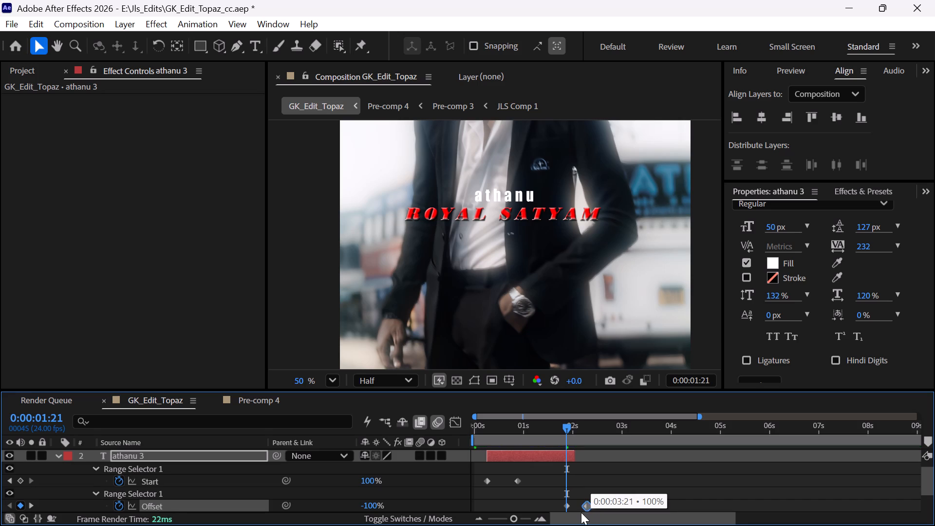
left_click_drag(581, 512, 577, 514)
key("o")
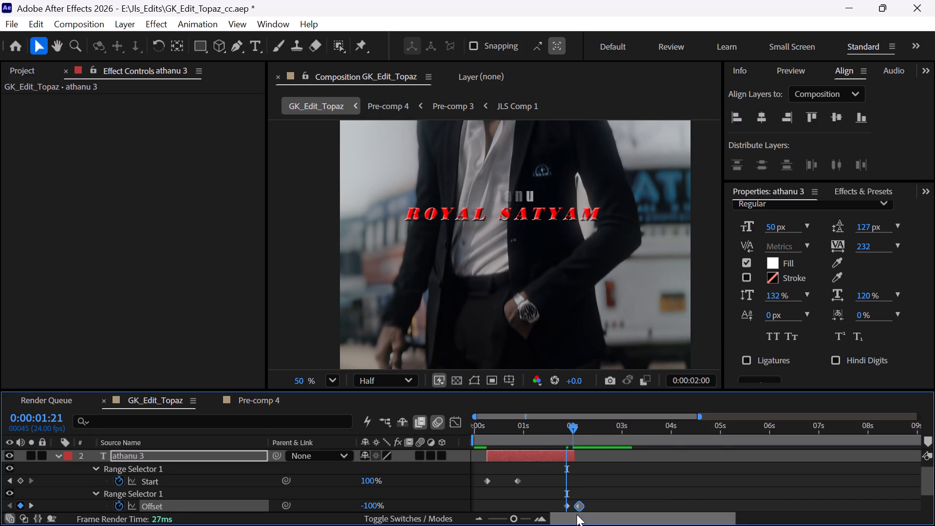
key("ctrl+Right")
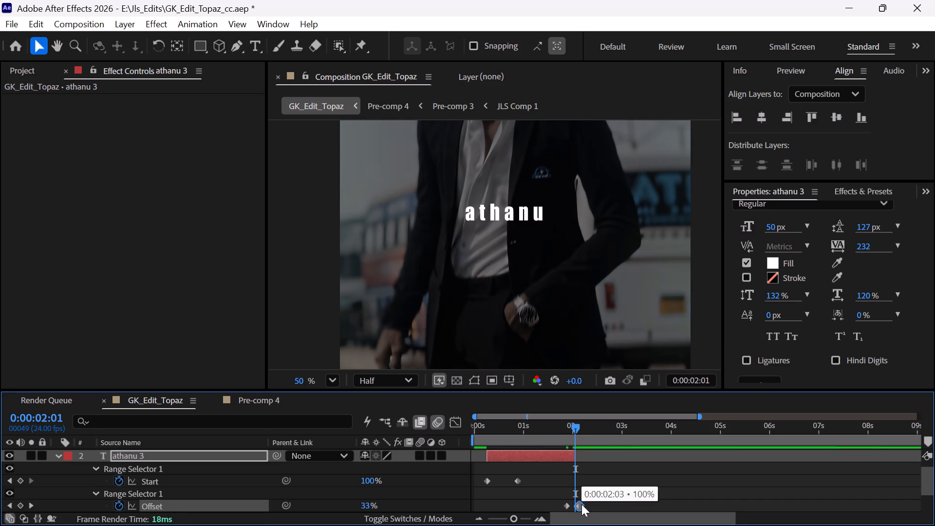
left_click_drag(580, 507, 575, 508)
key("ctrl+Left")
key("ctrl+Left")
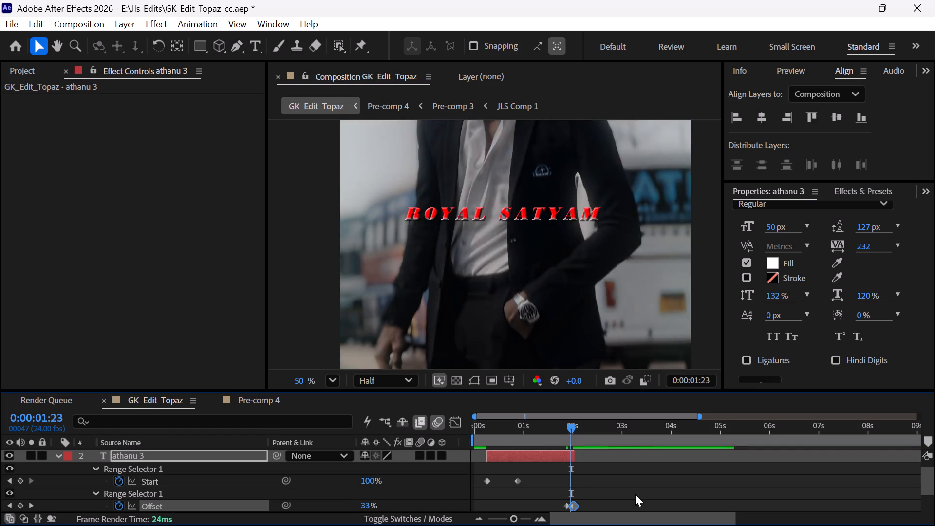
key("ctrl+Left")
key("ctrl+Right")
key("ctrl+Right")
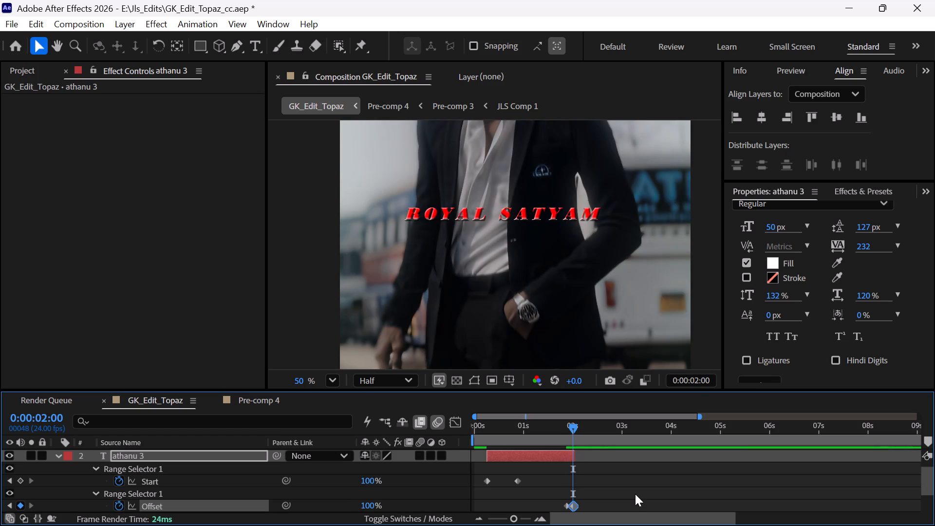
Apply the Fade Out Slow preset to ROYAL SATYAM 3 at the first Offset keyframe time of athanu 3, 0:00:01:21.
scroll(632, 484, "down", 1)
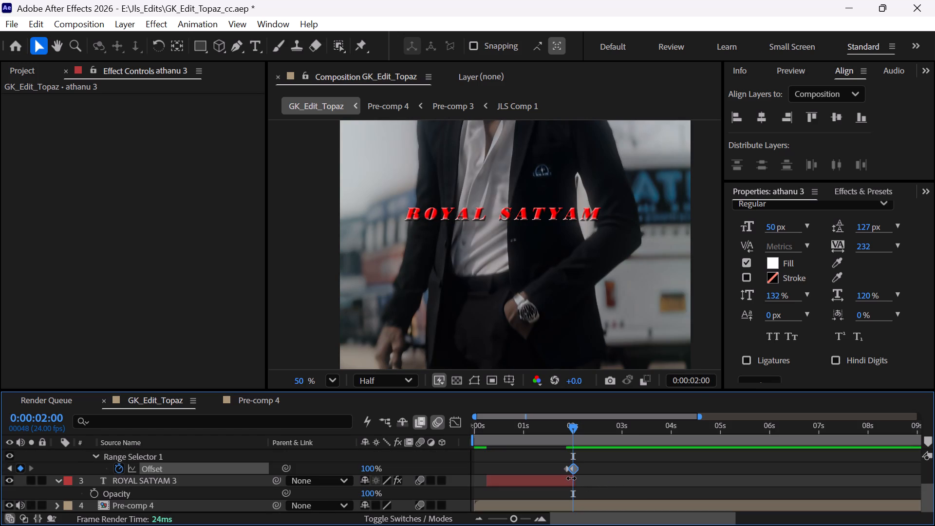
right_click(565, 470)
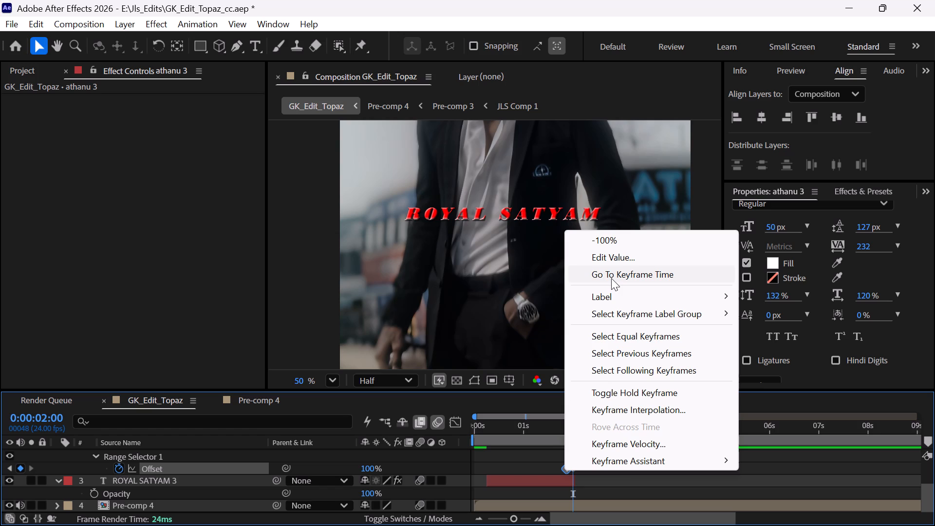
left_click(611, 278)
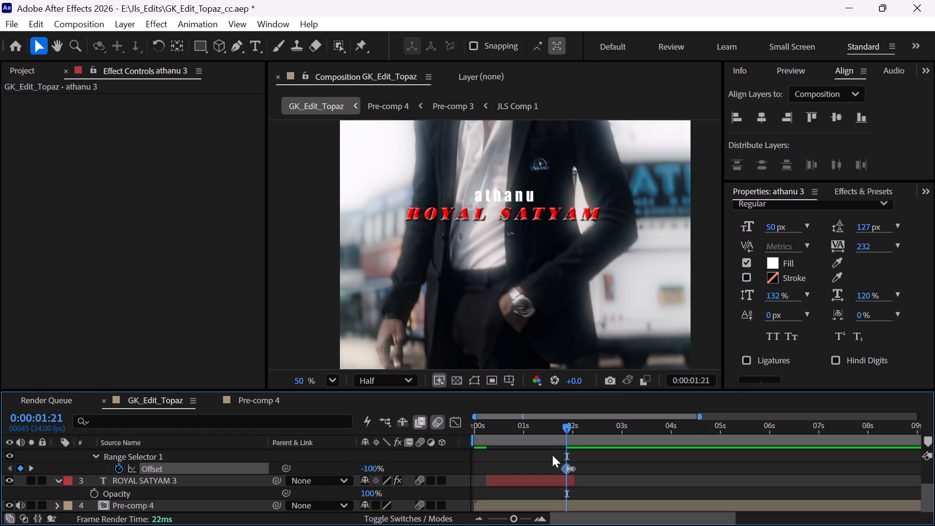
key("ctrl+Down")
key("ctrl+space")
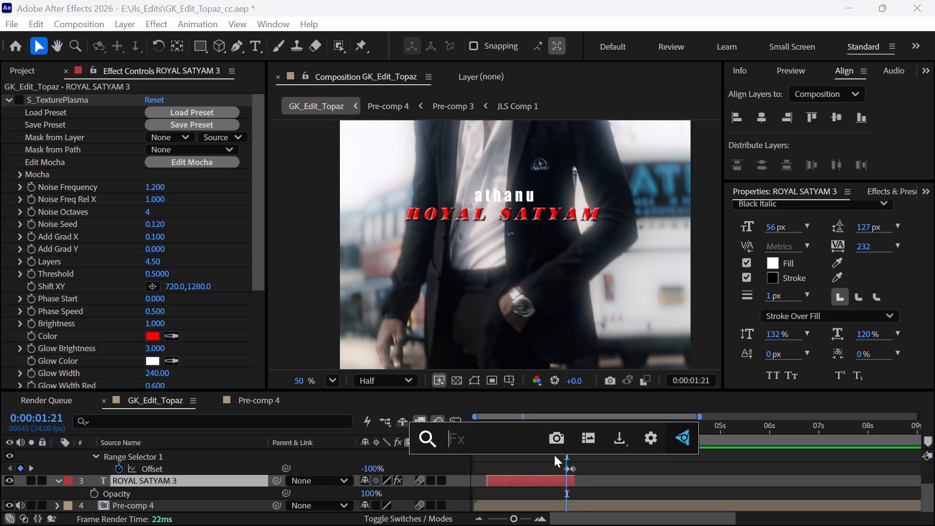
type("fade")
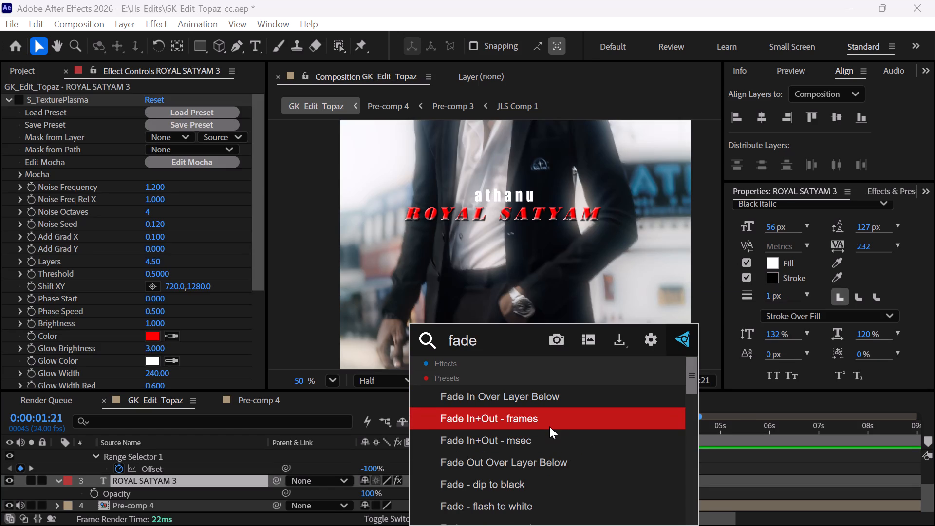
key("space")
type("ou")
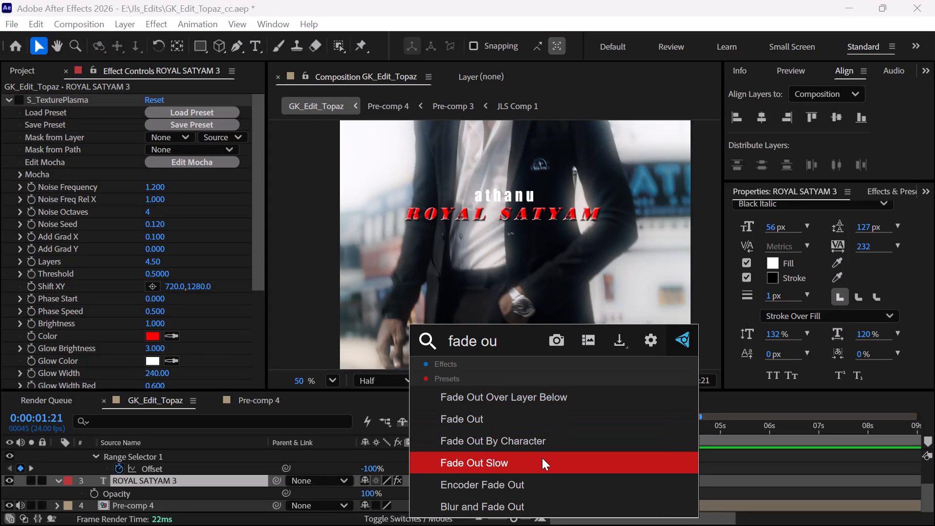
left_click(542, 458)
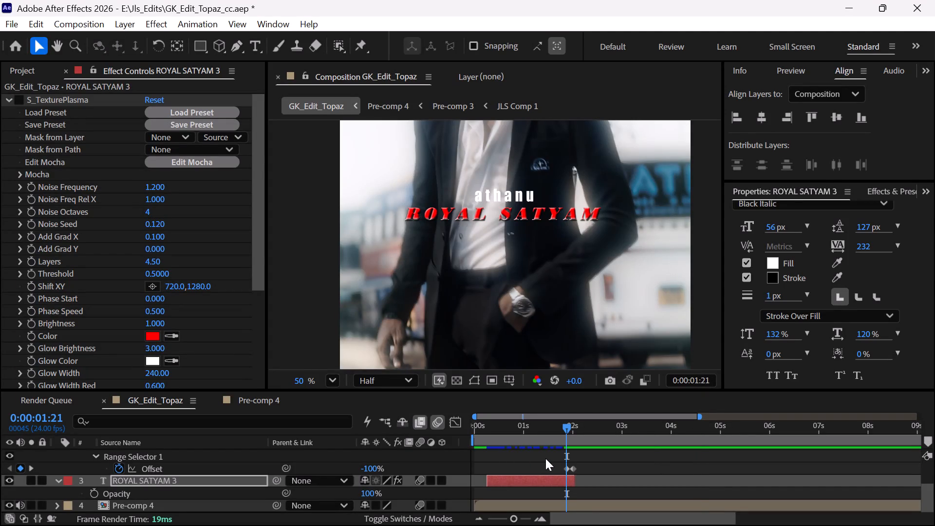
Move the last Range Selector Offset keyframe of ROYAL SATYAM 3 to 0:00:02:01.
key("u")
type("uuo")
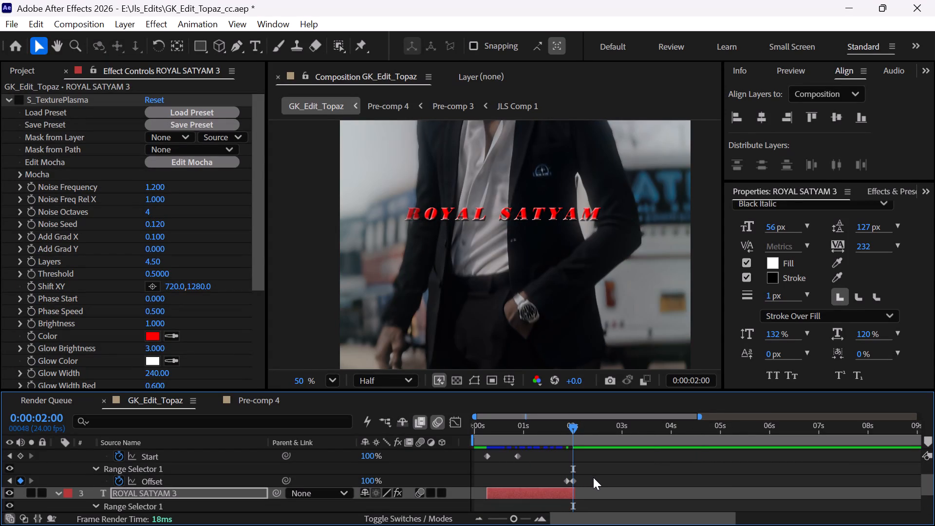
key("ctrl+Right")
scroll(597, 479, "down", 2)
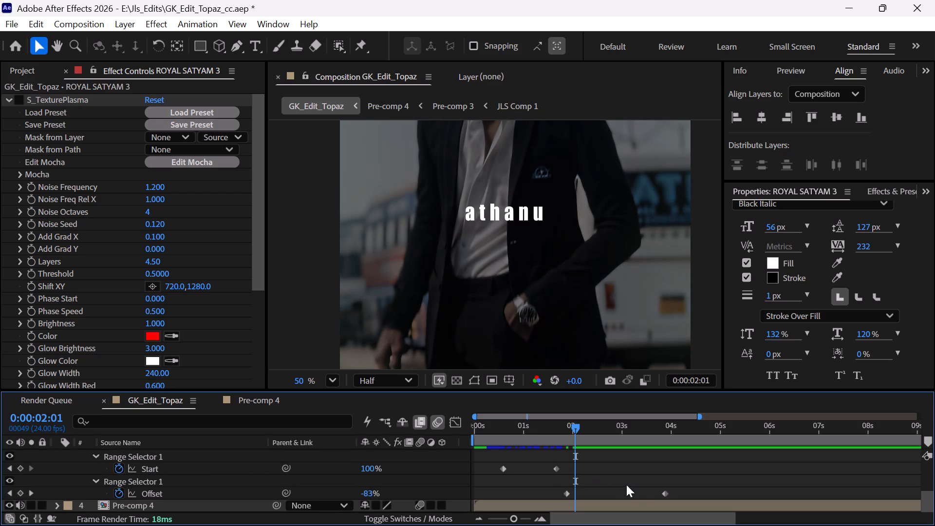
left_click_drag(663, 491, 609, 498)
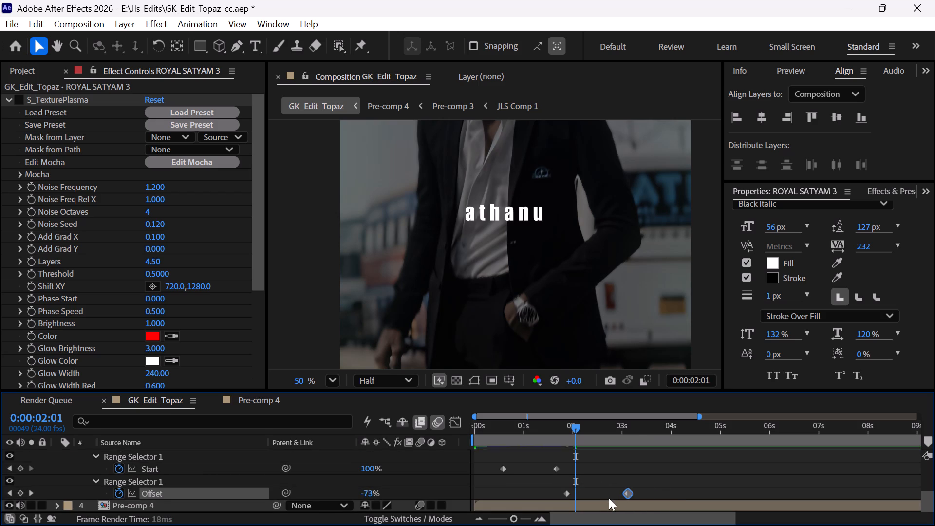
left_click_drag(609, 498, 572, 505)
Collapse the text layers' keyframed properties and enable motion blur on athanu 3 and athanu 2.
scroll(618, 476, "down", 1, "alt")
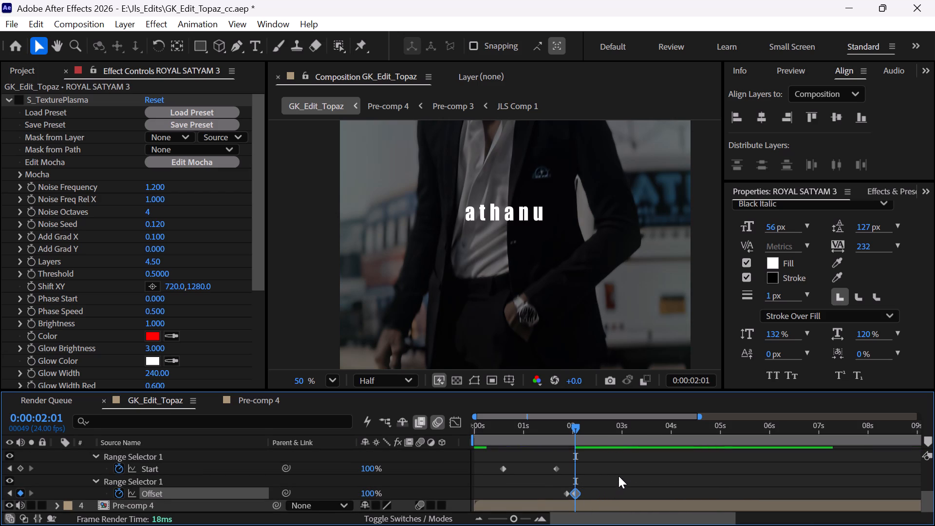
scroll(618, 476, "down", 6, "alt")
left_click_drag(511, 437, 491, 444)
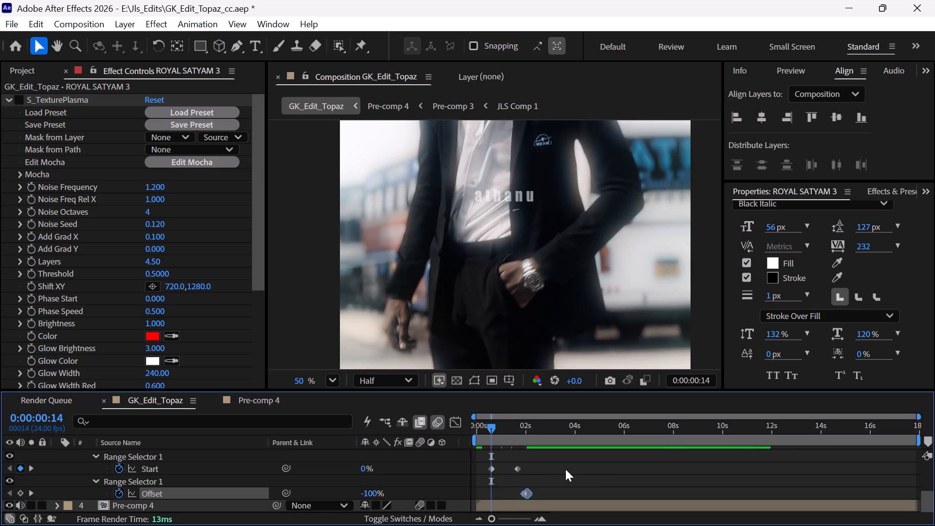
left_click(565, 469)
key("u")
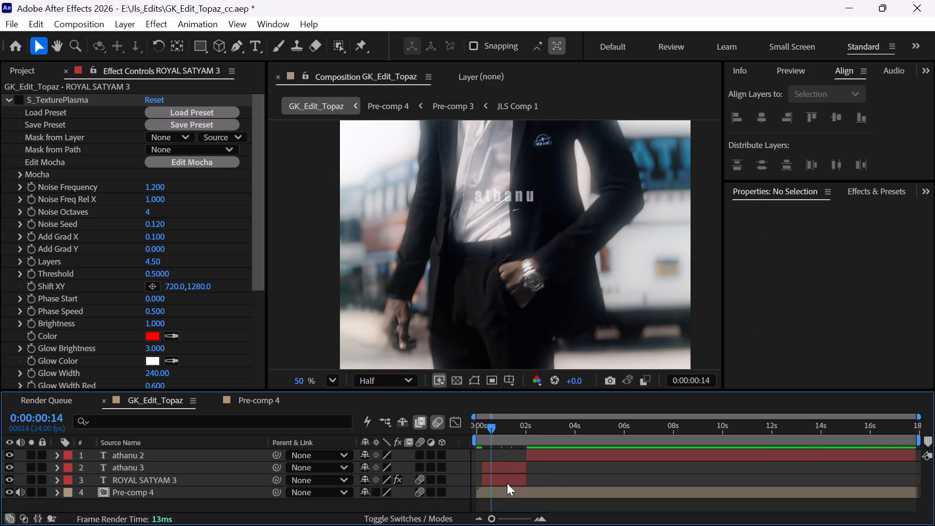
left_click(419, 470)
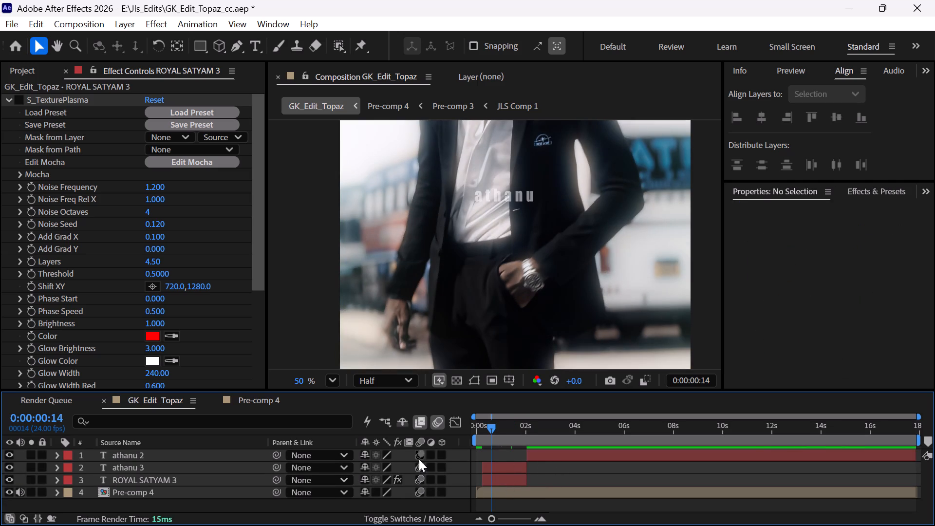
left_click(419, 459)
Pre-compose athanu 3 and ROYAL SATYAM 3, moving all attributes and adjusting the duration to the selected layers' time span.
left_click(497, 479)
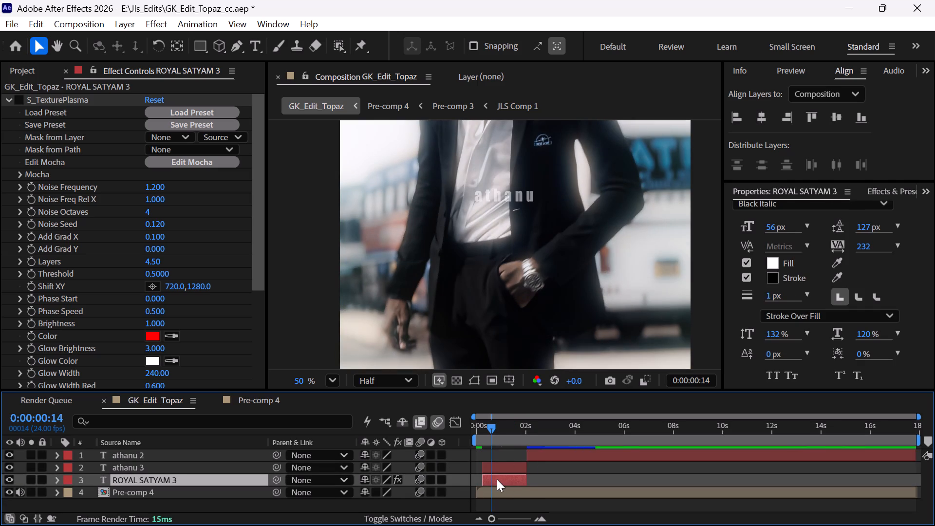
key("ctrl+shift+Up")
right_click(497, 479)
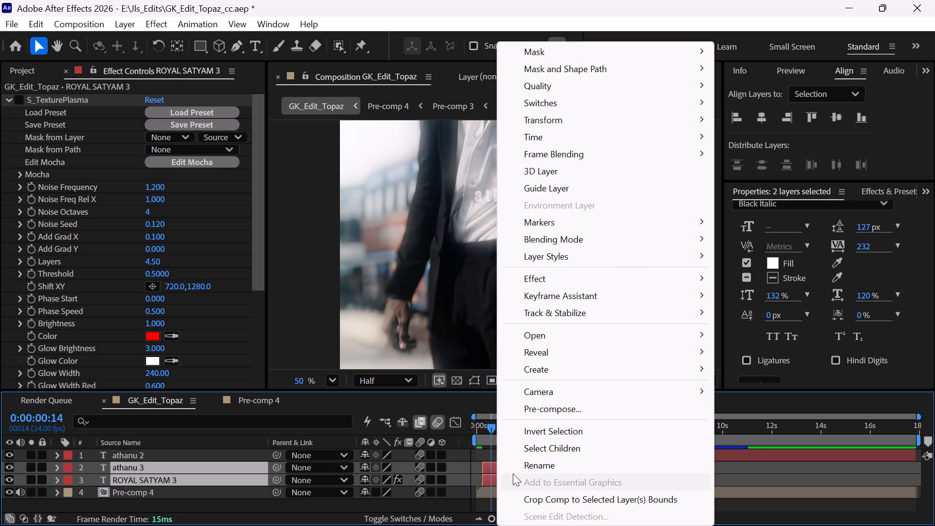
left_click(532, 412)
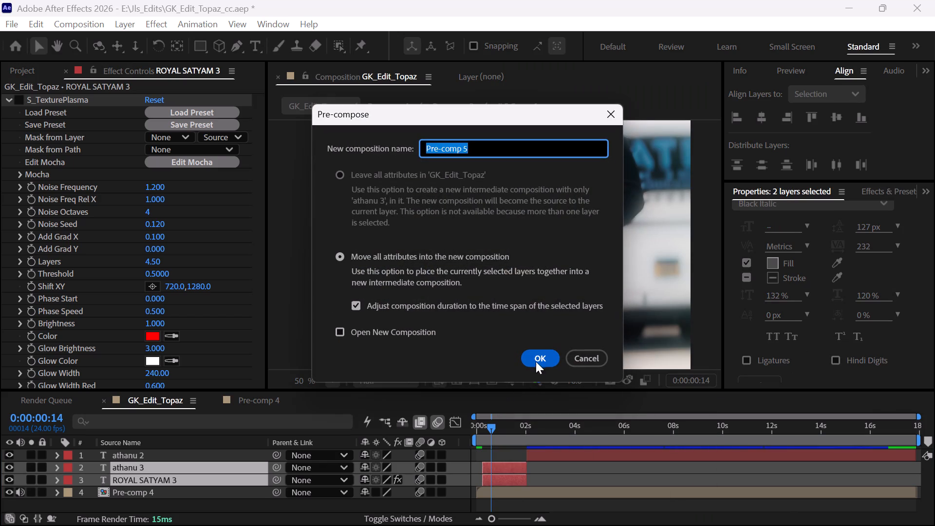
left_click(536, 360)
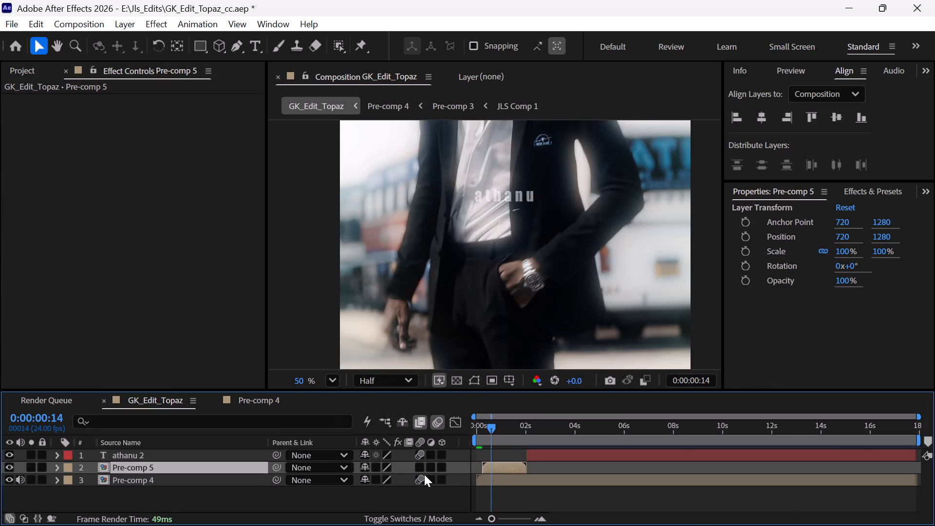
Enable motion blur on Pre-comp 5 and go to its in point at 0:00:00:06.
left_click(419, 468)
key("i")
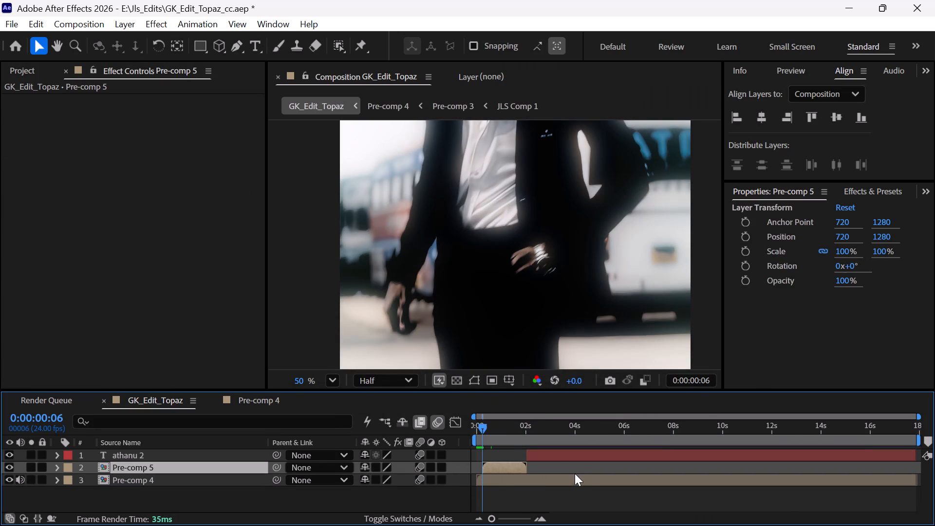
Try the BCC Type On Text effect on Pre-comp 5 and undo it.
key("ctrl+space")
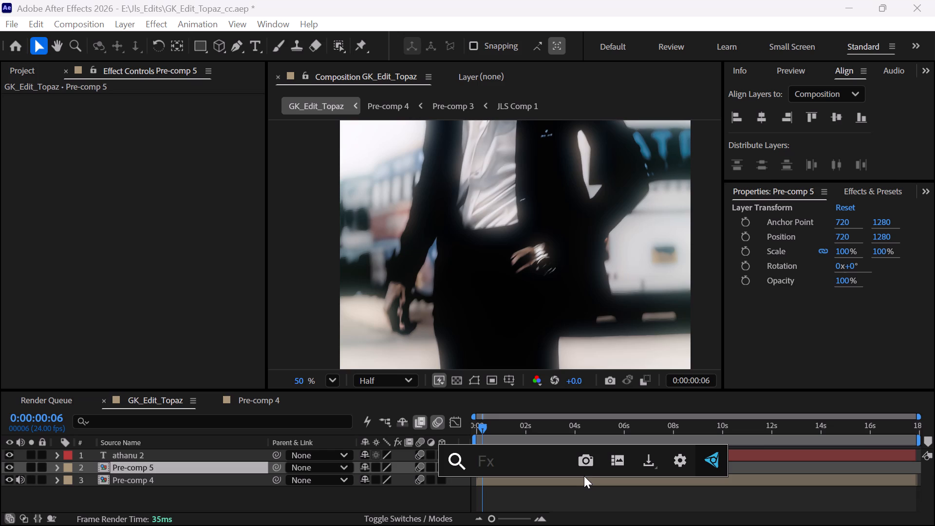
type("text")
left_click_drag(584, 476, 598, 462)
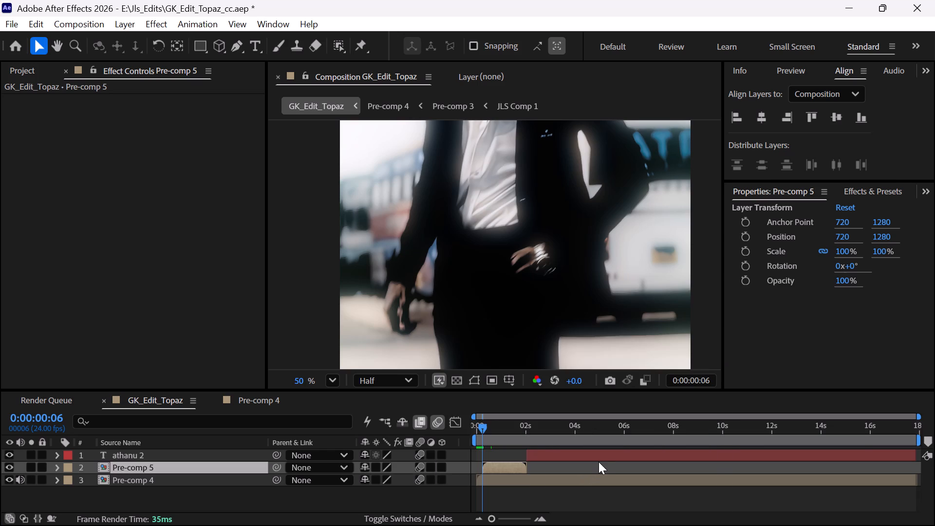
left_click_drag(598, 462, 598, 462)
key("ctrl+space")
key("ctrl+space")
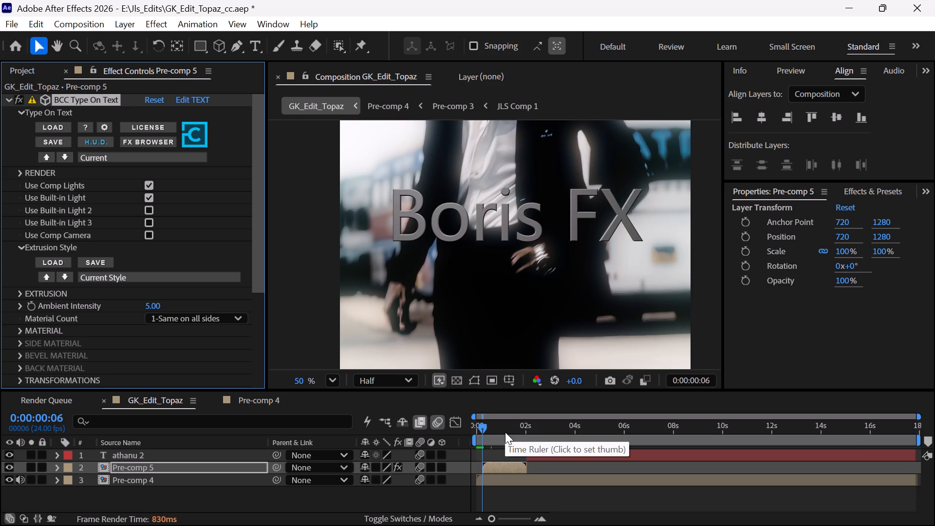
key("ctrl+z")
Search for own_te and apply the saved text preset containing Bevel Alpha, Deep Glow 2, Emboss and Shadow Studio 3 to Pre-comp 5.
key("ctrl+space")
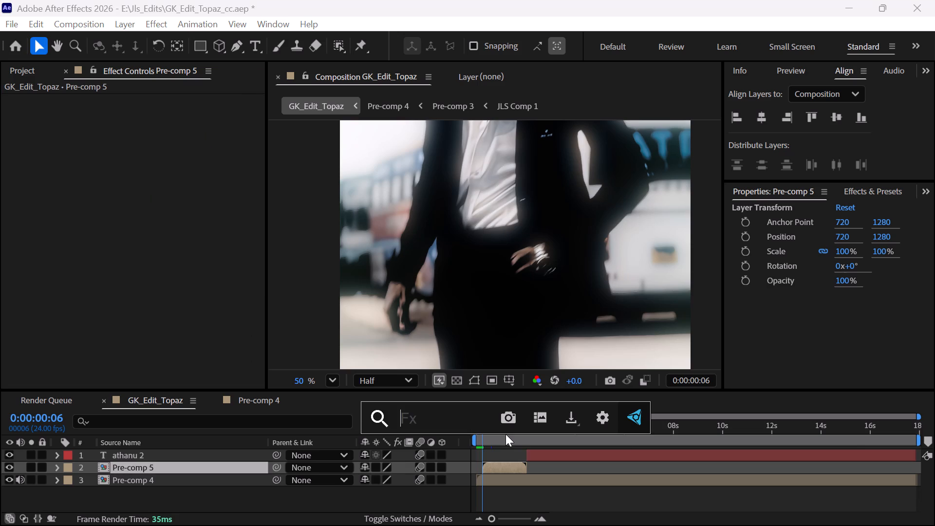
type("own")
type("_te")
key("Return")
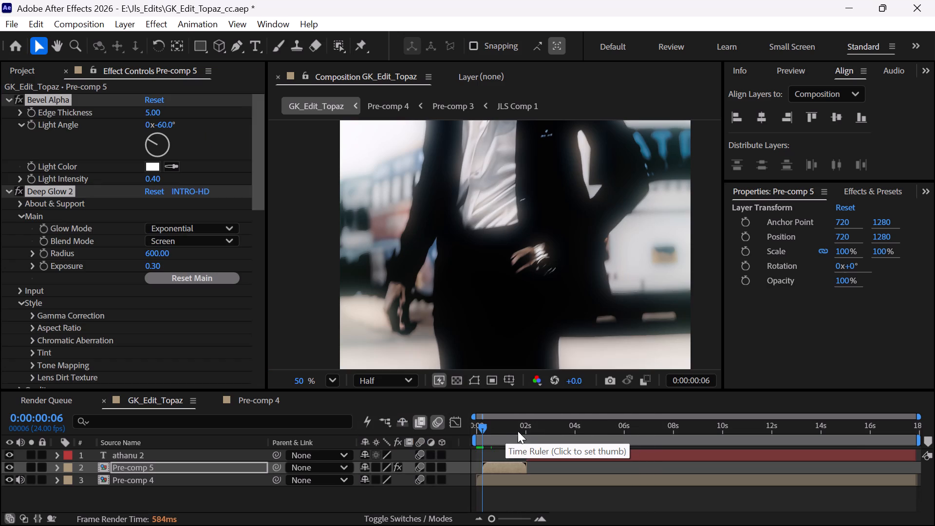
Compare the title at 0:00:01:09 with Pre-comp 5's Shadow Studio 3 effect switched off and on.
left_click(508, 429)
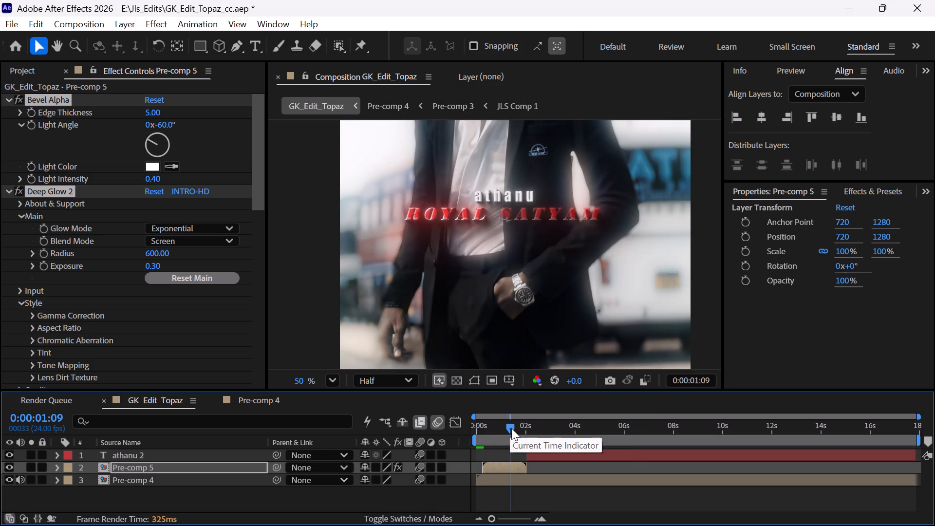
left_click(537, 466)
left_click(517, 463)
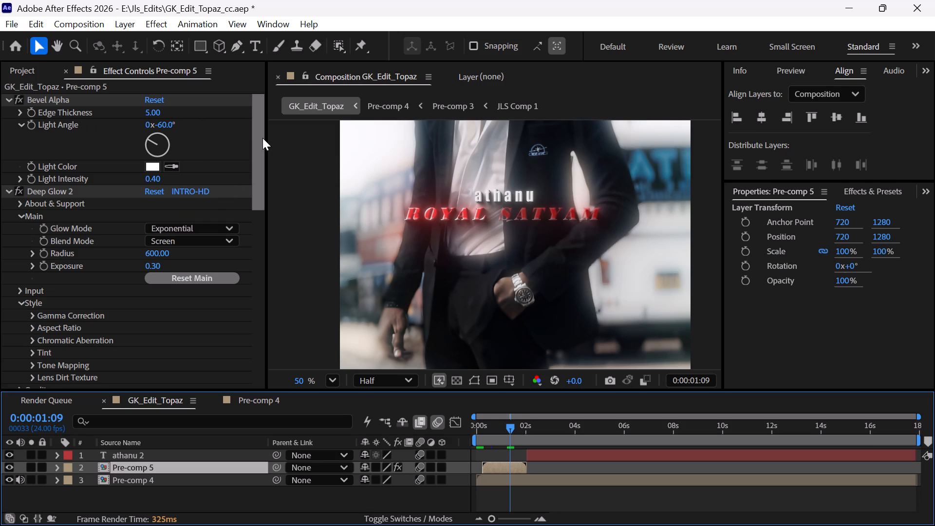
left_click_drag(261, 138, 272, 181)
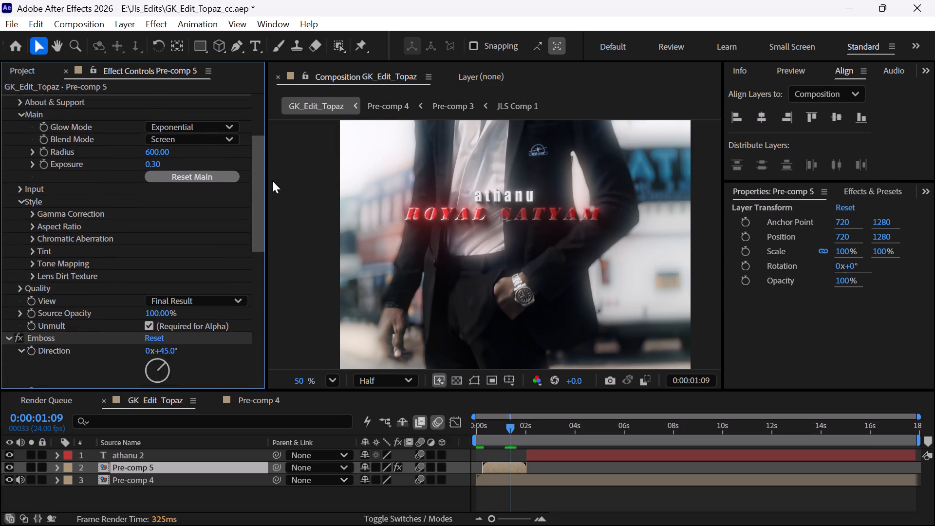
left_click_drag(272, 181, 297, 345)
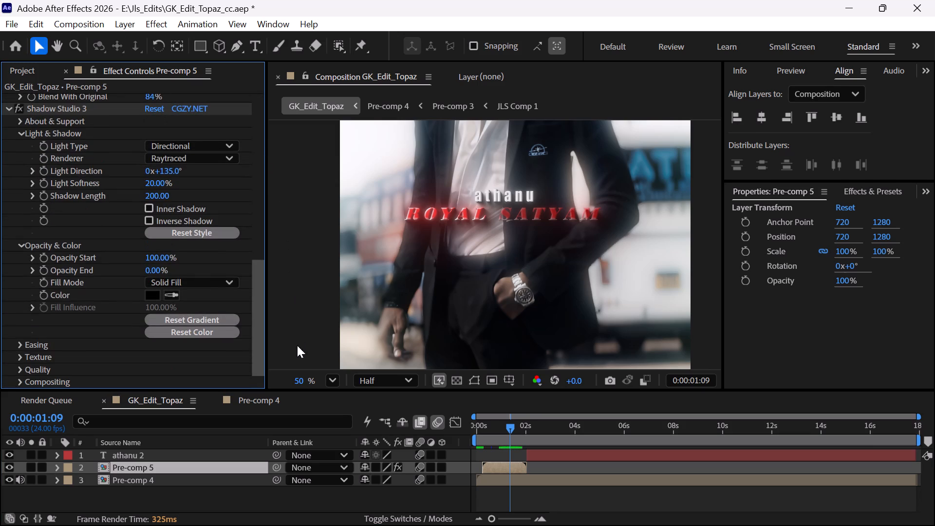
left_click_drag(297, 345, 294, 350)
left_click(20, 109)
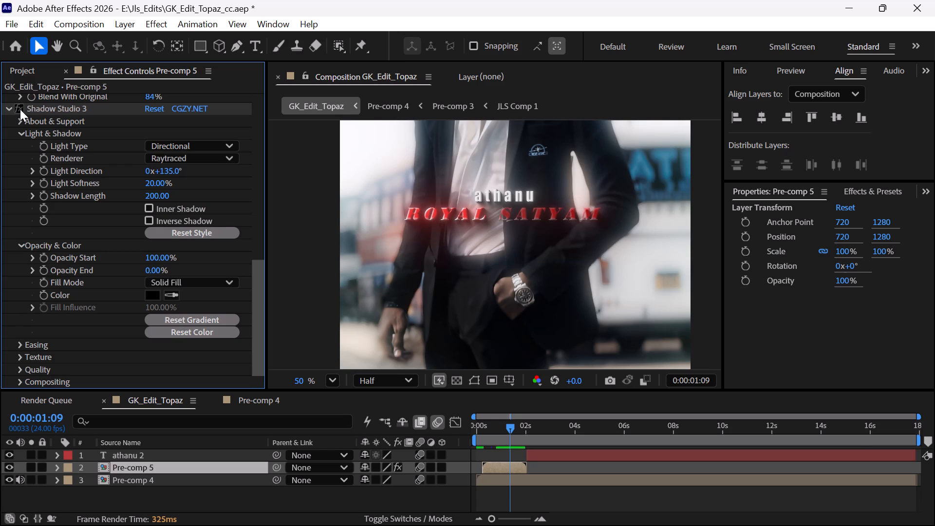
left_click(20, 109)
left_click(20, 109)
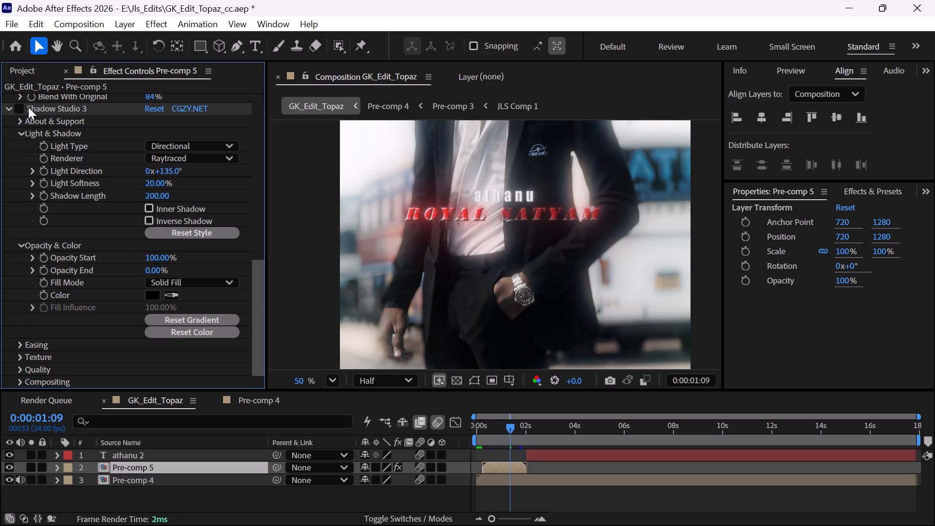
left_click(22, 109)
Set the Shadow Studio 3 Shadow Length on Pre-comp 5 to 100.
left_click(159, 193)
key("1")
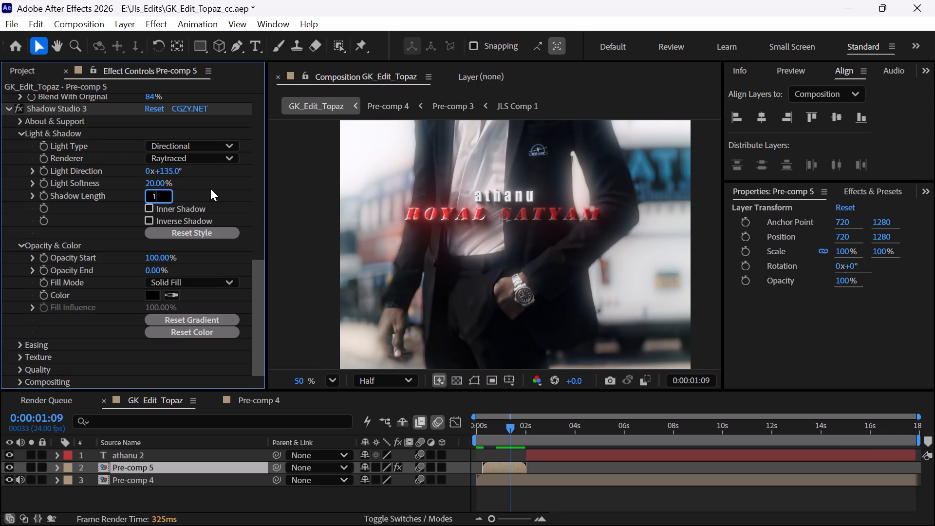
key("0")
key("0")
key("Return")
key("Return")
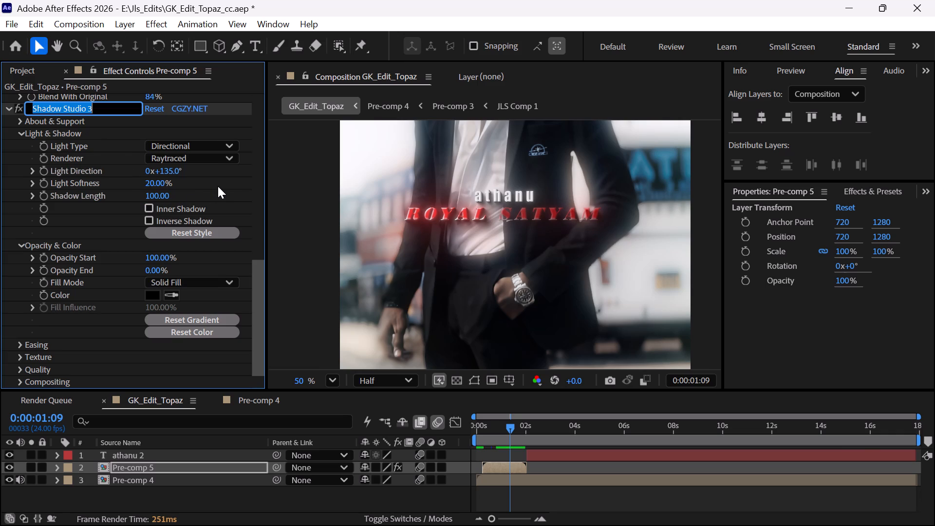
Set the Shadow Studio 3 Shadow Length on Pre-comp 5 to 50.
left_click(164, 193)
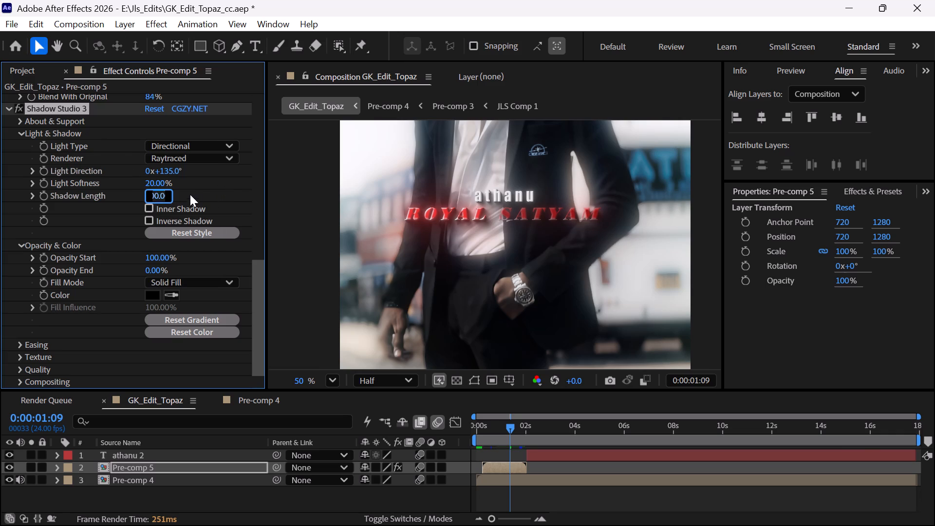
key("5")
key("0")
key("Return")
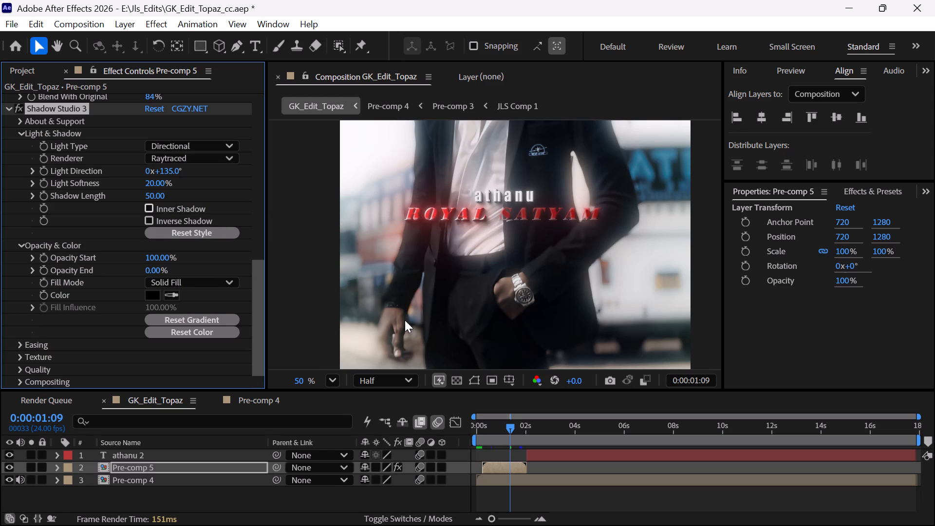
Open the Pre-comp 5 composition from its layer in GK_Edit_Topaz.
left_click(509, 461)
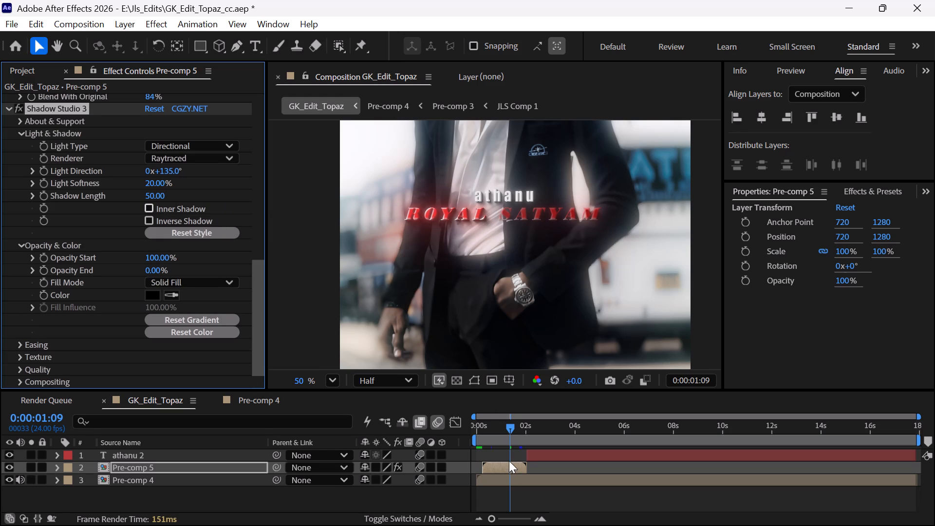
double_click(508, 457)
triple_click(511, 461)
double_click(511, 465)
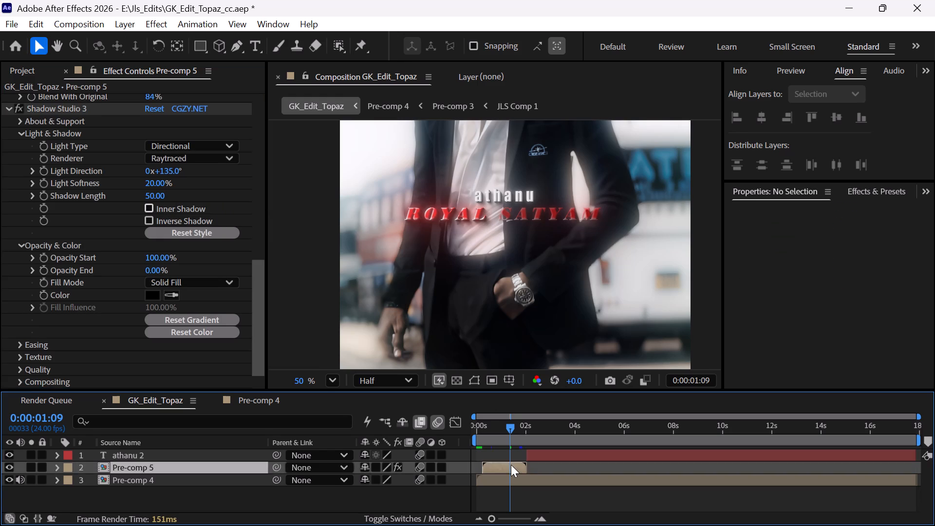
left_click(528, 468)
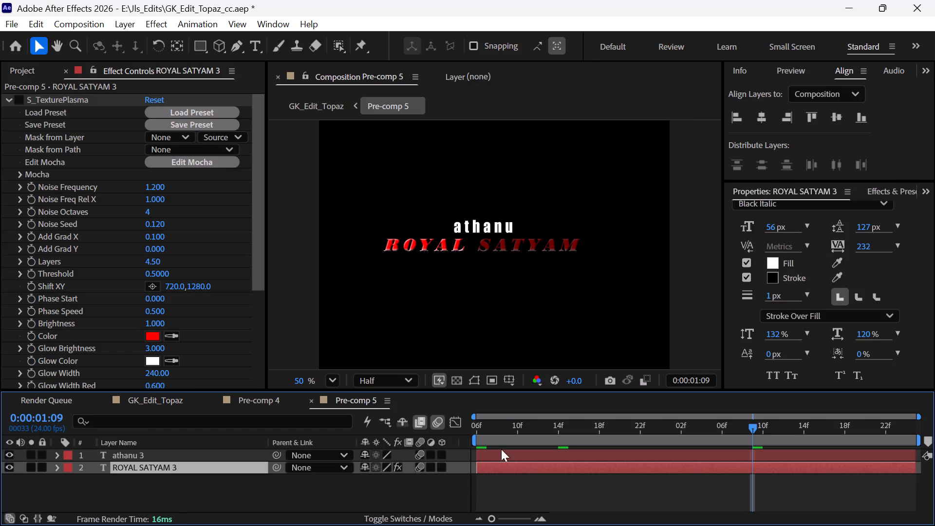
Apply the Bevel and Emboss layer style to ROYAL SATYAM 3 and check the title up to 0:00:01:07.
right_click(574, 463)
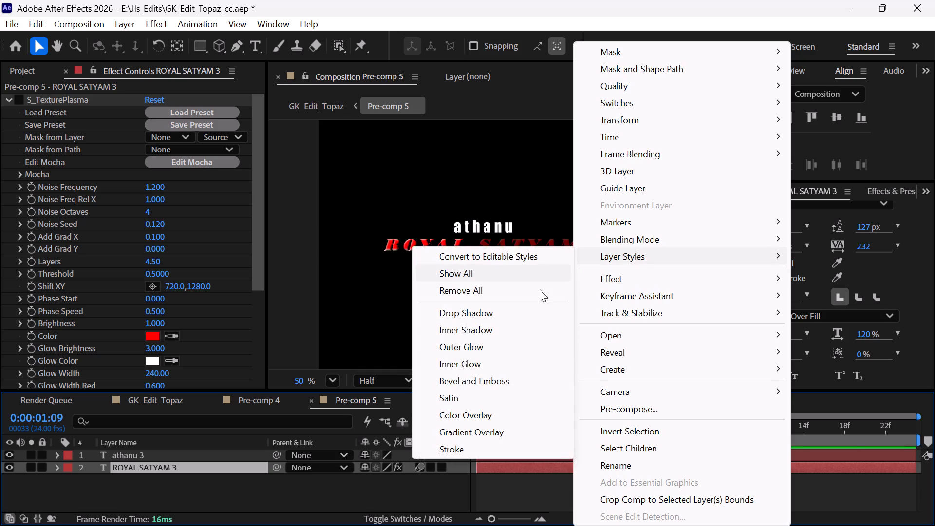
left_click(482, 378)
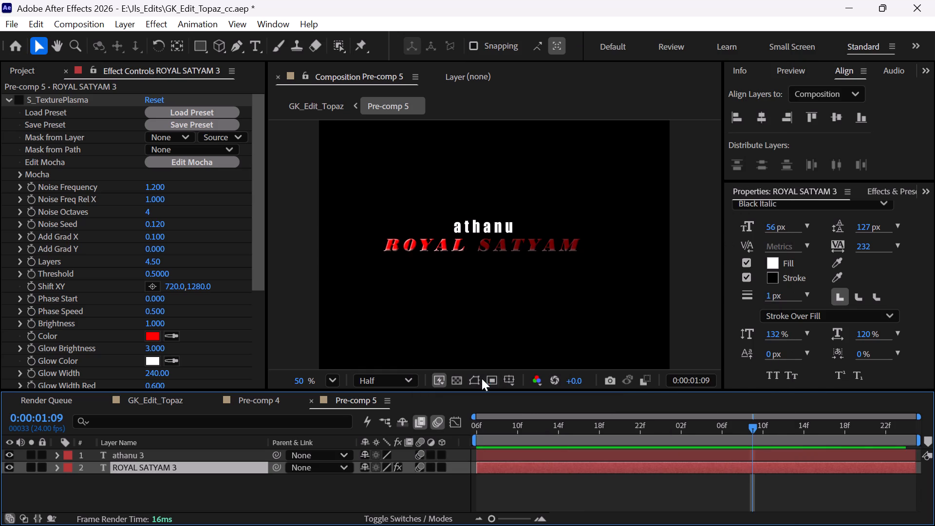
left_click(556, 416)
double_click(576, 425)
left_click_drag(592, 432, 668, 439)
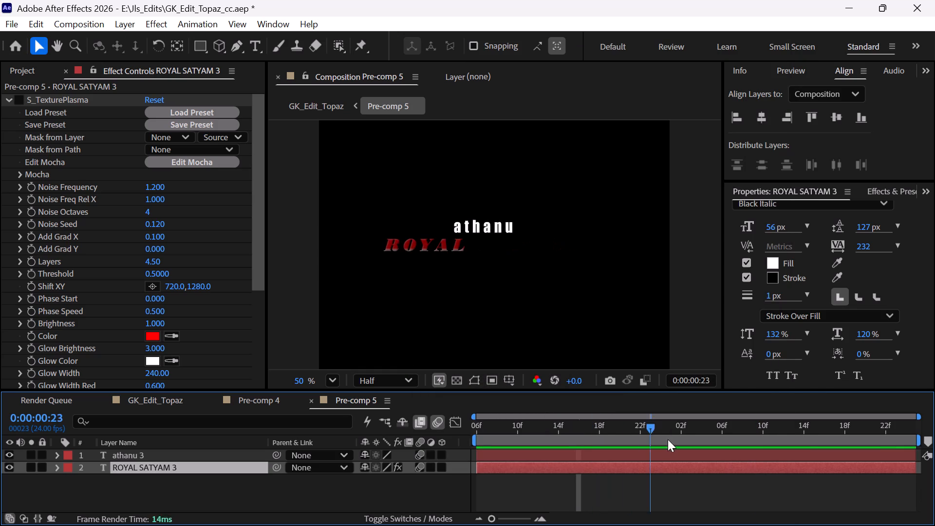
left_click_drag(668, 439, 728, 437)
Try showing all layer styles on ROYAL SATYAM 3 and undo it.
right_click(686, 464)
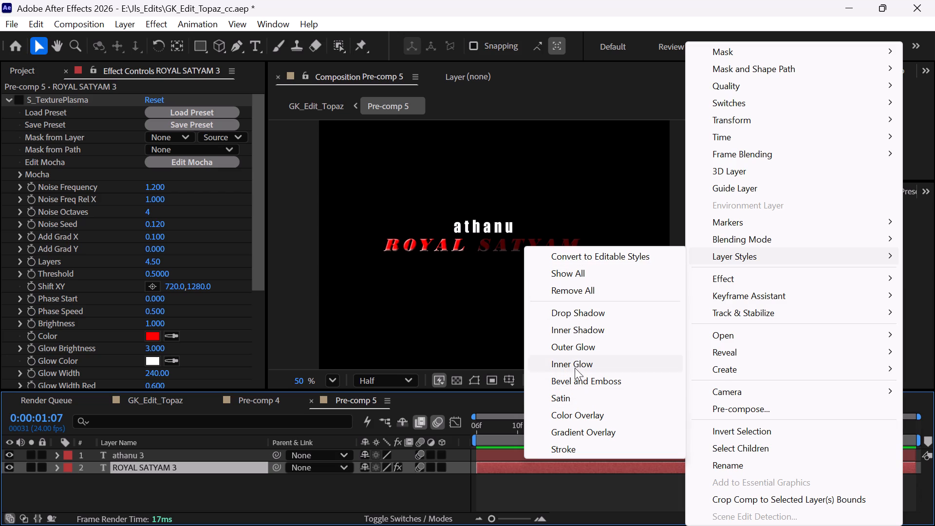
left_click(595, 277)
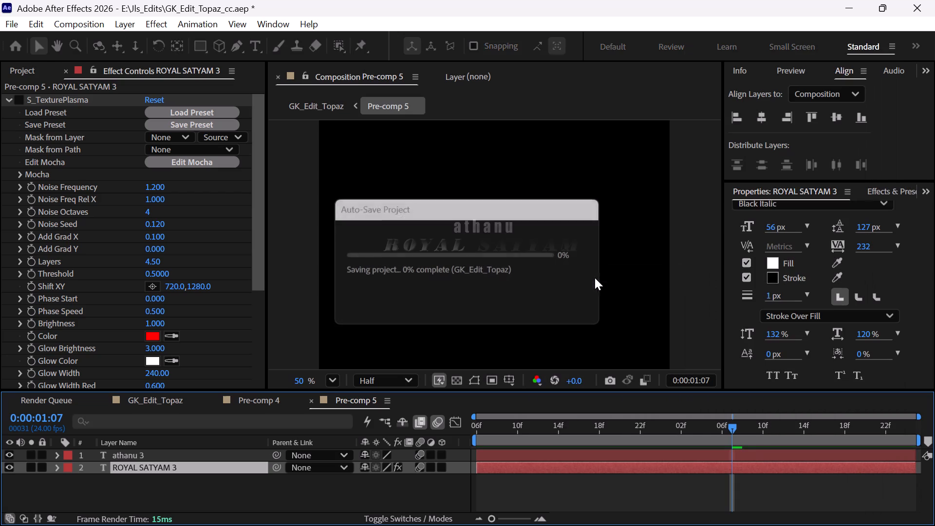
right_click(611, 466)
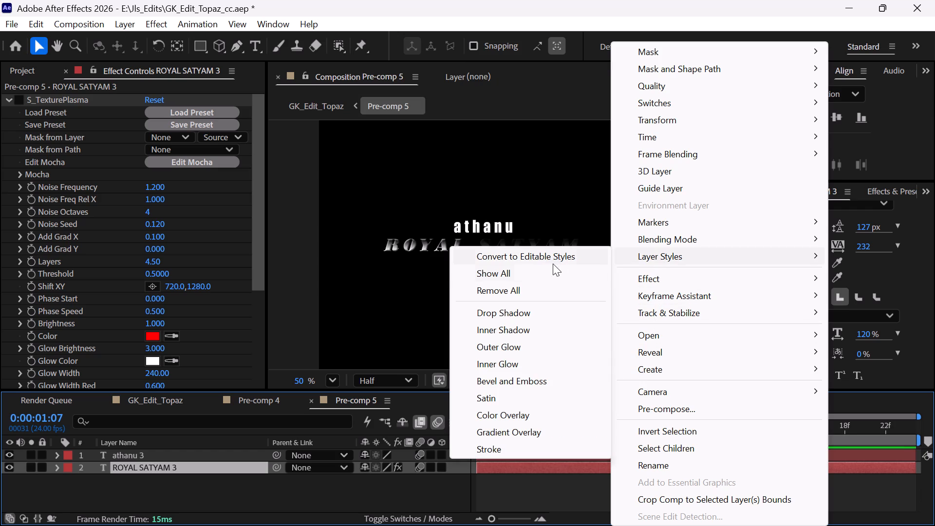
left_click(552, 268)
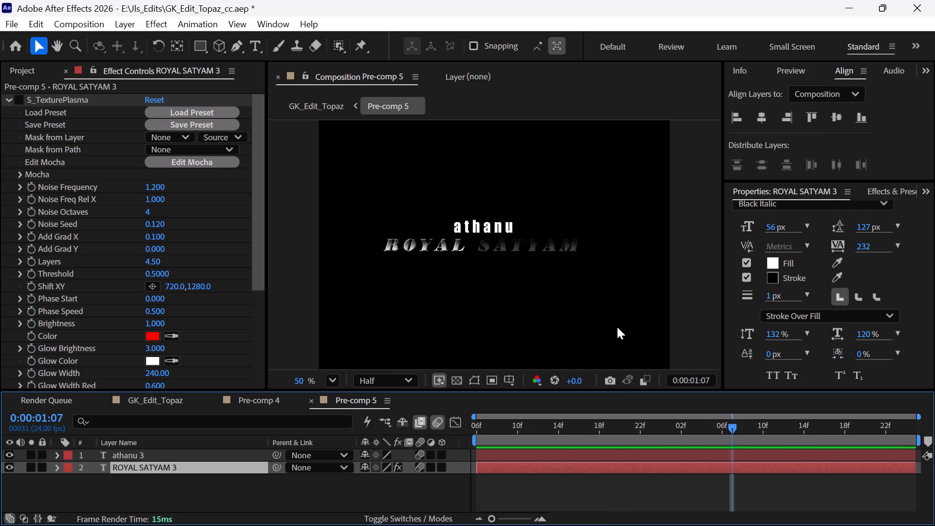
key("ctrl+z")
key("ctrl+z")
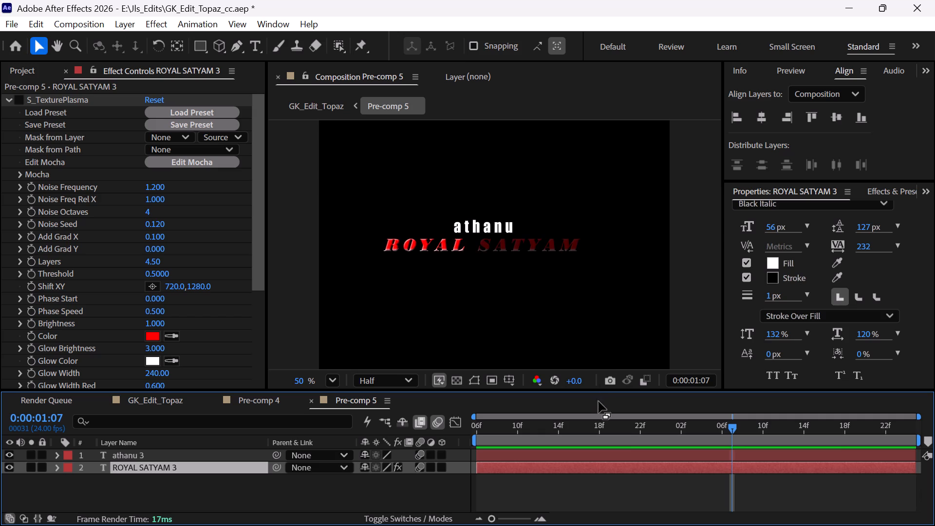
Expand the layer styles of ROYAL SATYAM 3 and switch off its Drop Shadow.
left_click_drag(679, 422, 706, 431)
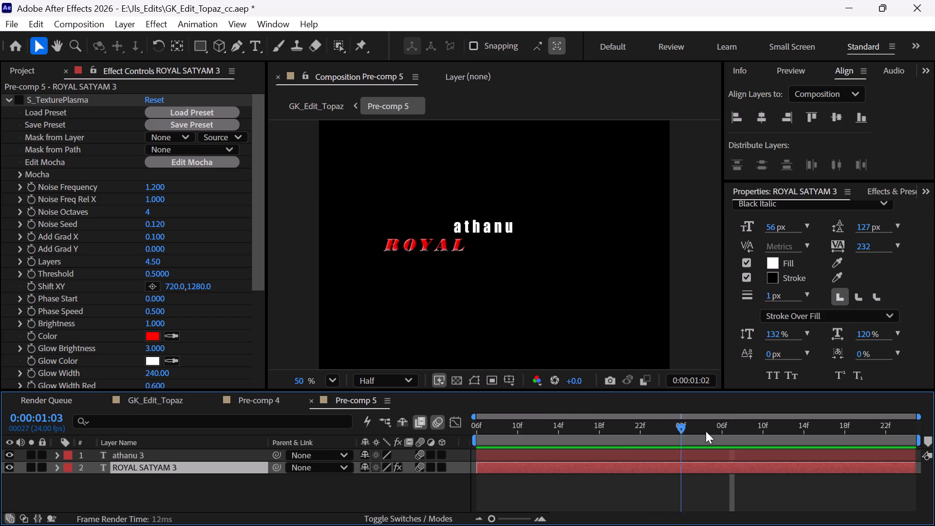
left_click_drag(706, 431, 737, 432)
right_click(699, 466)
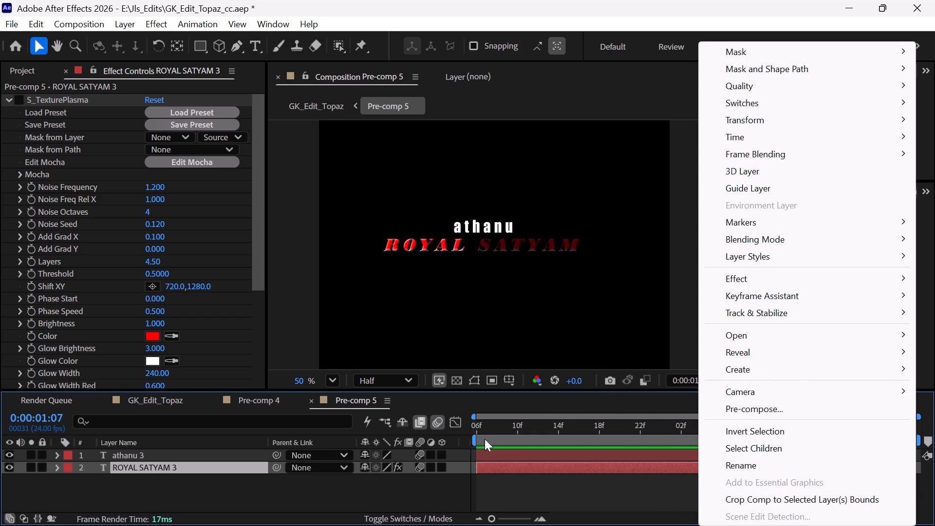
left_click(54, 467)
scroll(123, 486, "down", 2)
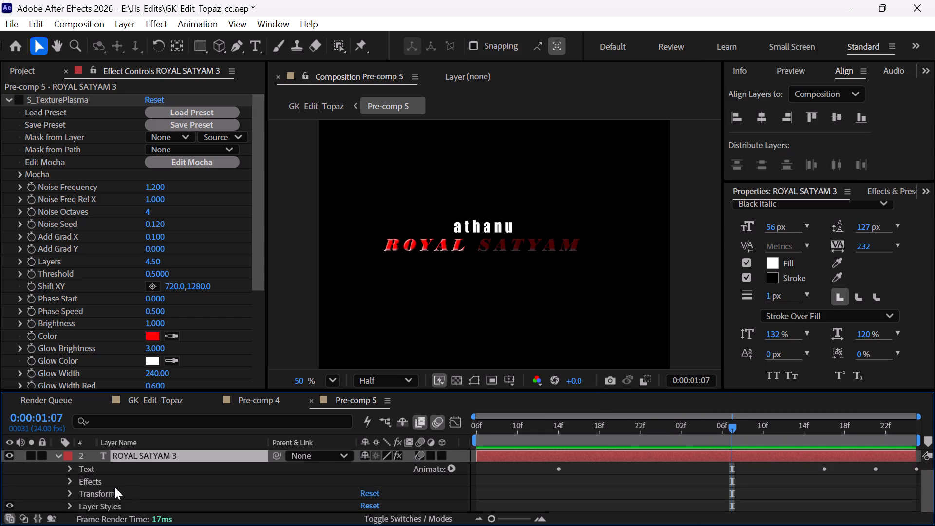
left_click(66, 504)
scroll(130, 498, "down", 2)
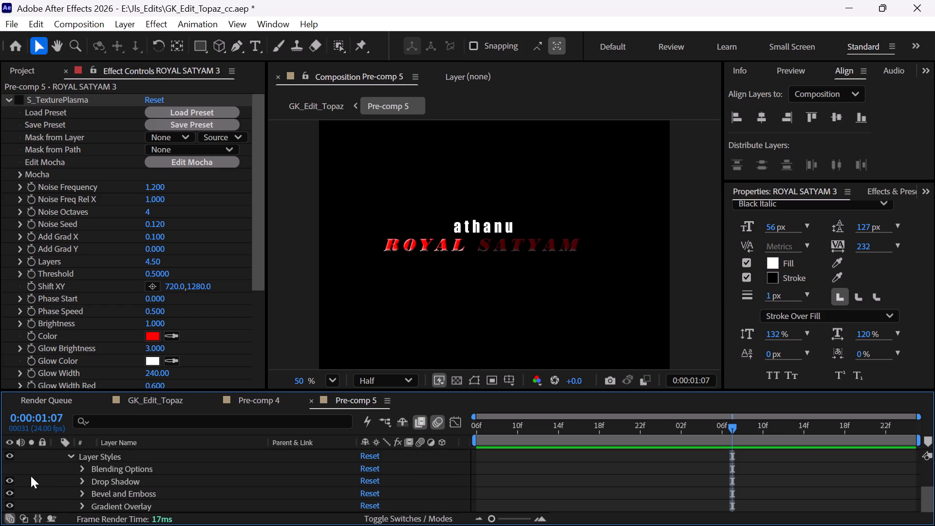
left_click(10, 481)
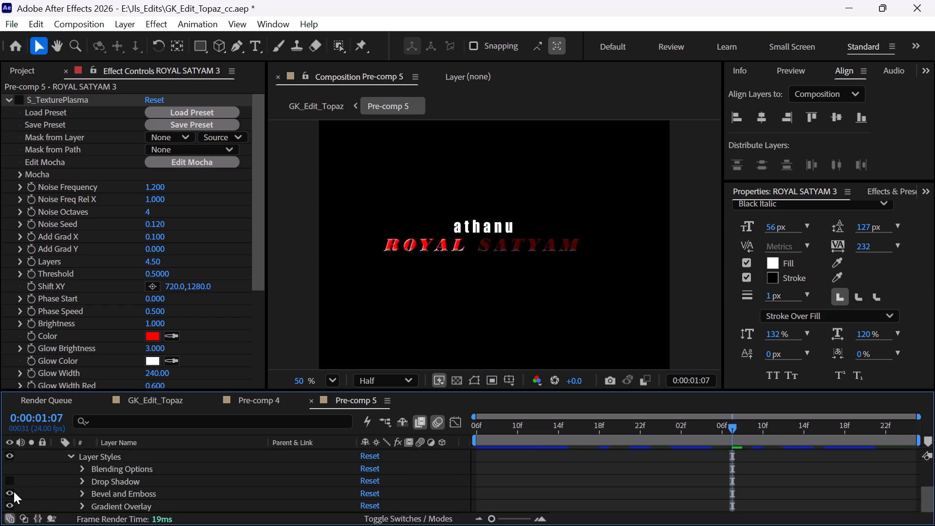
Switch the Bevel and Emboss style of ROYAL SATYAM 3 off and on to compare the text's look.
double_click(14, 491)
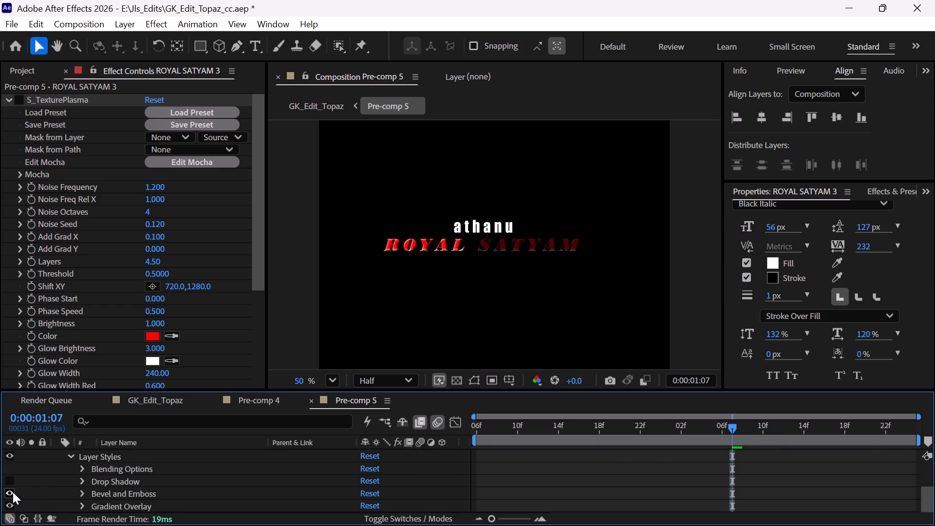
Switch off the Bevel and Emboss style of ROYAL SATYAM 3.
left_click(13, 492)
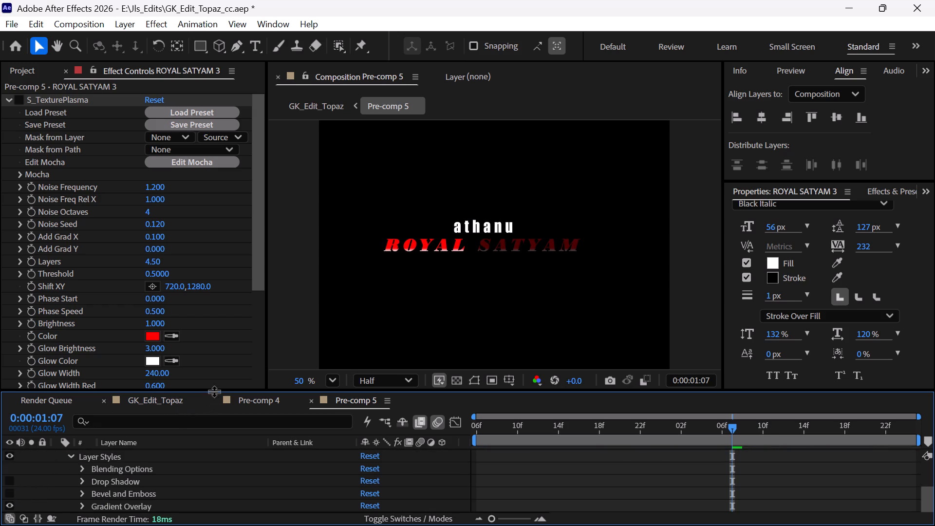
Check the title in the GK_Edit_Topaz composition around 0:00:01:17 and play the edit from the start.
left_click(215, 402)
left_click(182, 404)
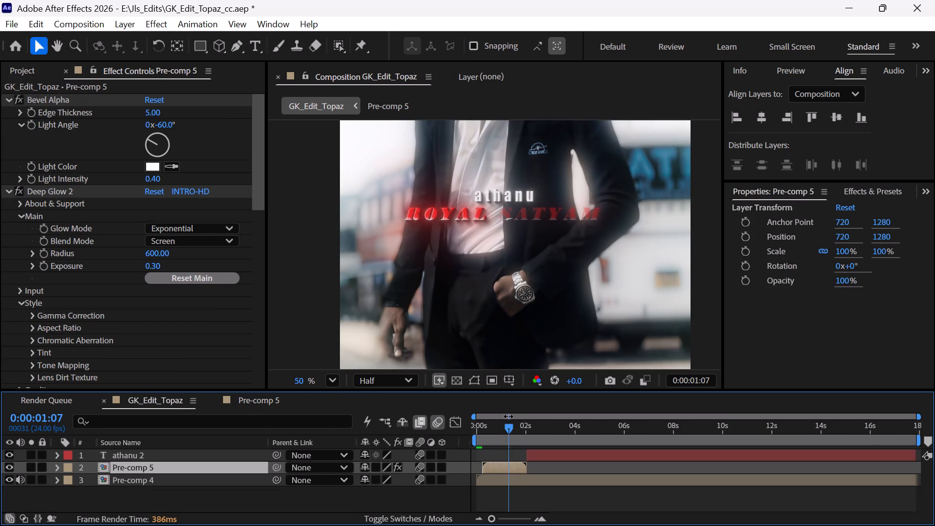
left_click_drag(508, 416, 518, 416)
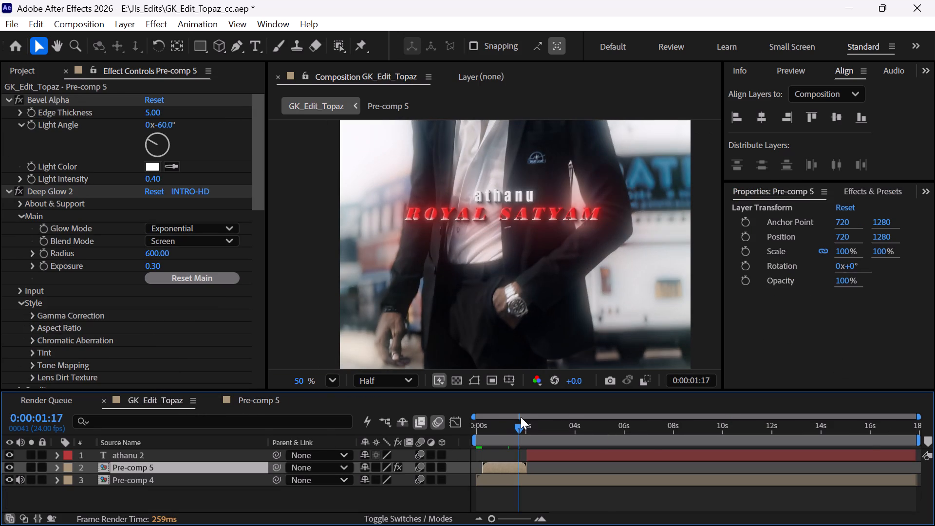
scroll(578, 472, "down", 7, "alt")
left_click_drag(506, 426, 443, 445)
key("space")
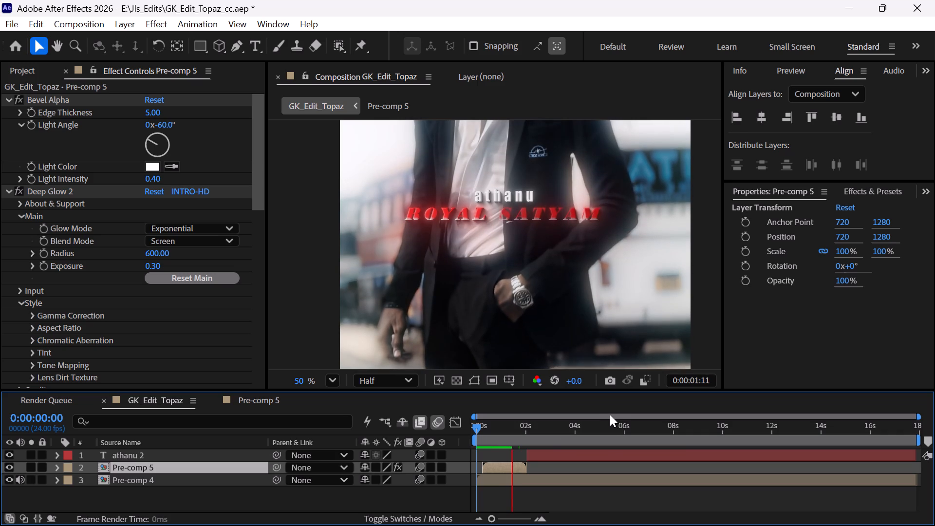
key("space")
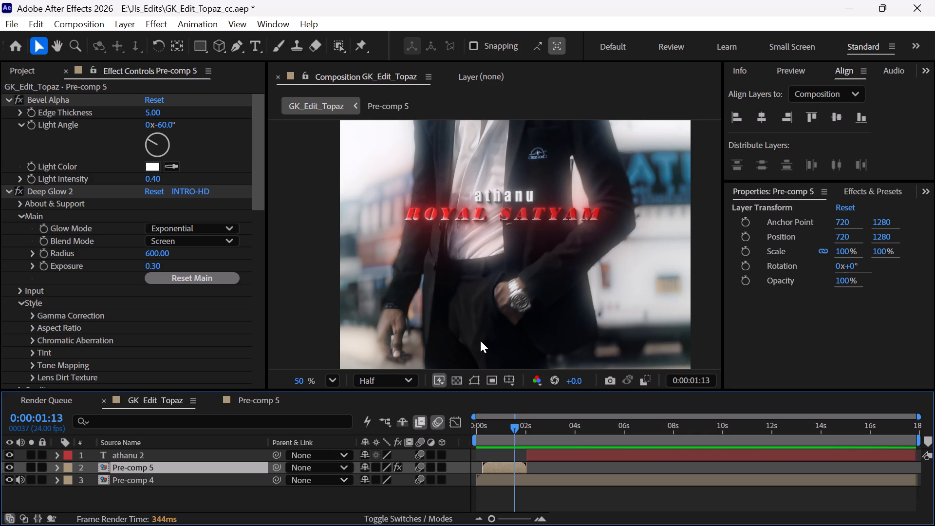
Play GK_Edit_Topaz from 0:00:00:00 with the whole vertical frame in view to judge the title over the footage.
left_click_drag(493, 434, 468, 445)
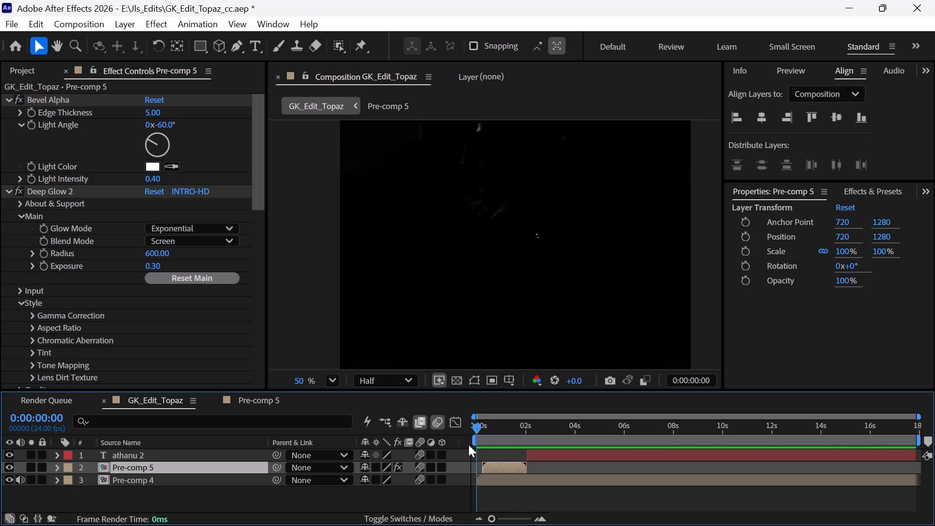
key("comma")
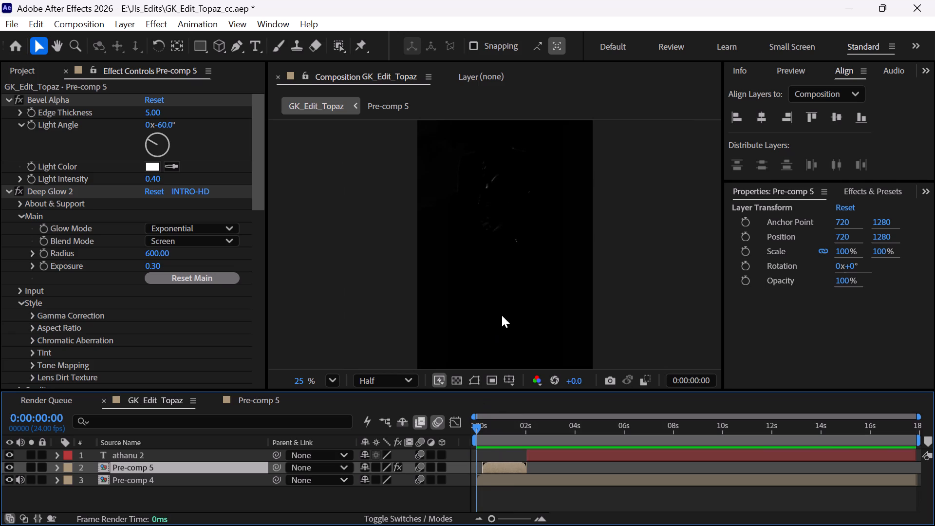
key("space")
key("space")
key("space")
key("space")
key("space")
key("space")
key("space")
key("space")
key("space")
key("space")
key("space")
key("space")
key("space")
key("space")
key("space")
key("space")
key("space")
key("space")
key("space")
key("space")
scroll(495, 298, "down", 2)
key("space")
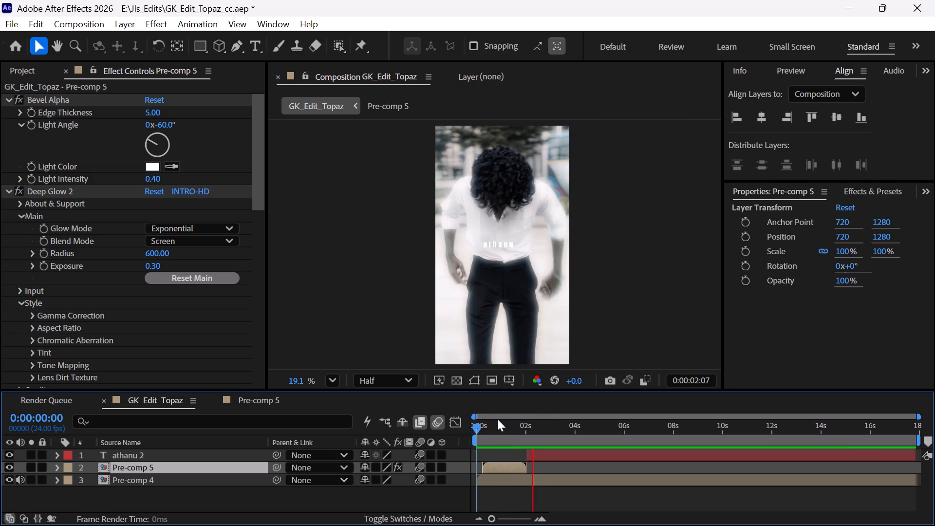
Replay the opening seconds of GK_Edit_Topaz several times to examine how the athanu and ROYAL SATYAM title animates in.
left_click_drag(497, 429, 472, 437)
key("space")
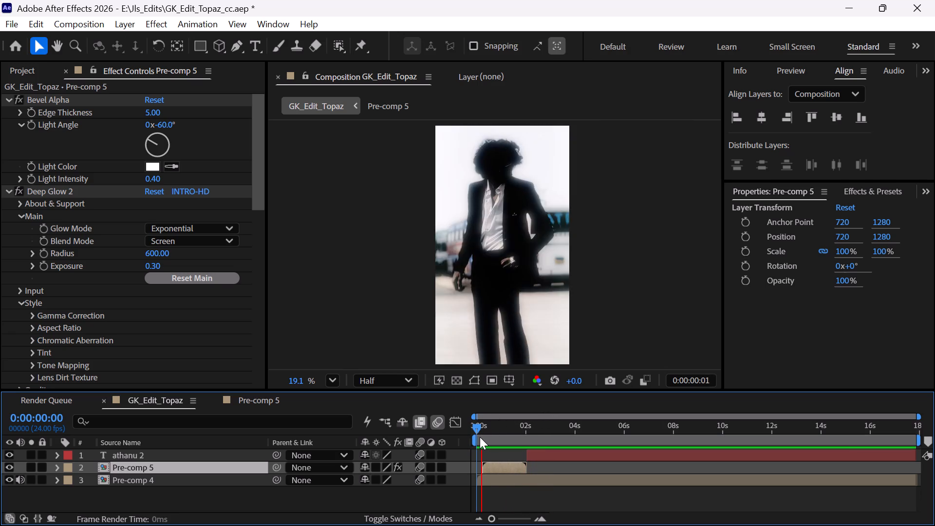
key("space")
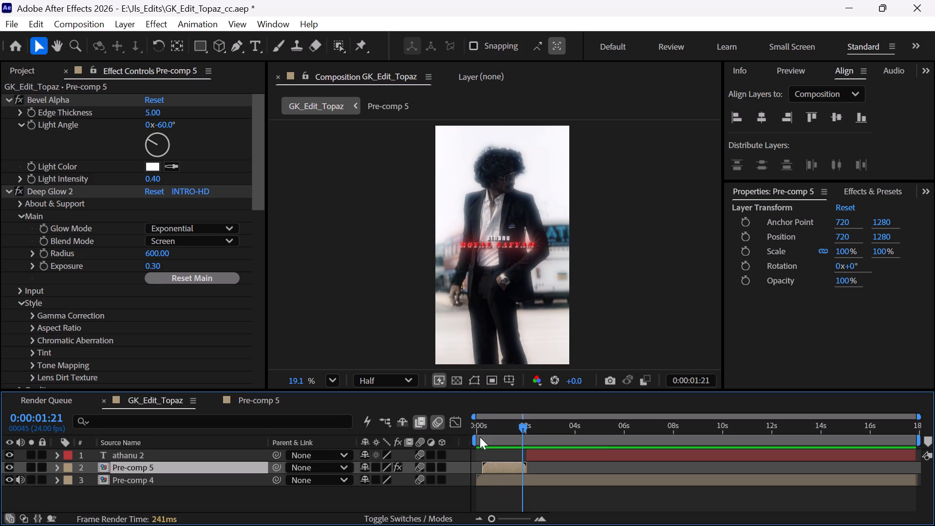
left_click_drag(480, 437, 474, 439)
key("space")
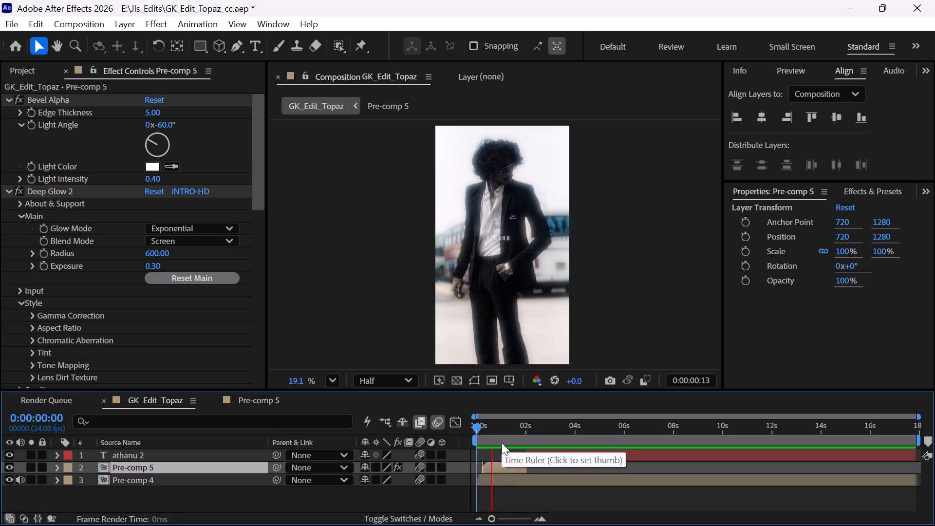
key("space")
left_click_drag(506, 437, 478, 443)
key("space")
key("space")
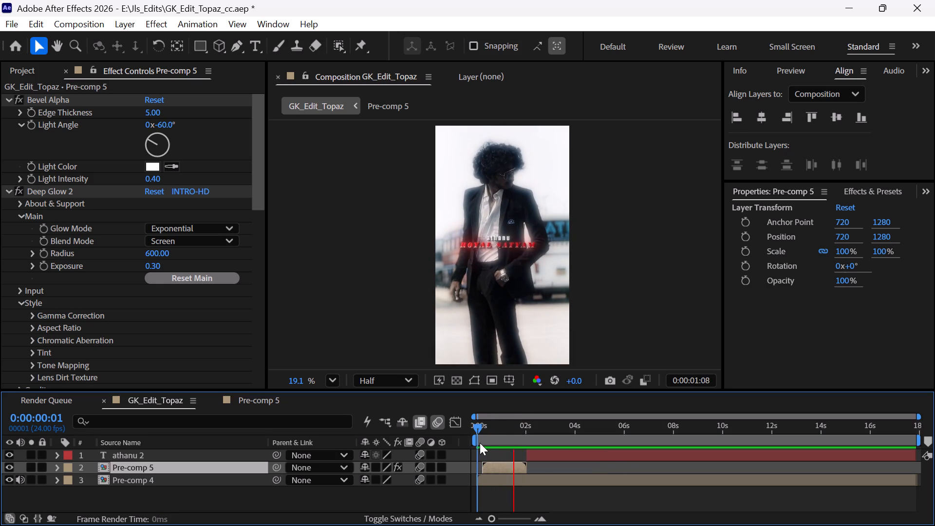
left_click_drag(486, 437, 478, 438)
key("space")
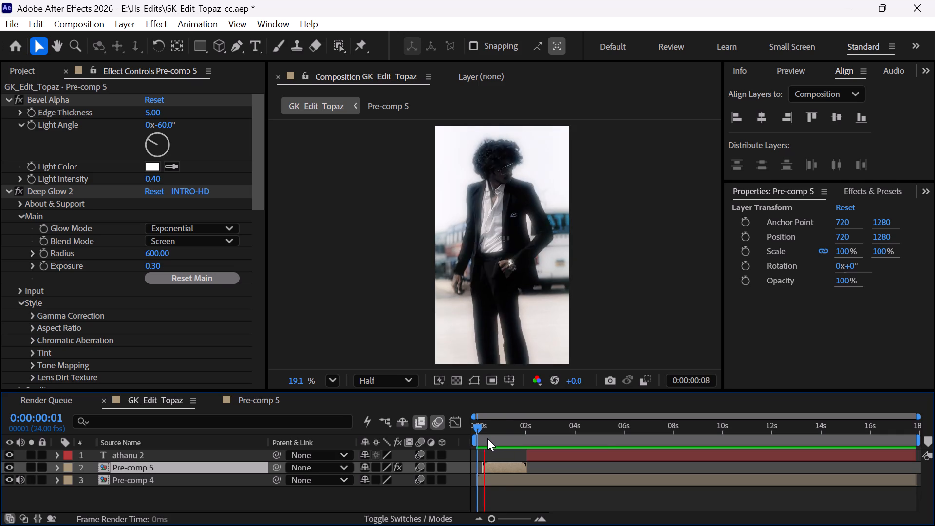
key("space")
left_click_drag(489, 437, 486, 435)
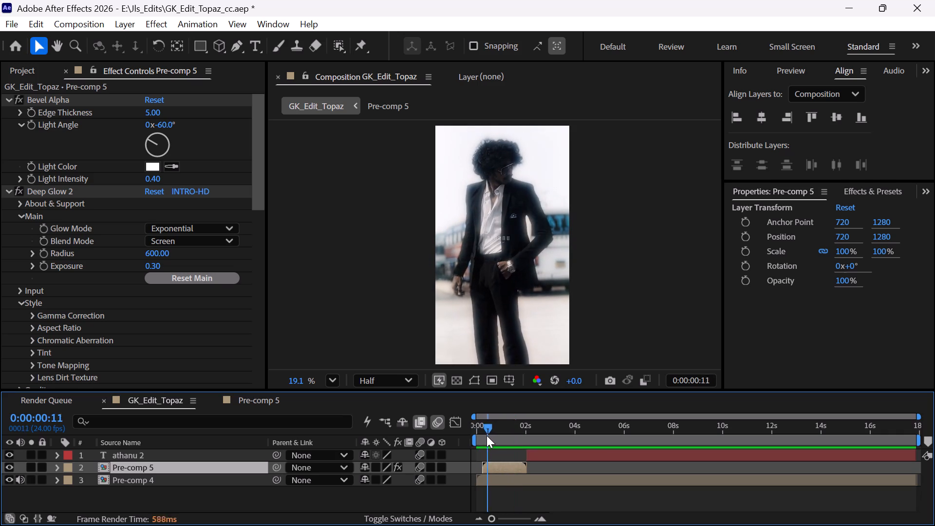
left_click_drag(486, 435, 483, 435)
key("space")
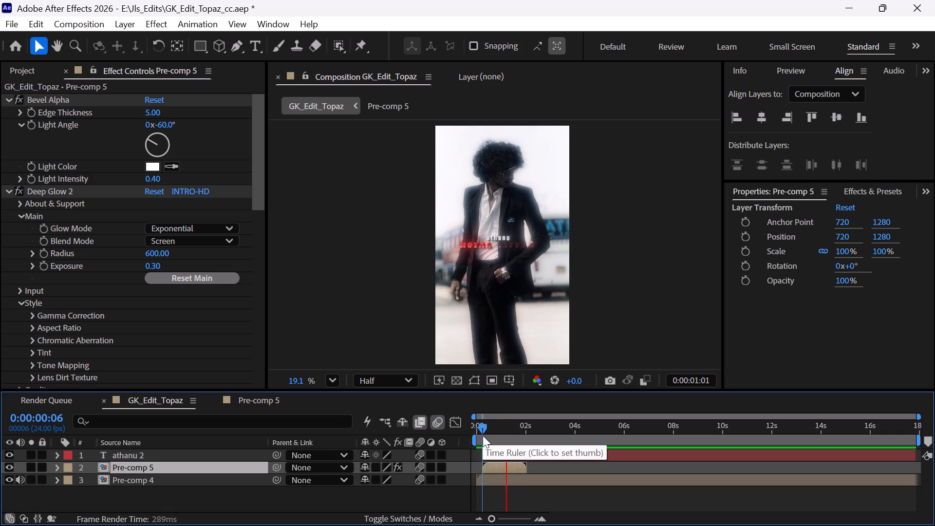
key("space")
Open Pre-comp 5, collapse its layers' properties, and scrub and play the title animation from the first frame.
double_click(498, 464)
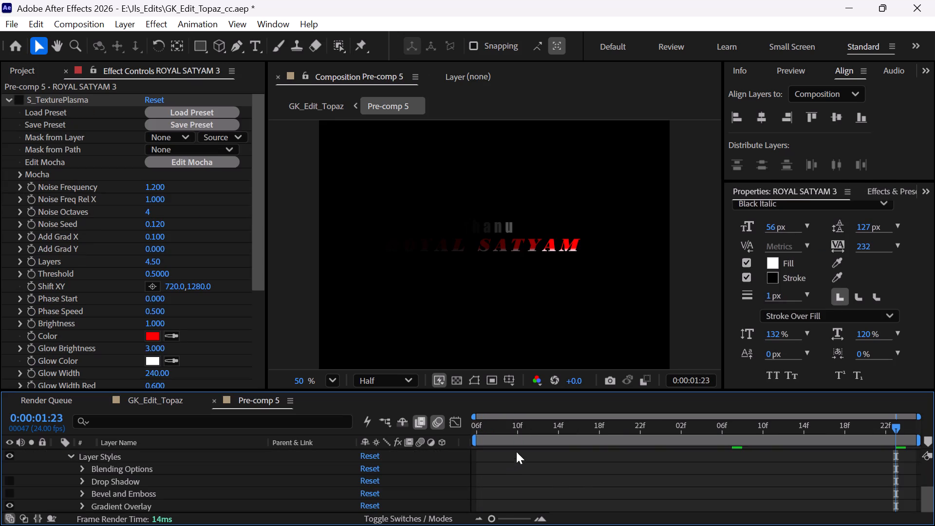
left_click(574, 472)
key("u")
key("u")
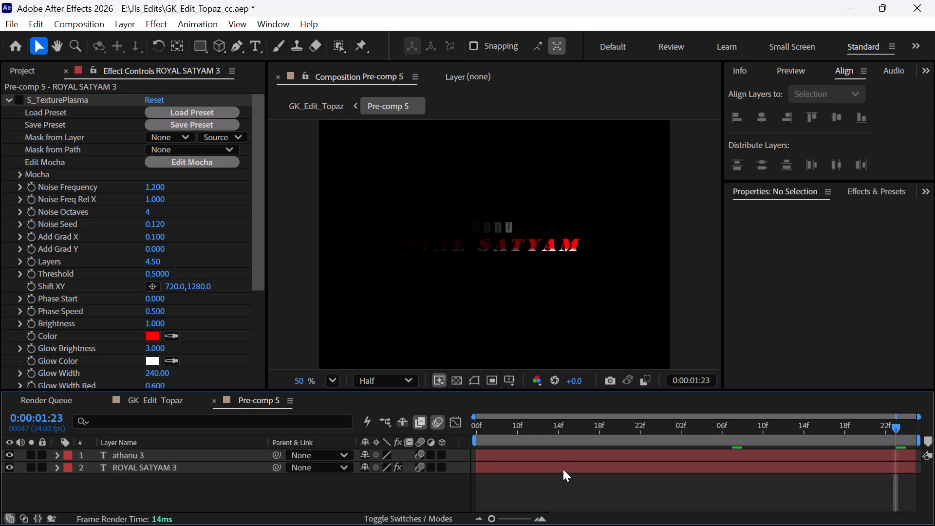
left_click_drag(542, 441, 563, 441)
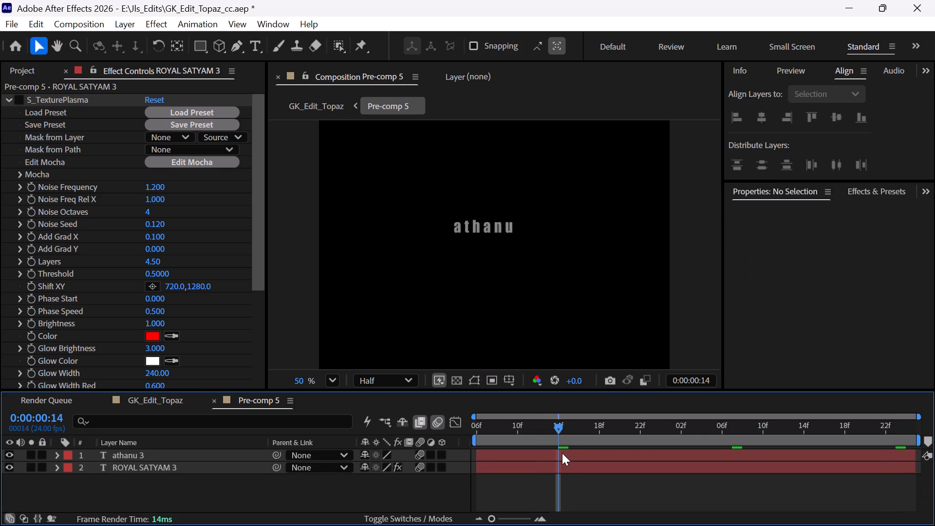
left_click_drag(556, 433, 661, 438)
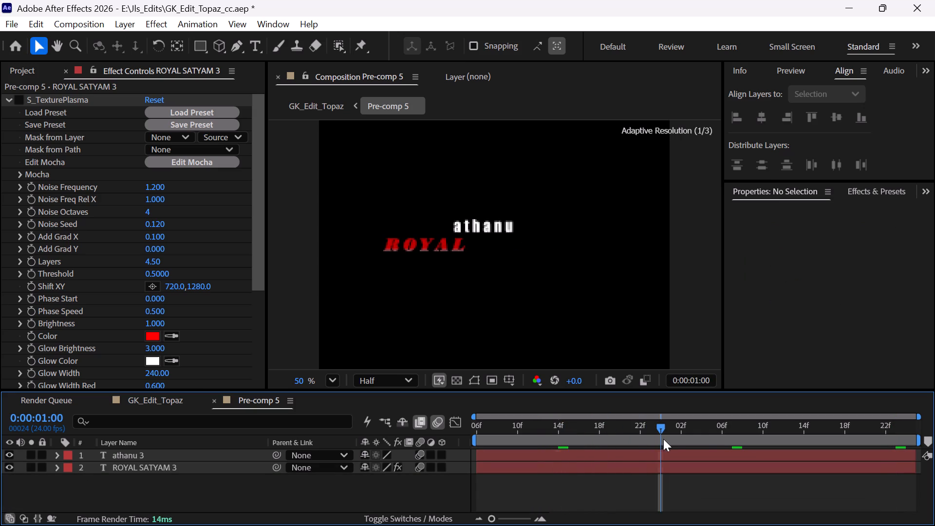
left_click_drag(621, 421, 442, 463)
key("space")
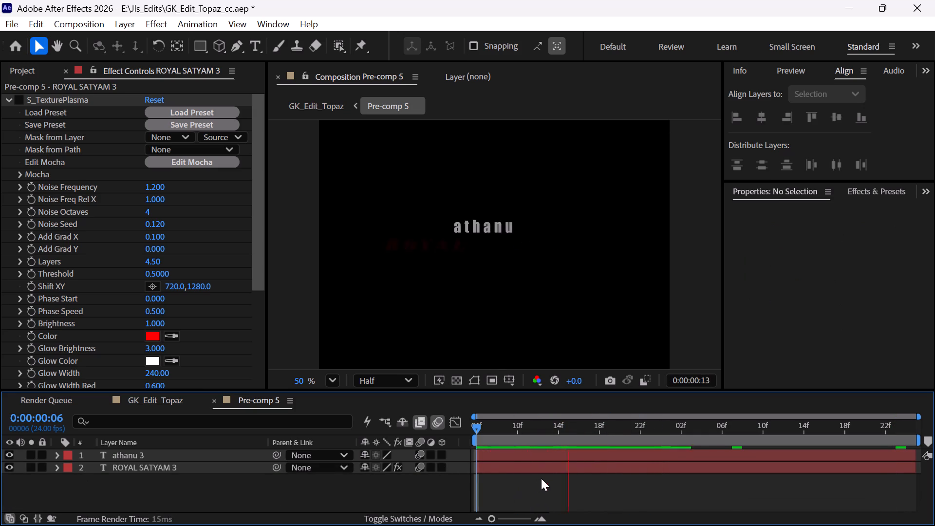
key("space")
key("space")
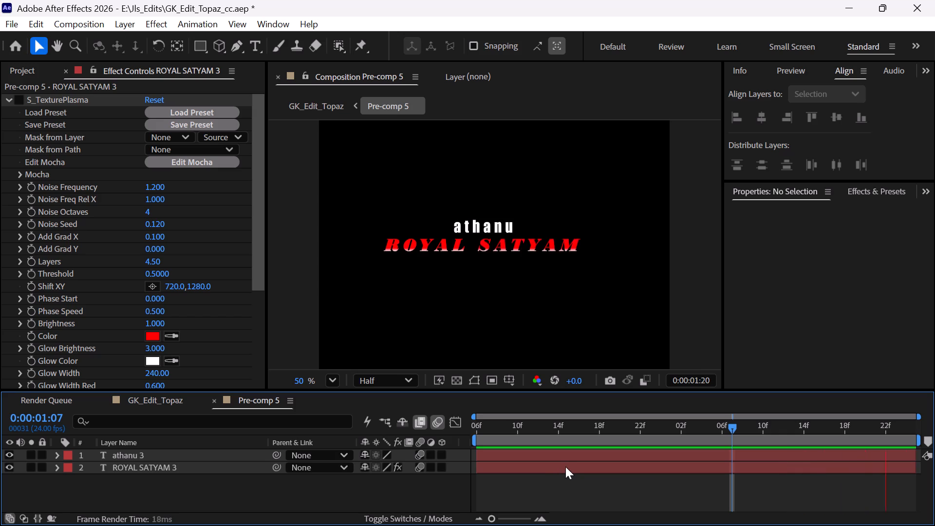
Turn off motion blur for Pre-comp 5 in GK_Edit_Topaz and preview the title.
left_click(174, 403)
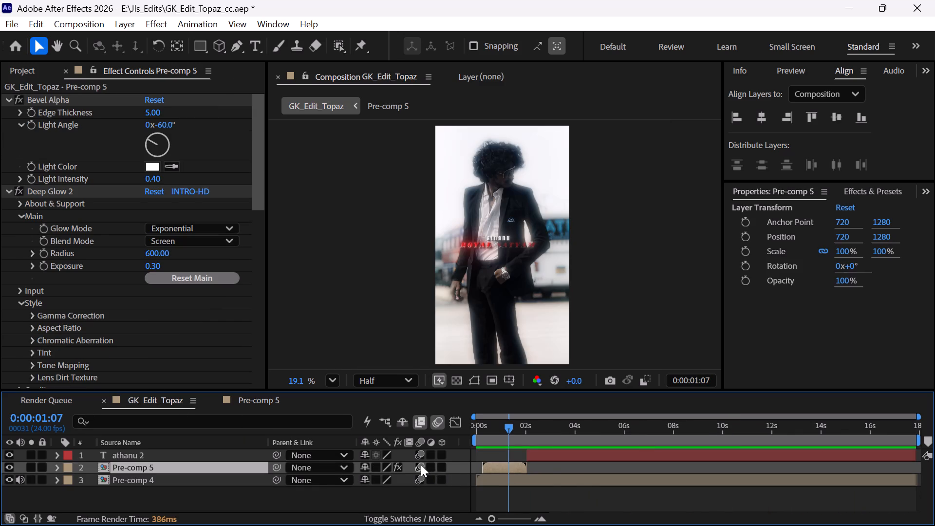
left_click(421, 465)
key("i")
key("space")
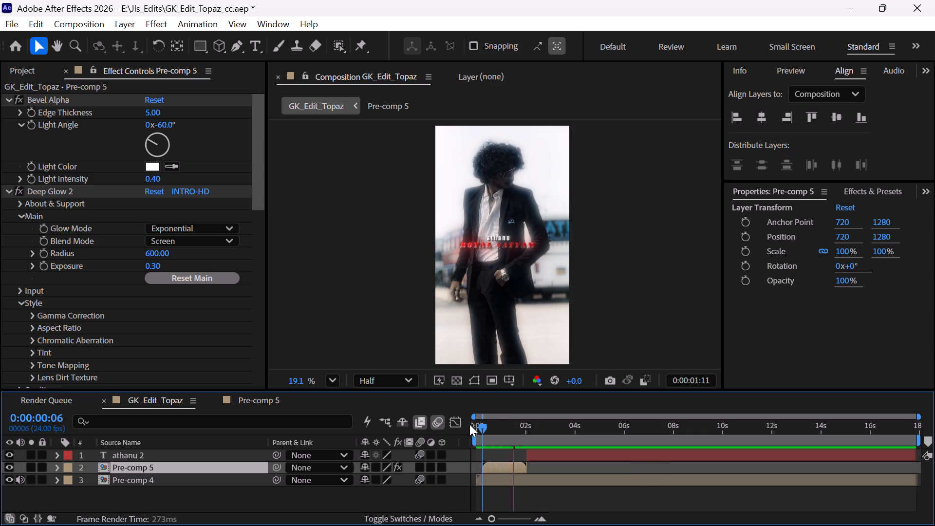
left_click_drag(492, 434, 453, 443)
key("space")
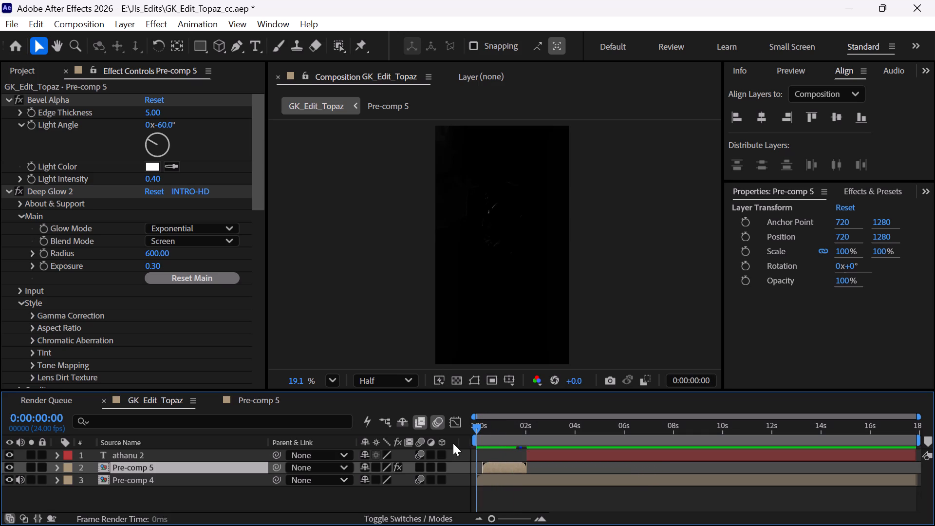
left_click(503, 434)
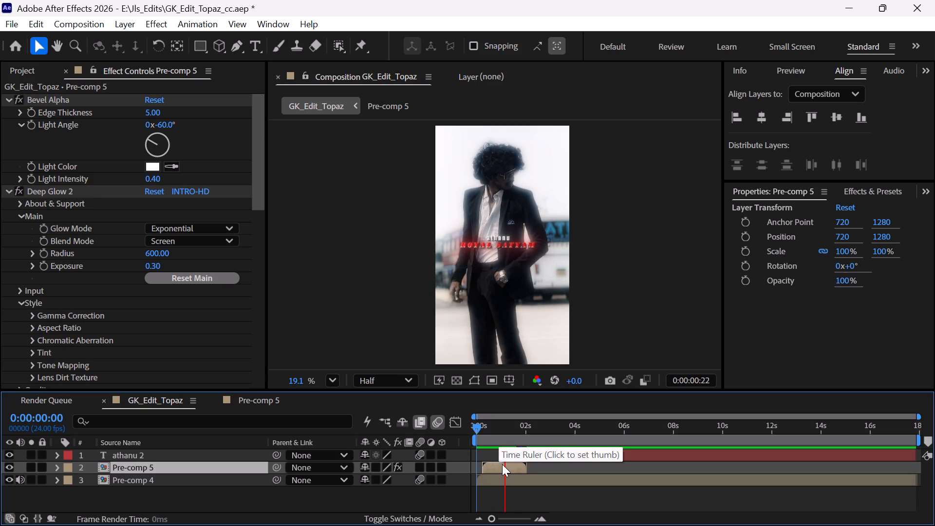
Turn off motion blur for the athanu 3 and ROYAL SATYAM 3 layers inside Pre-comp 5.
double_click(502, 464)
left_click(423, 458)
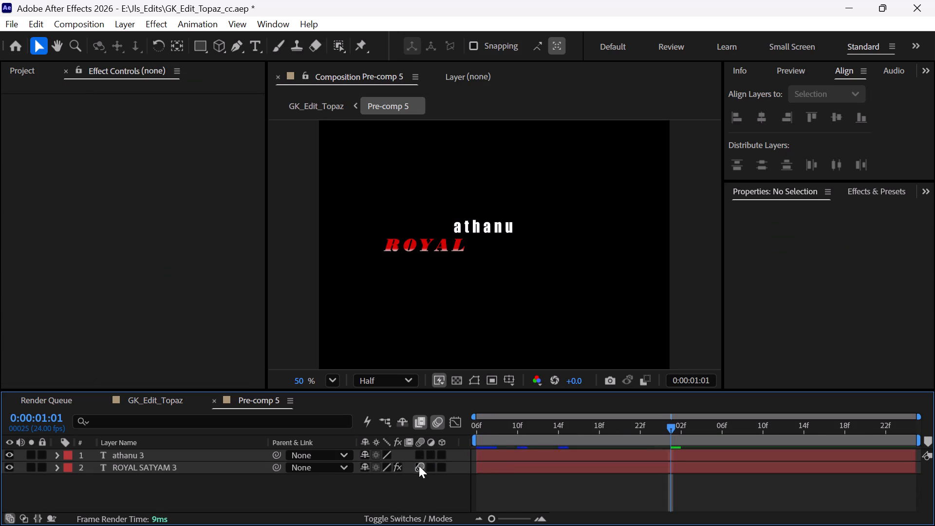
left_click(419, 466)
Replay the opening of GK_Edit_Topaz repeatedly to examine the title animation without motion blur.
left_click(186, 399)
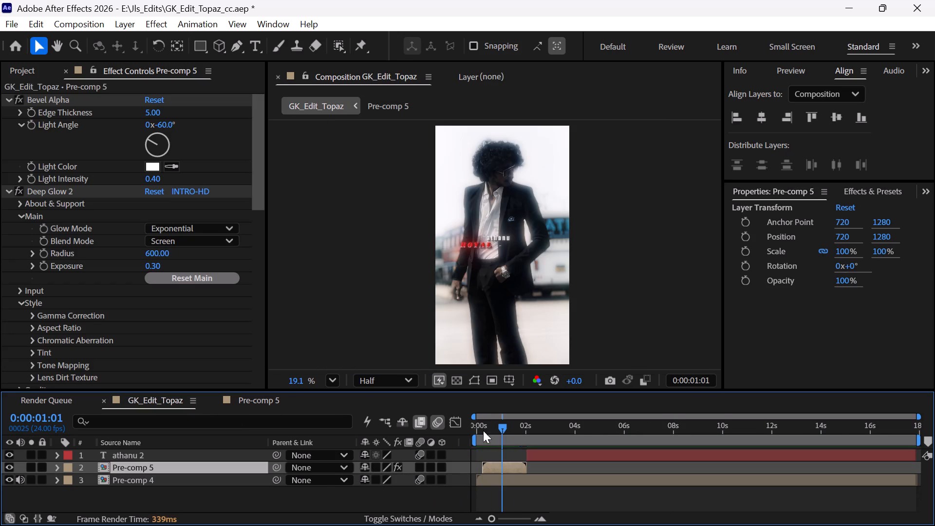
left_click_drag(483, 431, 450, 449)
key("space")
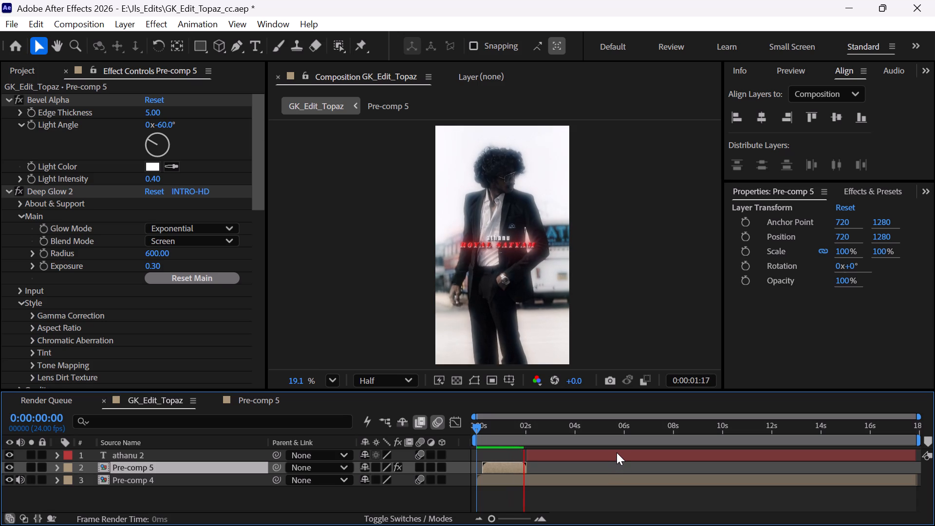
left_click_drag(512, 434, 470, 436)
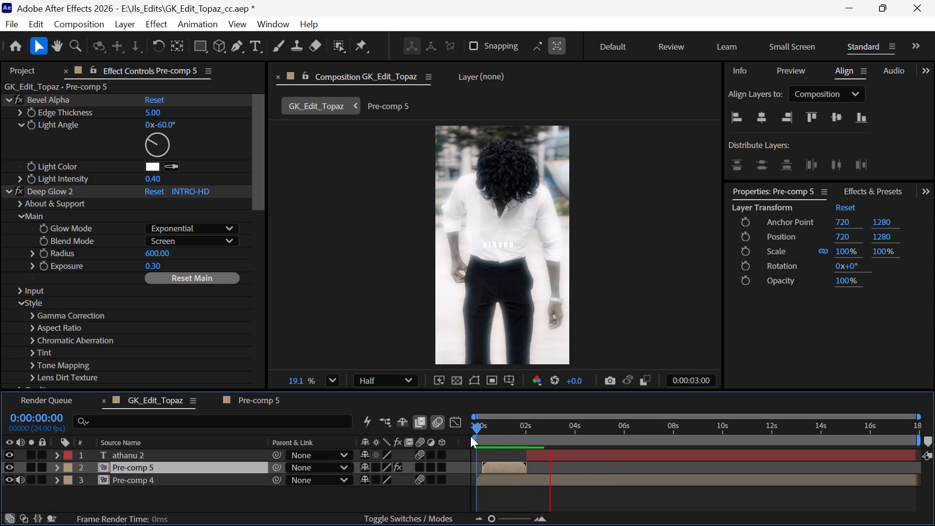
left_click_drag(470, 436, 453, 432)
left_click_drag(494, 426, 455, 435)
key("space")
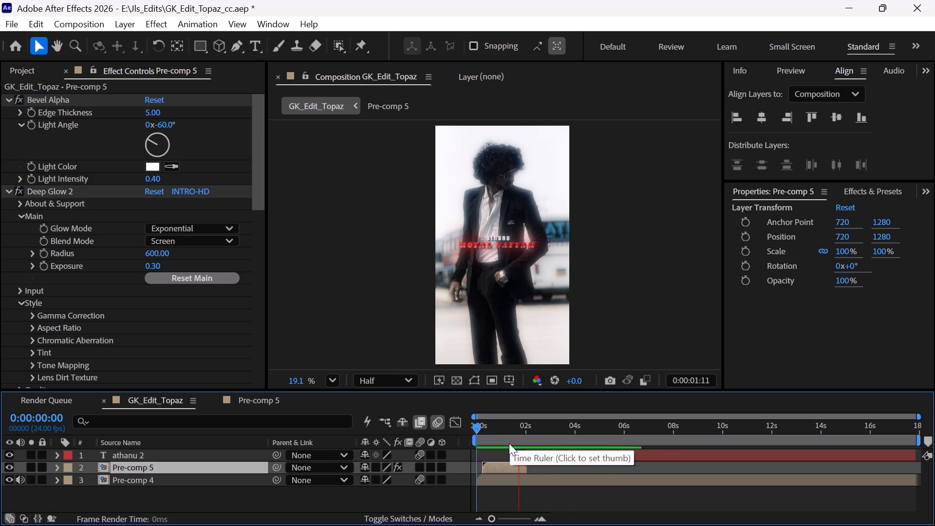
left_click_drag(505, 439, 477, 440)
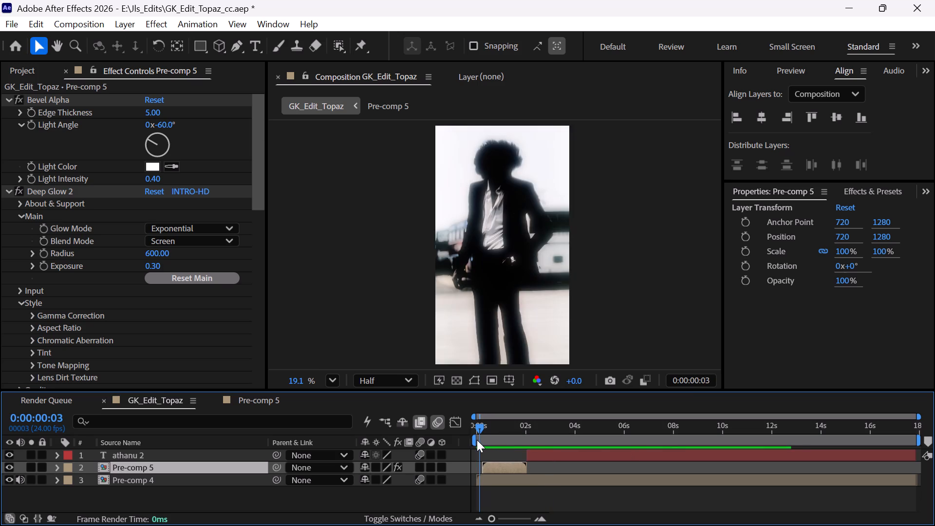
left_click_drag(477, 440, 471, 441)
key("space")
key("space")
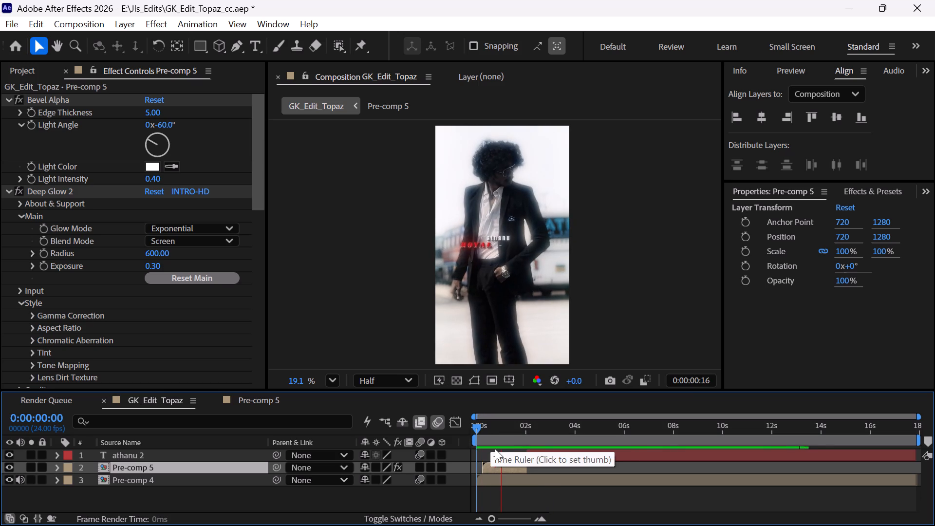
left_click_drag(486, 433, 451, 449)
key("space")
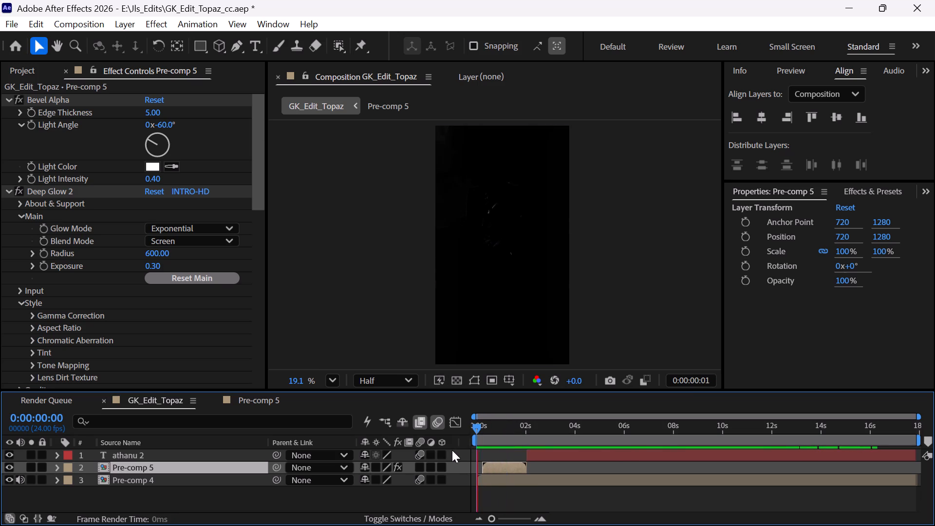
key("space")
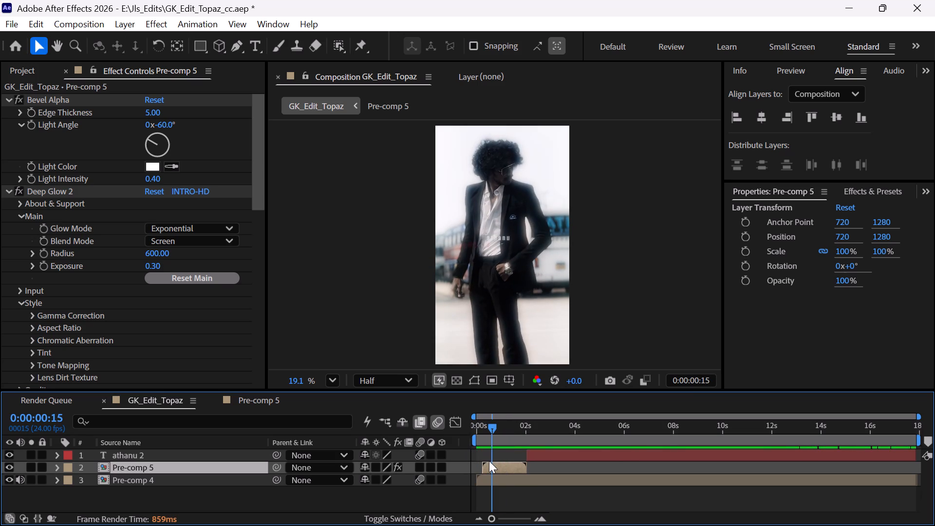
left_click_drag(489, 433, 459, 442)
key("space")
key("space")
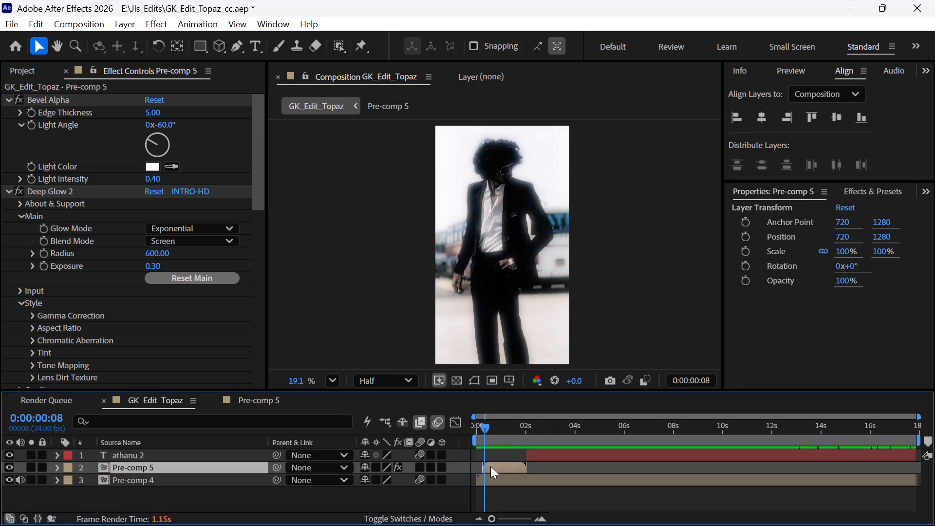
Move the Pre-comp 5 layer about two frames earlier in GK_Edit_Topaz.
scroll(489, 473, "up", 2, "alt")
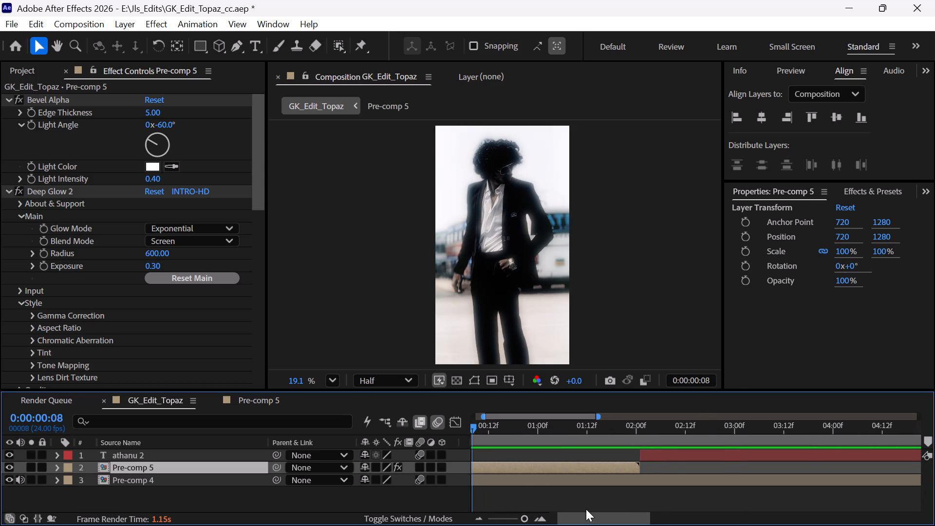
left_click_drag(588, 519, 558, 519)
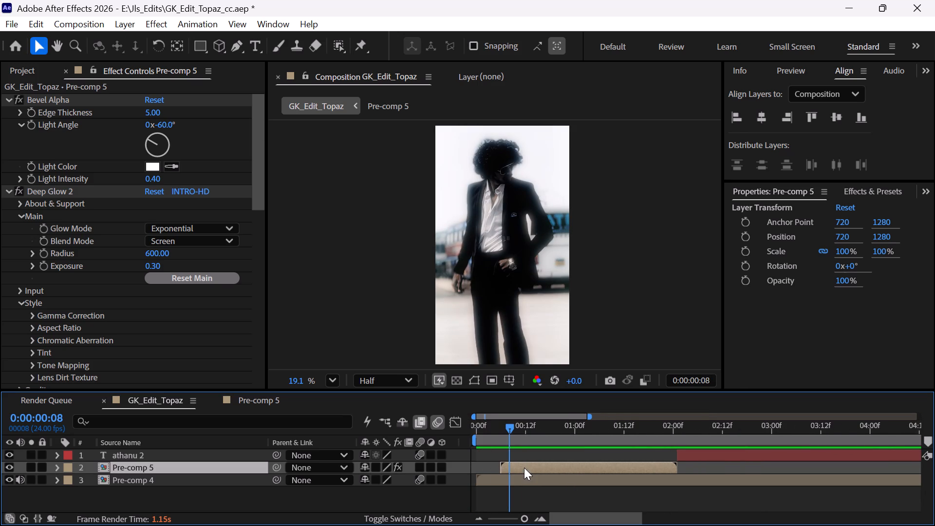
left_click_drag(497, 434, 492, 435)
left_click_drag(515, 469, 506, 471)
Extend the end of the Pre-comp 5 layer to about 0:00:02:02, where the athanu 2 layer takes over.
left_click(671, 428)
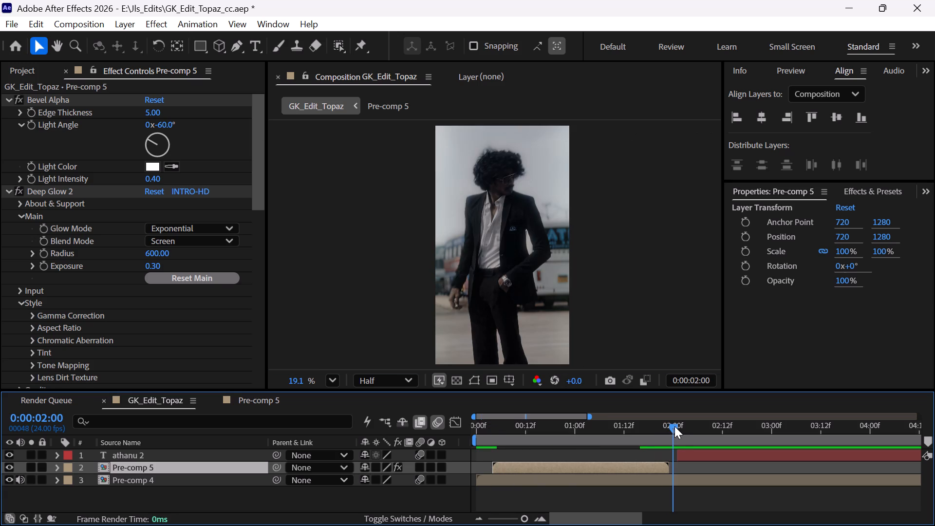
key("ctrl+Right")
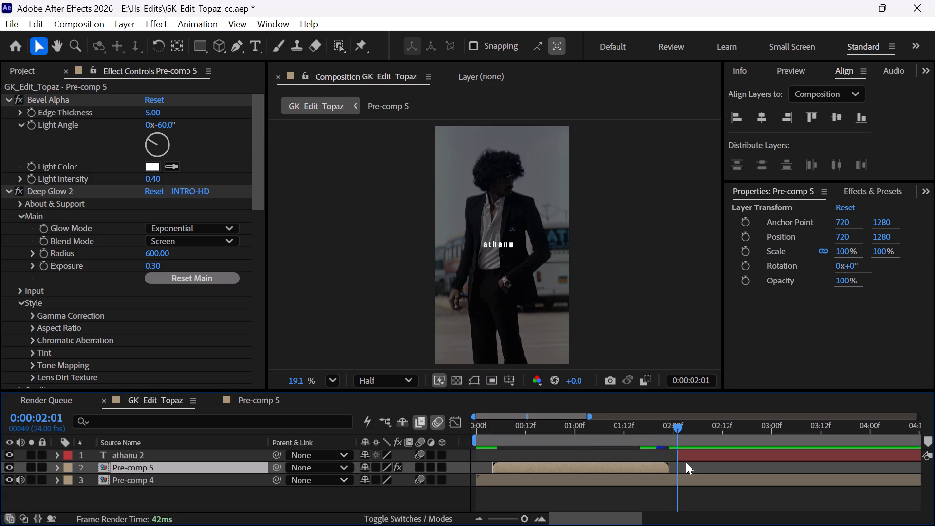
key("ctrl+Right")
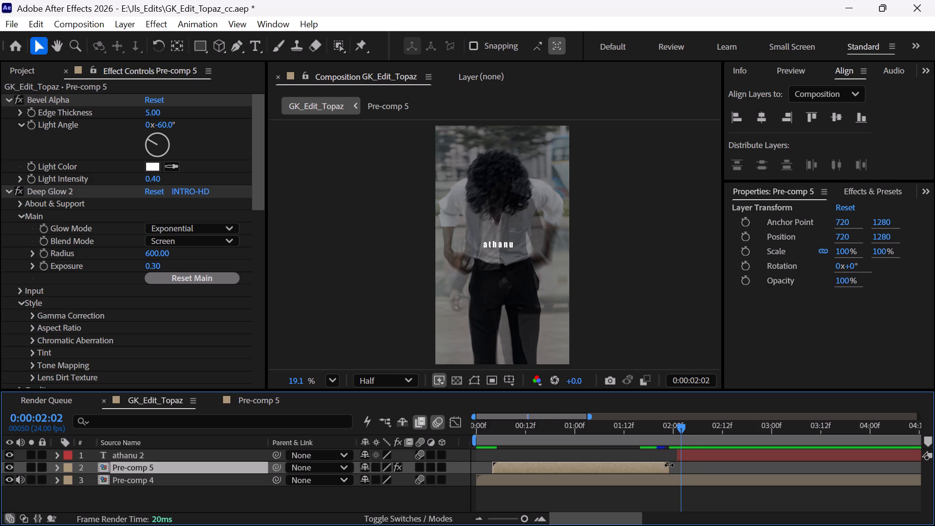
left_click_drag(669, 465, 679, 467, "alt")
Replay the opening of GK_Edit_Topaz to examine the retimed title and its handover to athanu 2.
scroll(679, 467, "down", 5, "alt")
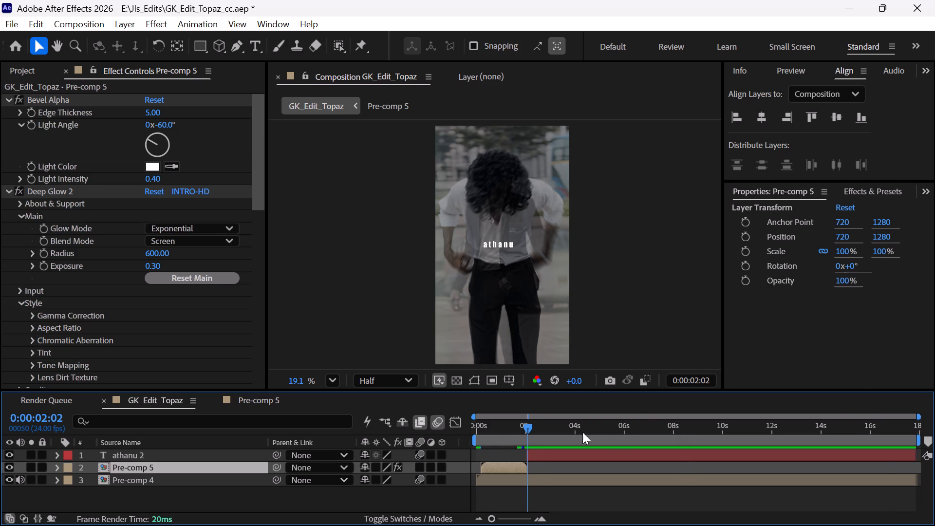
left_click_drag(492, 429, 432, 443)
key("space")
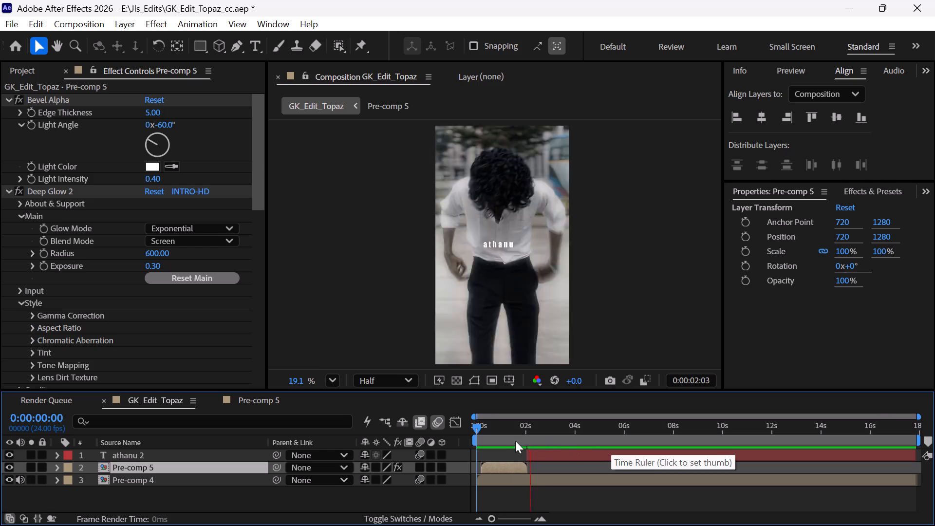
left_click_drag(506, 440, 461, 437)
key("space")
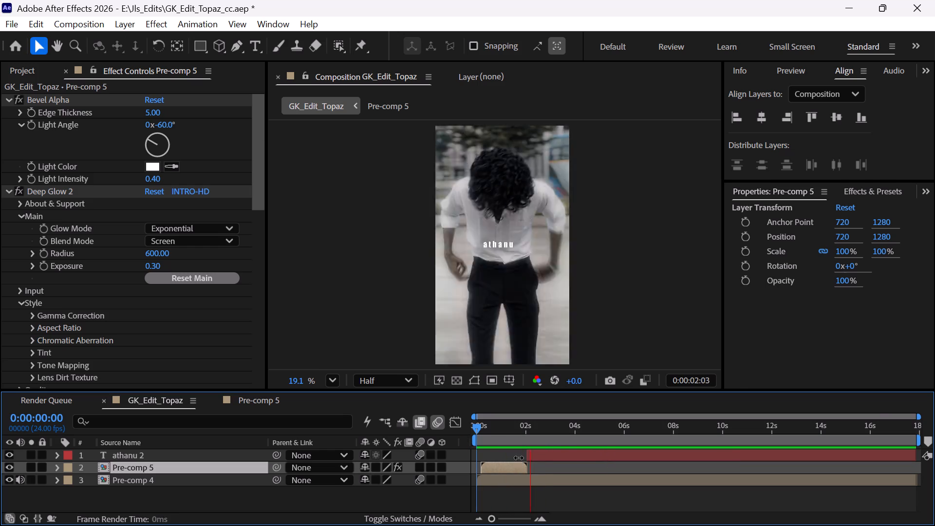
left_click_drag(508, 440, 471, 440)
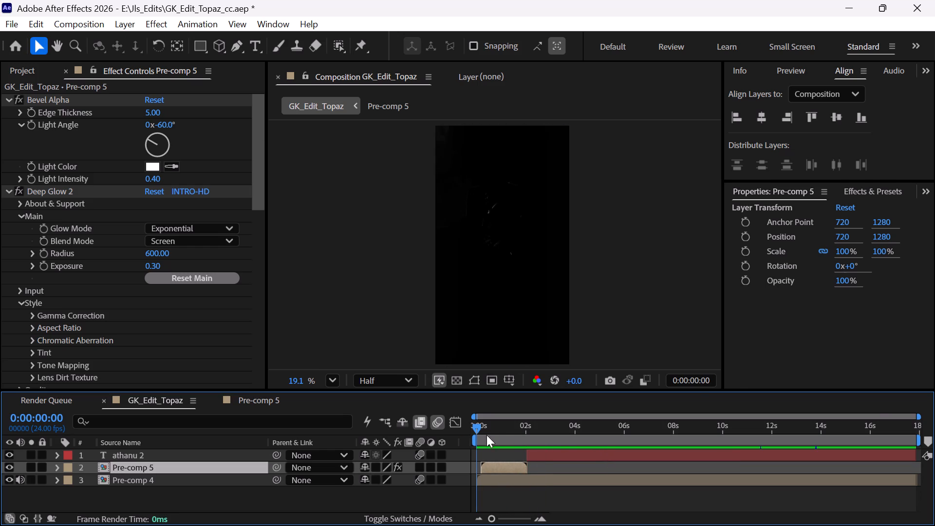
key("space")
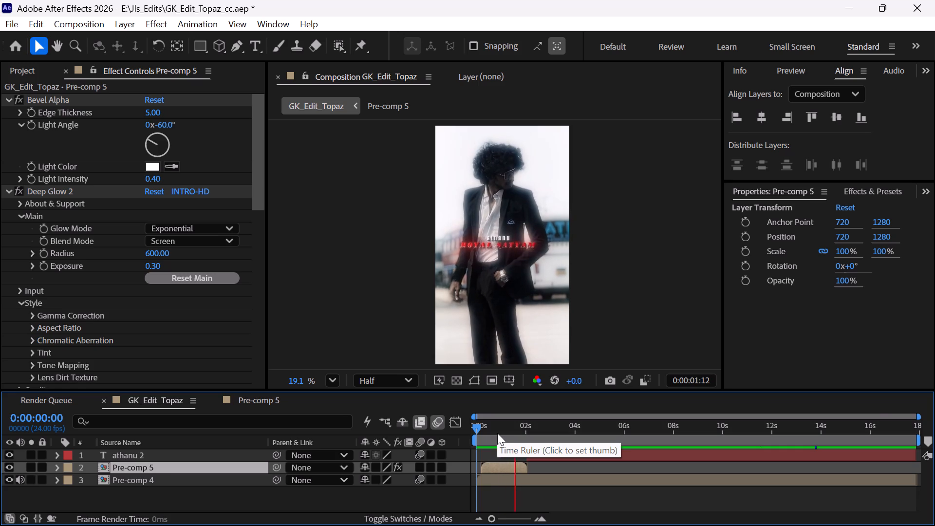
left_click_drag(511, 429, 519, 427)
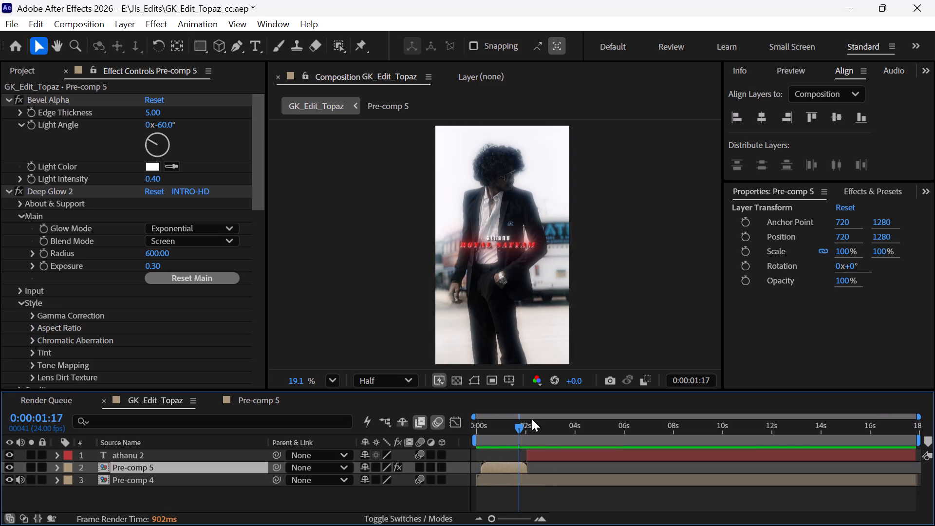
In Pre-comp 5, keyframe the opacity of athanu 3 and ROYAL SATYAM 3 from 100% at 0:00:01:21 to 0% at 0:00:02:00.
key("o")
left_click(273, 403)
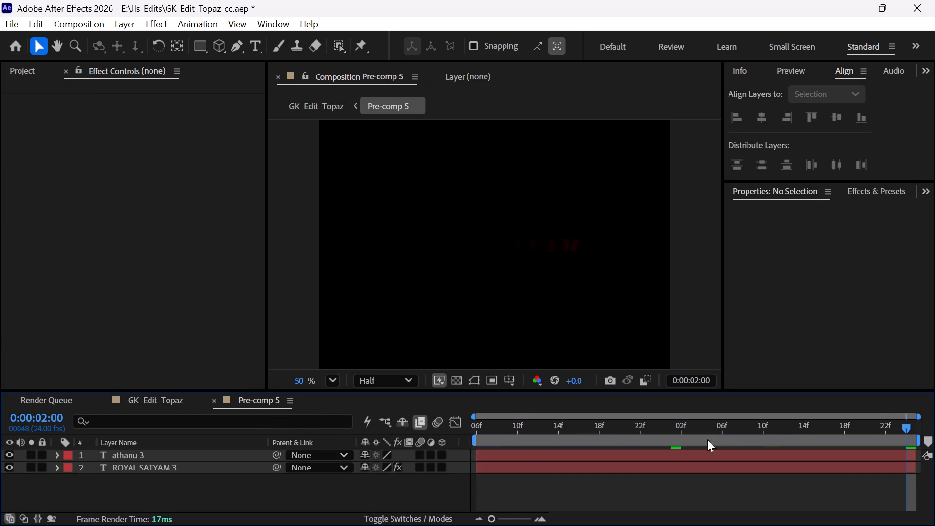
left_click(831, 452)
left_click(829, 465, "ctrl")
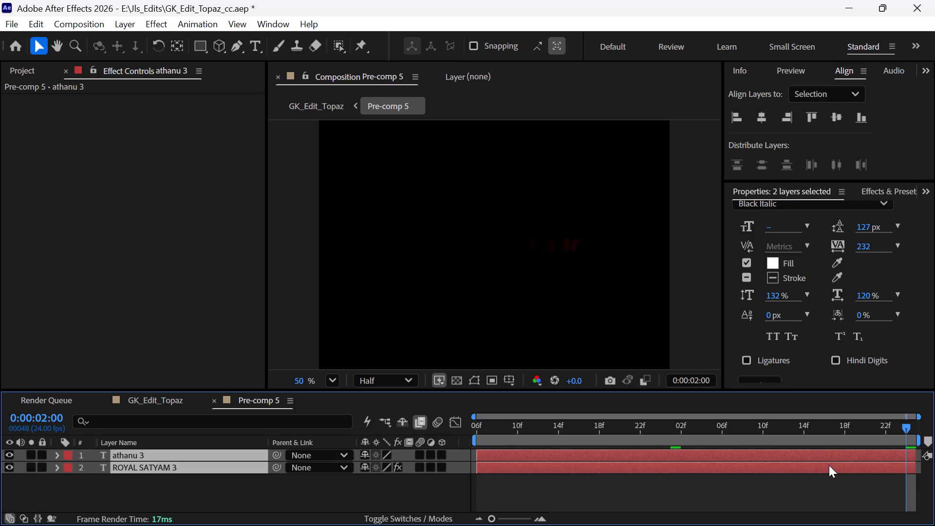
key("t")
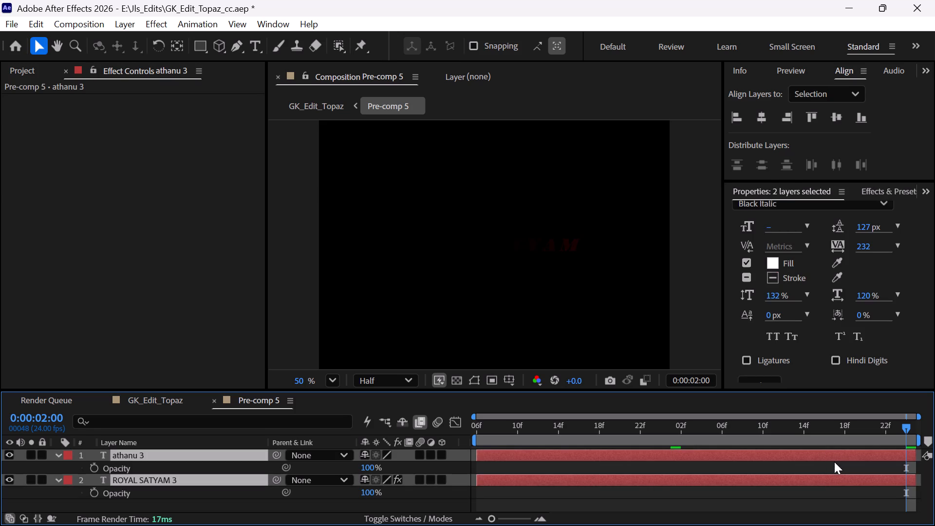
left_click_drag(891, 433, 868, 445)
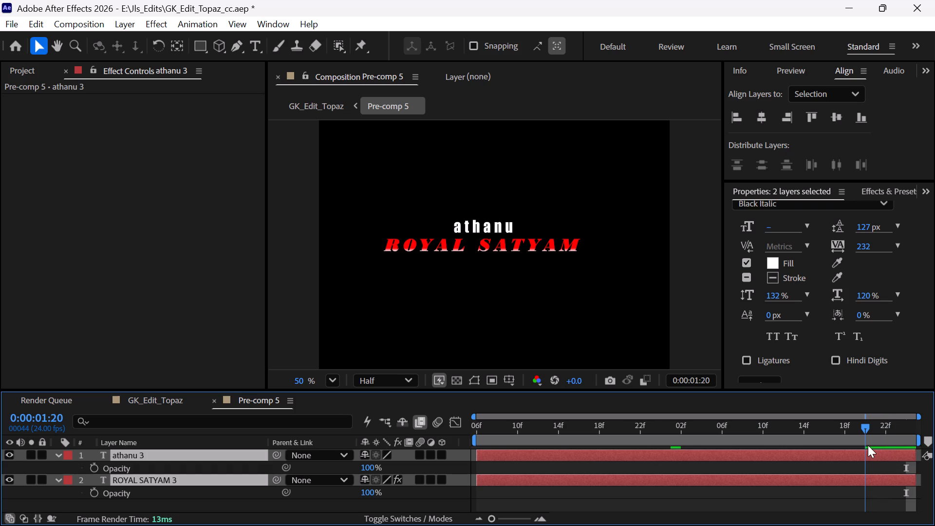
left_click_drag(868, 445, 868, 445)
key("ctrl+Right")
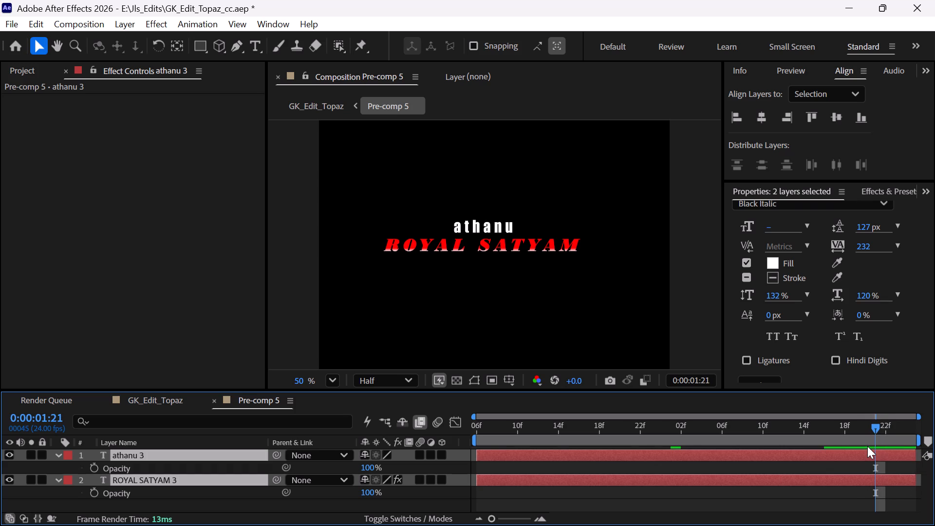
key("ctrl+Right")
key("ctrl+Left")
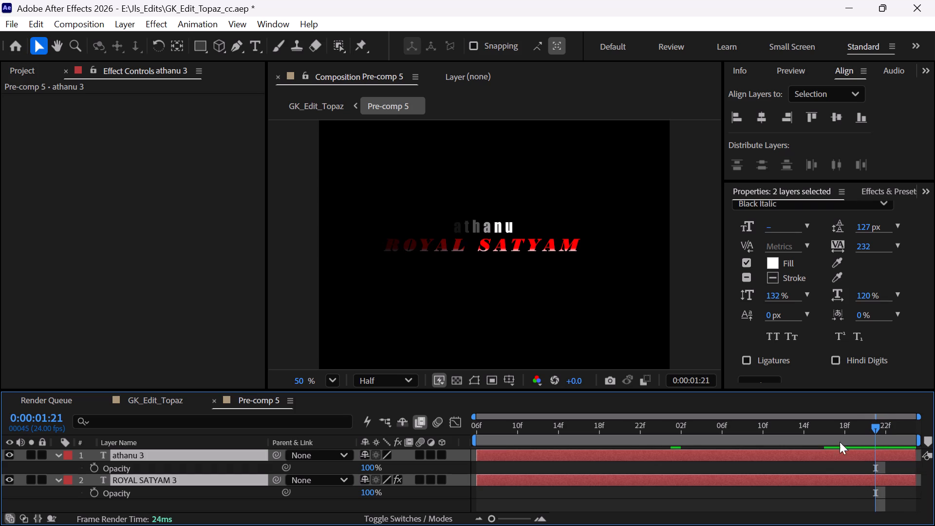
left_click(96, 469)
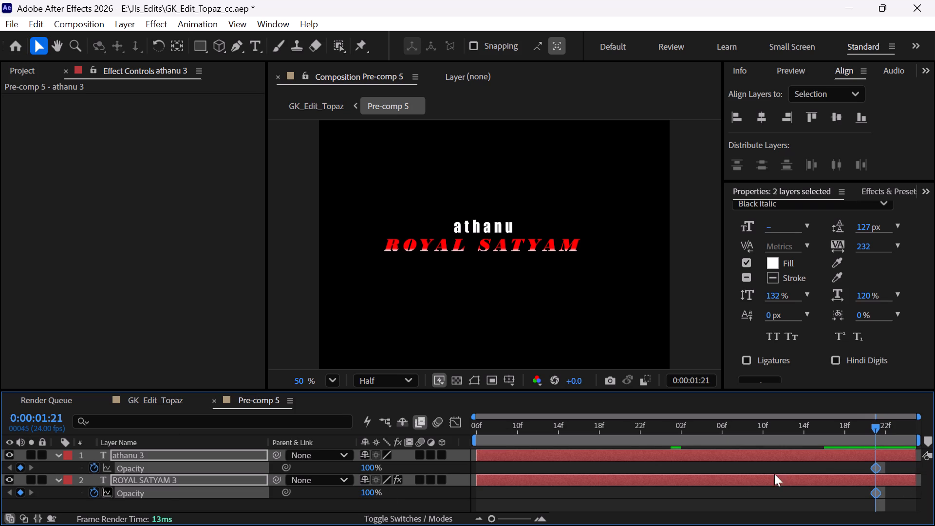
key("o")
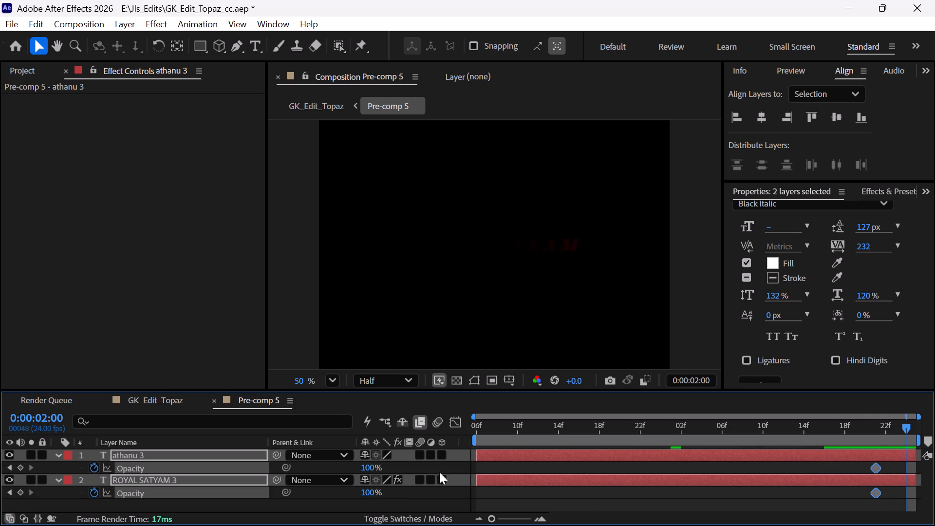
left_click_drag(365, 469, 259, 482)
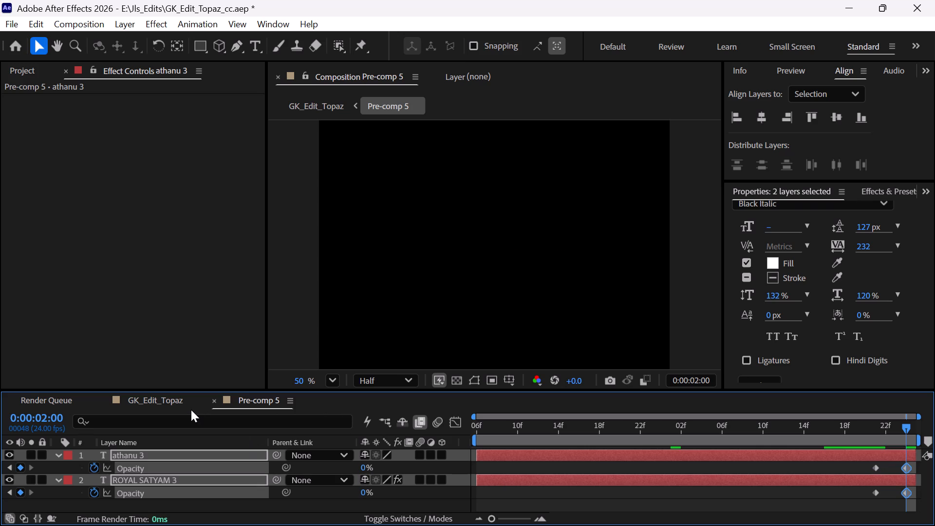
Return to GK_Edit_Topaz and replay its opening several times to examine the title's fade-out.
left_click(191, 410)
left_click(182, 402)
left_click_drag(489, 423, 439, 446)
key("space")
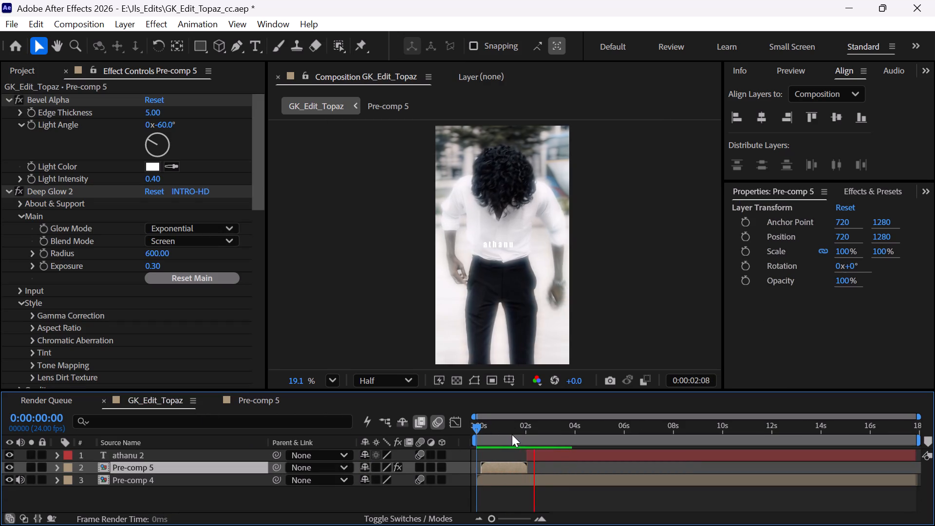
left_click_drag(510, 433, 455, 437)
key("space")
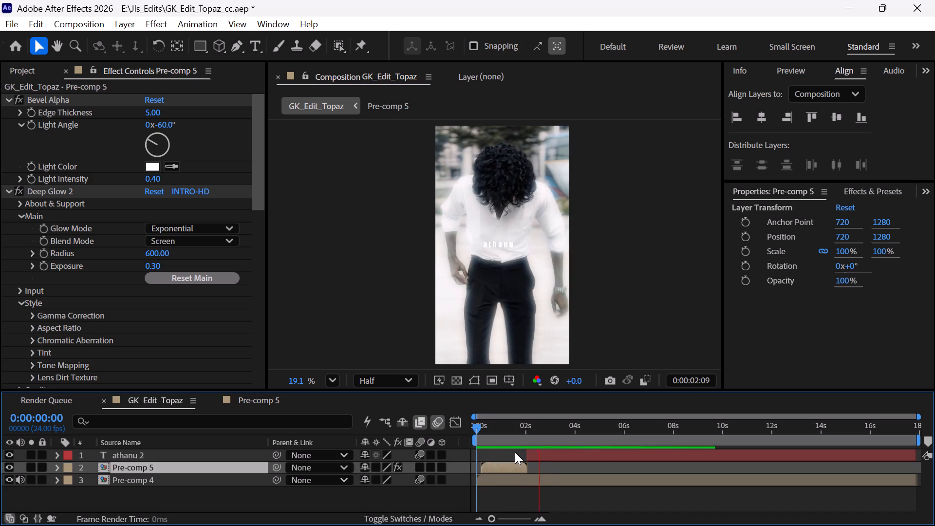
left_click_drag(515, 428, 468, 440)
key("space")
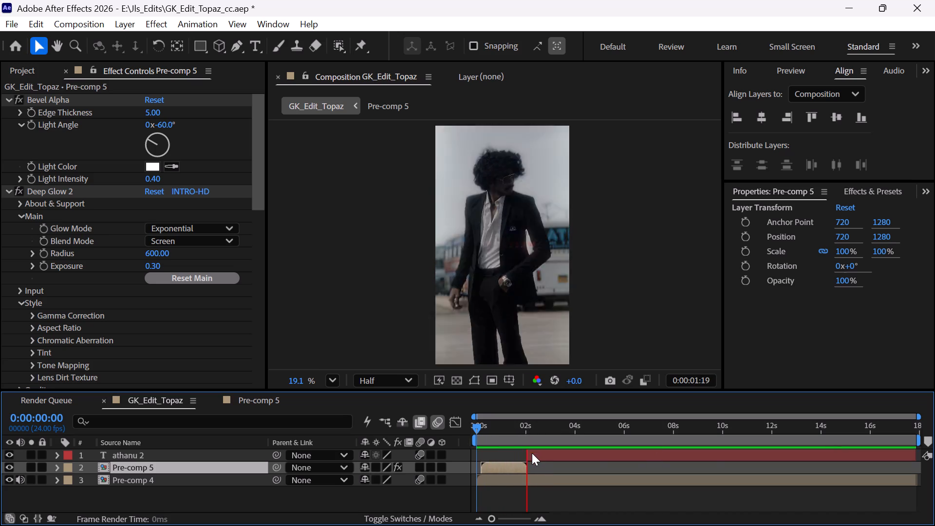
key("space")
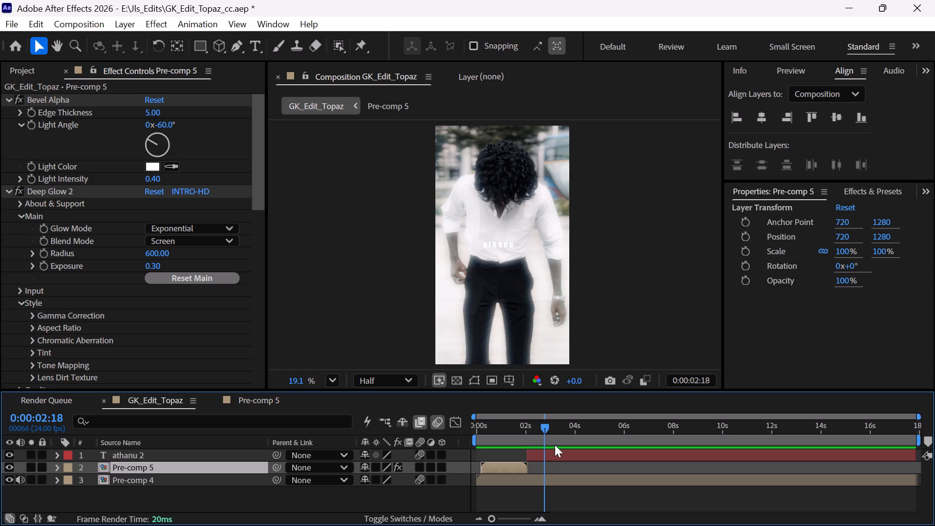
Split the athanu 2 layer at 0:00:03:08, near the change to the next shot.
key("ctrl+Right")
key("ctrl+Right")
key("ctrl+Right")
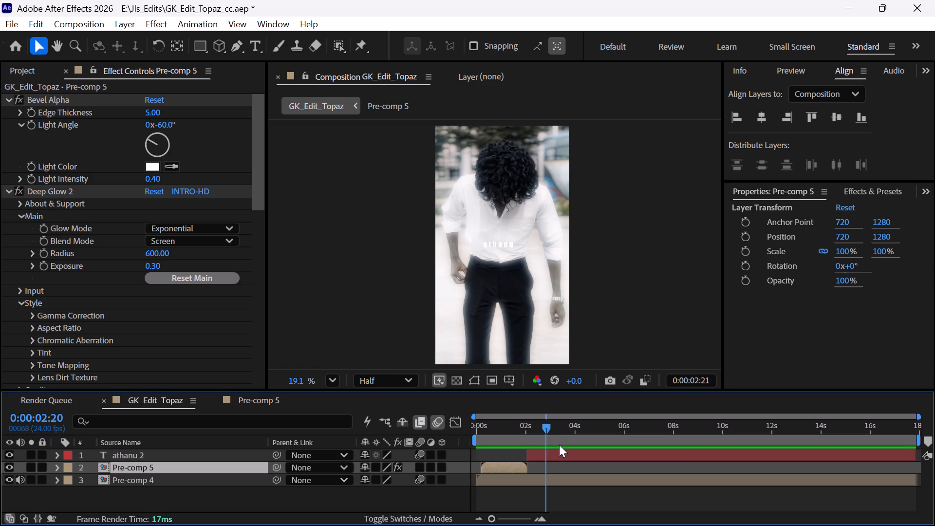
key("ctrl+Right")
key("ctrl+Right")
key("ctrl+Right")
key("ctrl+Right")
key("ctrl+Right")
key("ctrl+Right")
key("ctrl+Right")
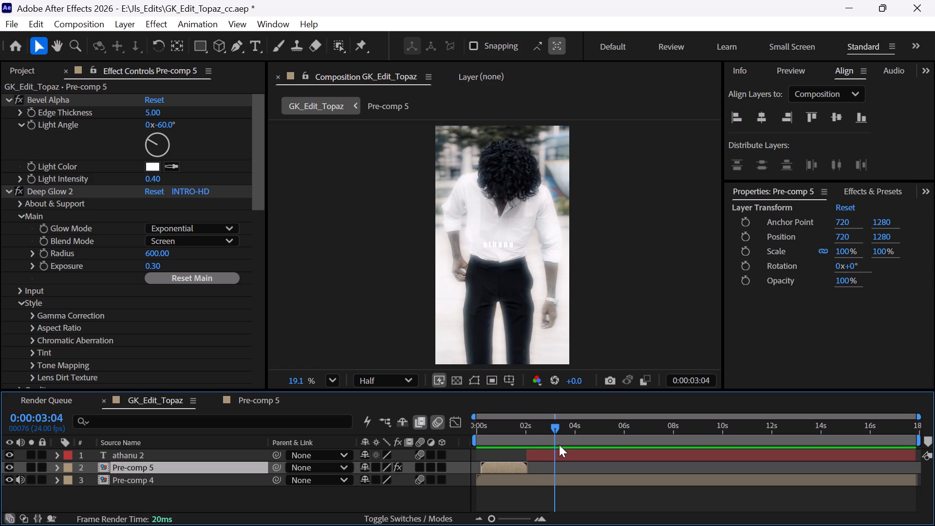
key("ctrl+Right")
key("ctrl+Right")
key("ctrl+Right")
key("ctrl+Right")
key("ctrl+Right")
key("ctrl+Right")
key("ctrl+Right")
key("ctrl+Right")
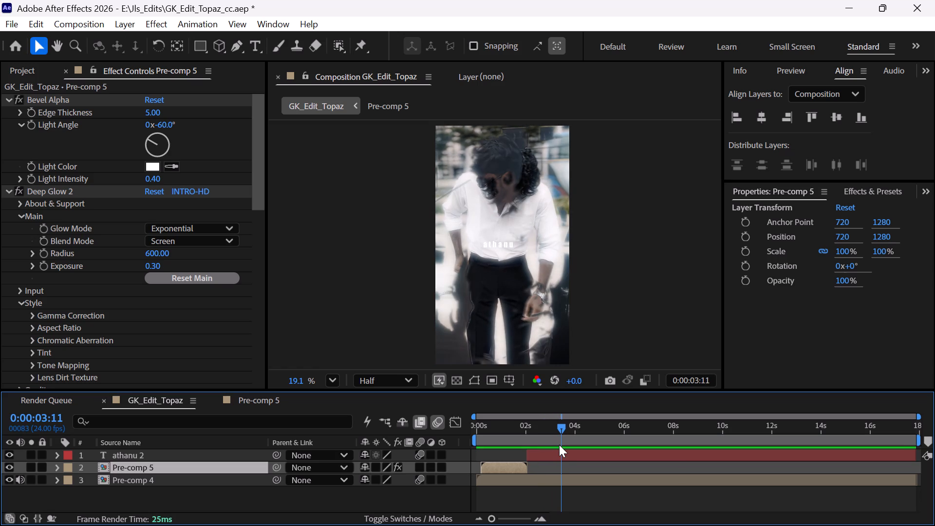
key("ctrl+Left")
key("ctrl+Left")
key("ctrl+Left")
key("ctrl+Right")
key("ctrl+Left")
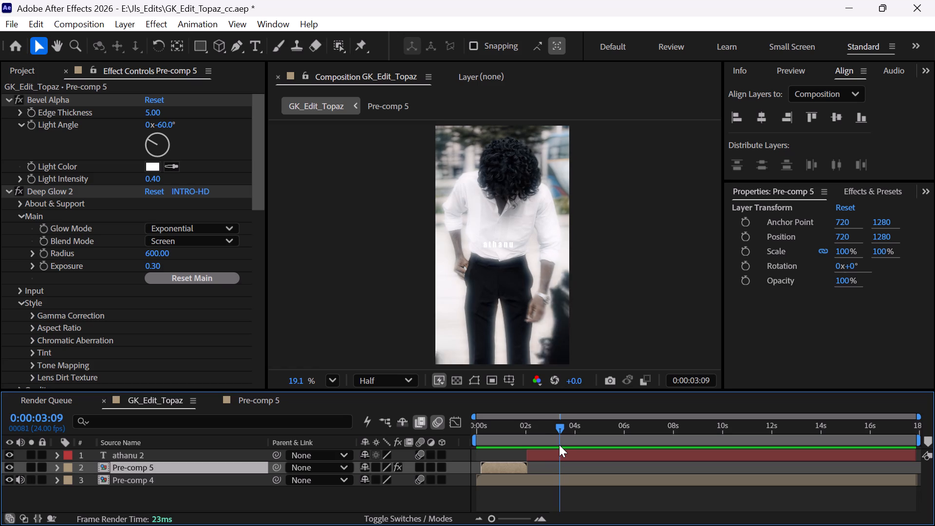
key("ctrl+Left")
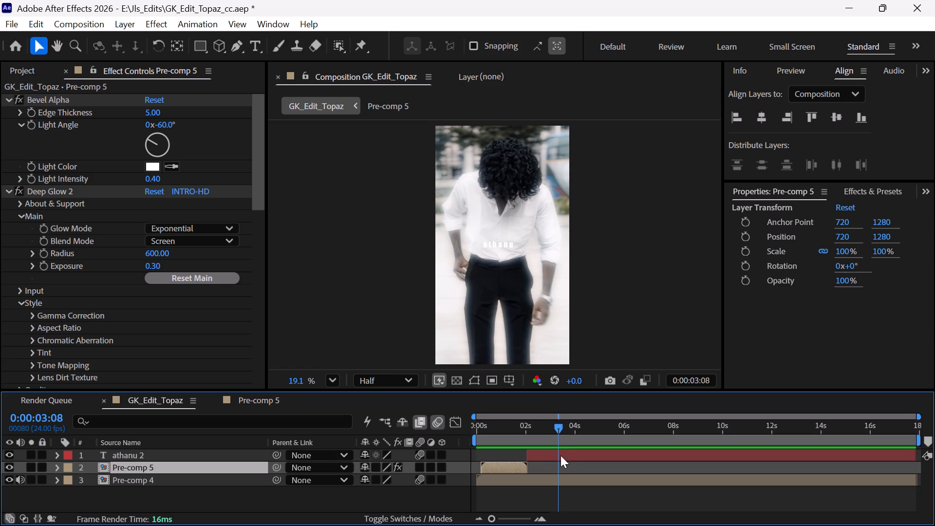
left_click(561, 455)
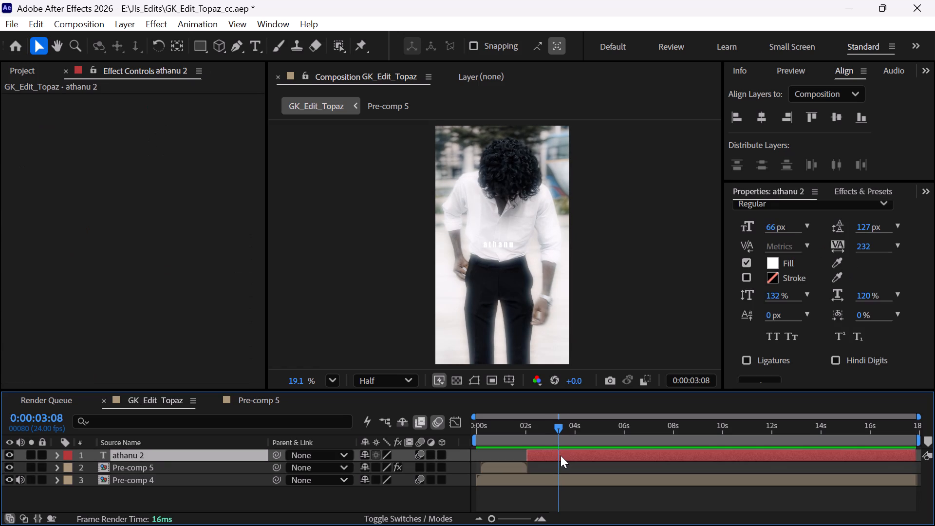
key("ctrl+shift+d")
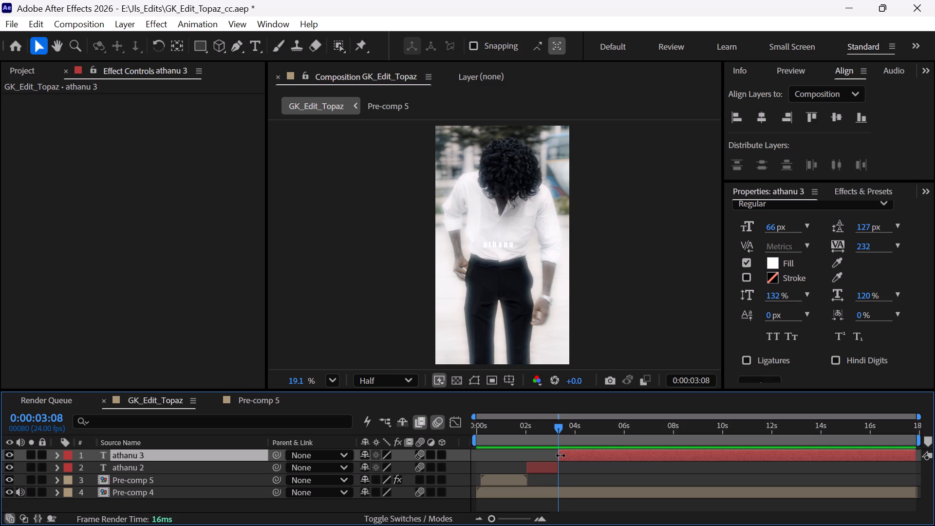
Turn off motion blur for the athanu 3 and athanu 2 text layers.
key("ctrl+Down")
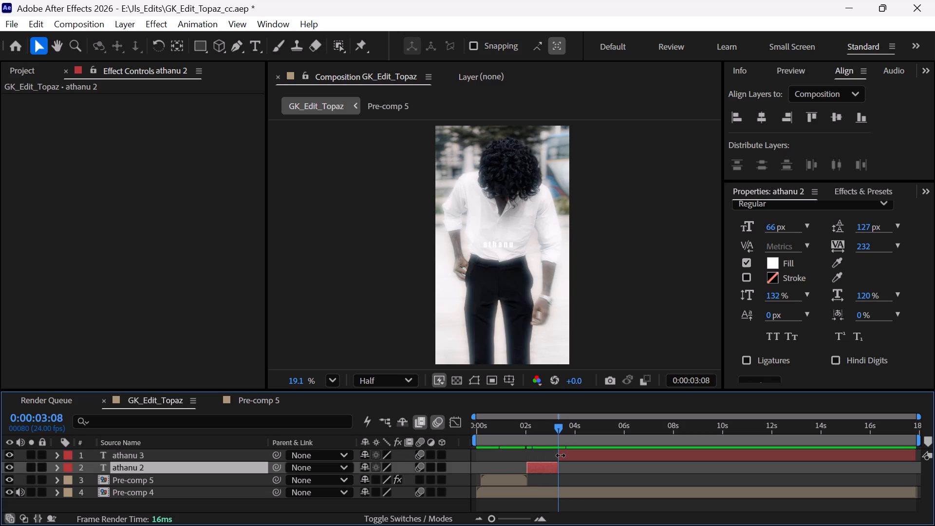
left_click_drag(542, 429, 530, 435)
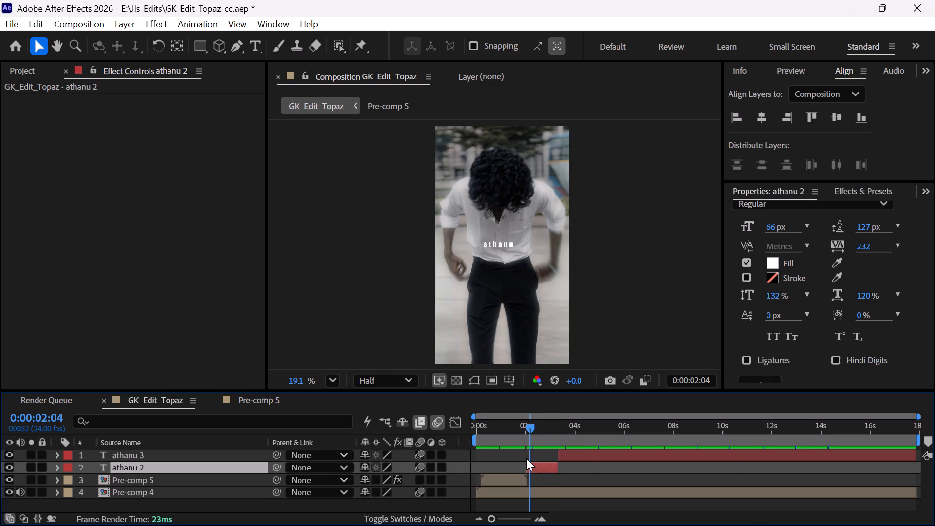
scroll(526, 458, "up", 2, "alt")
key("i")
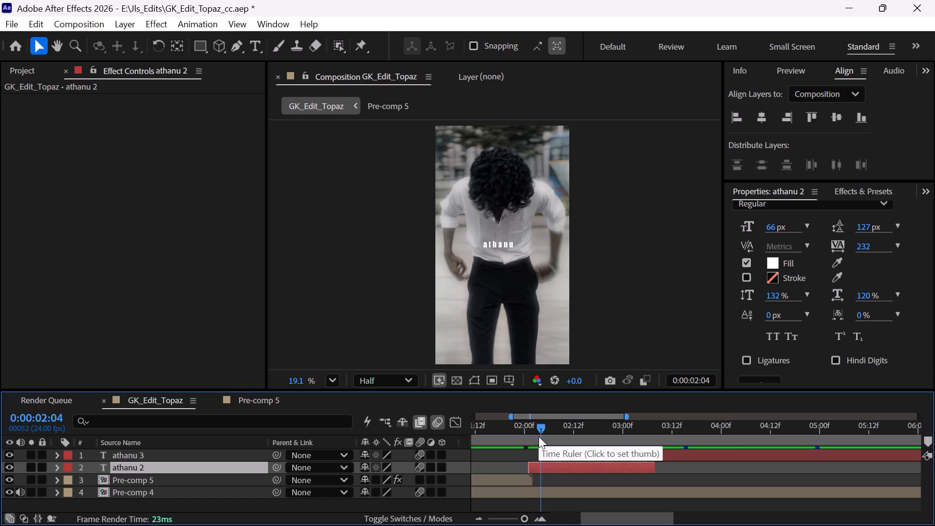
left_click(424, 453)
left_click(417, 461)
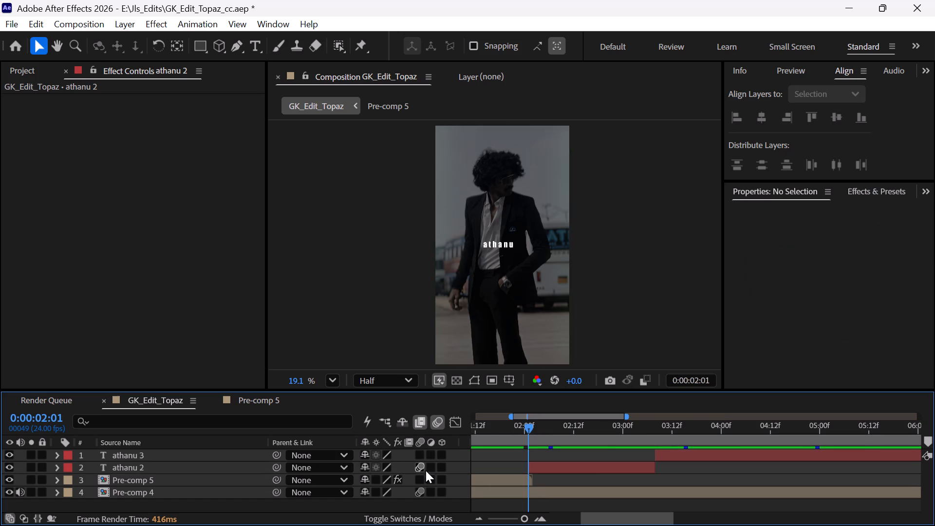
left_click(421, 466)
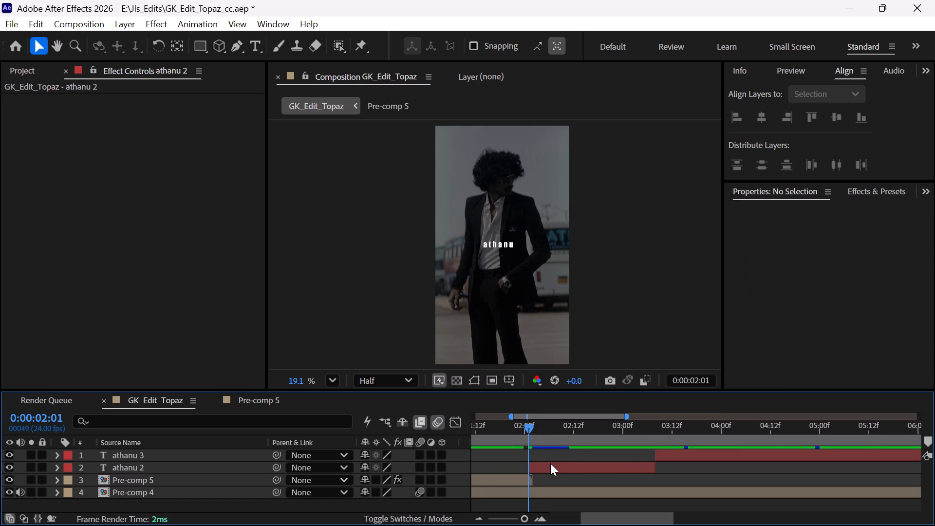
Shift the athanu 2 layer so that it starts at 0:00:02:02, at the cut to the white-shirt shot.
left_click(549, 464)
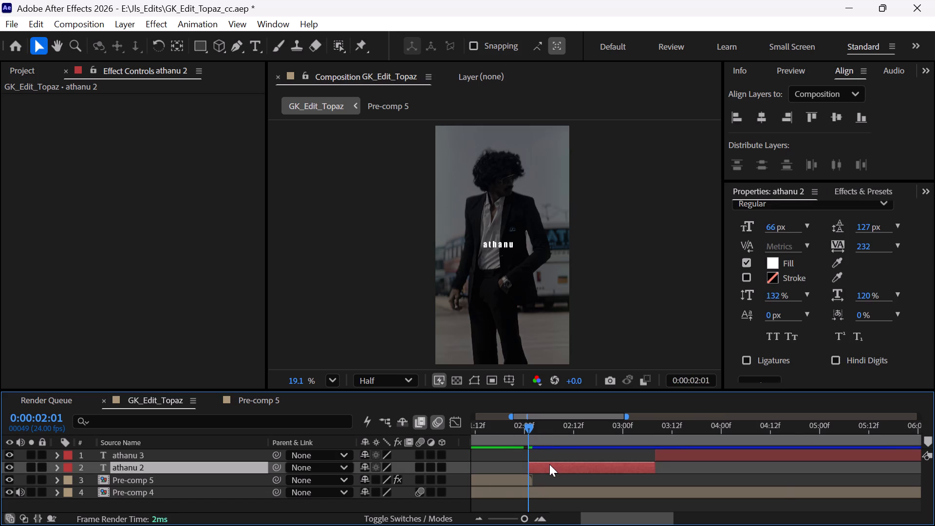
scroll(549, 464, "up", 2, "alt")
scroll(533, 452, "down", 2, "alt")
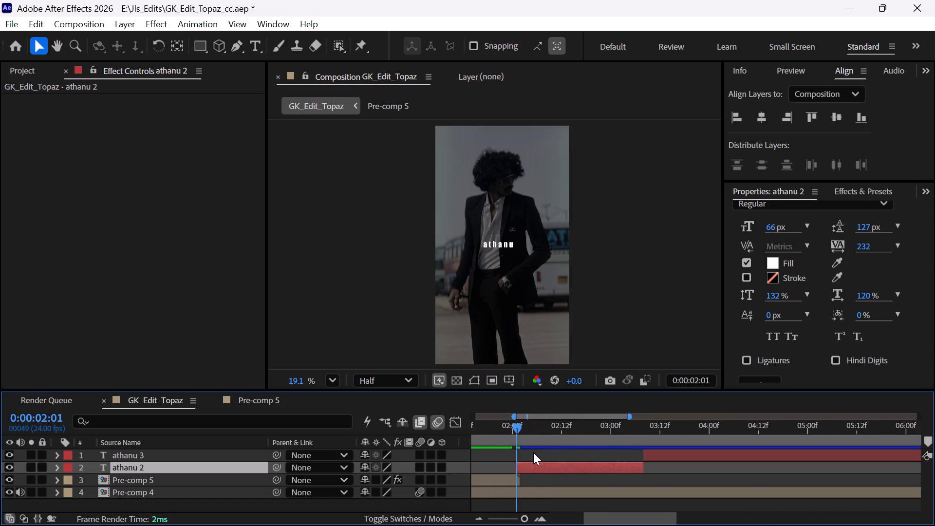
key("ctrl+Right")
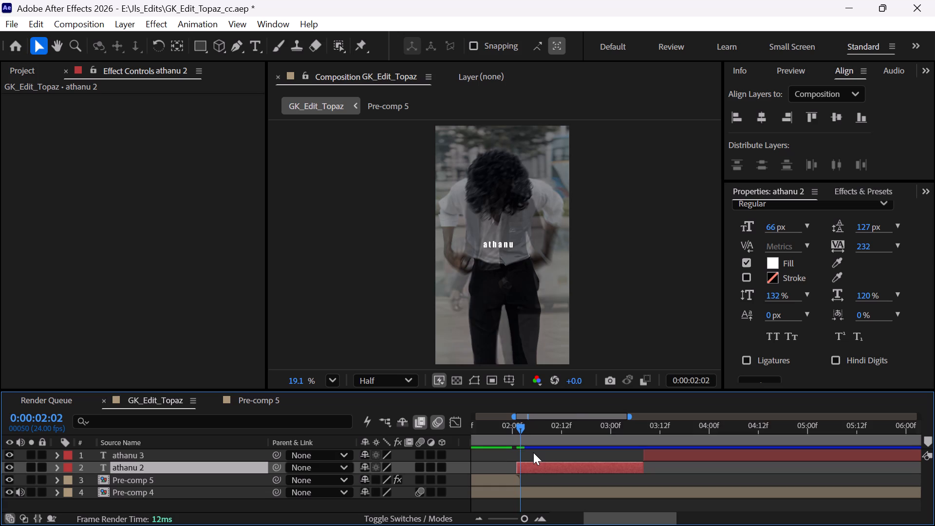
key("ctrl+Left")
key("ctrl+Left")
key("ctrl+Right")
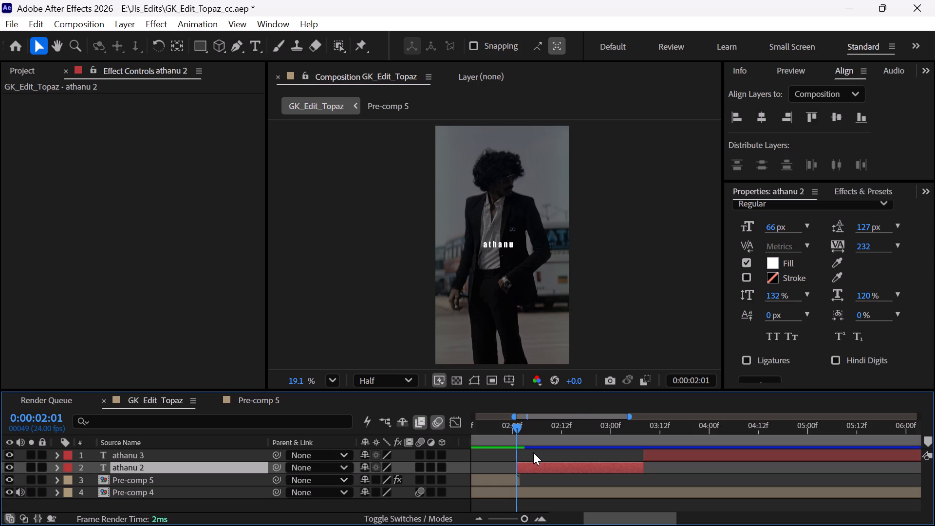
key("ctrl+Right")
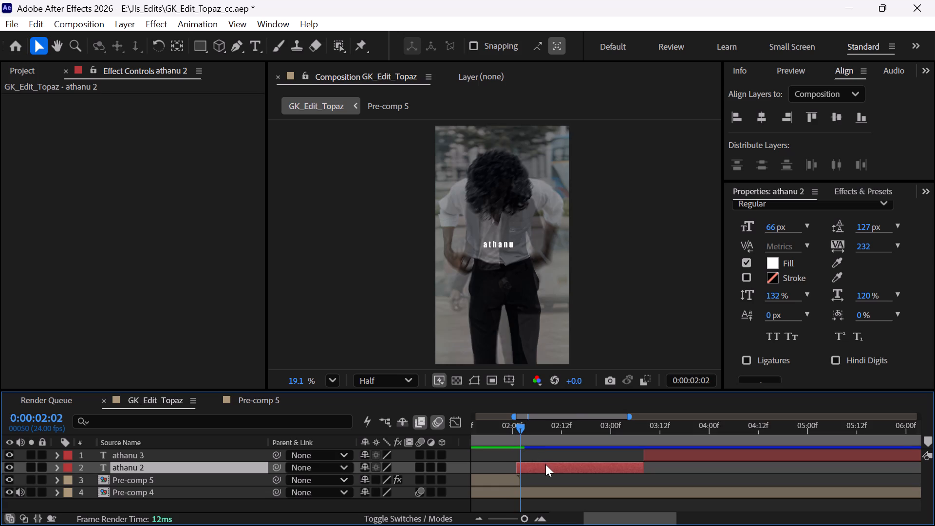
left_click(545, 467)
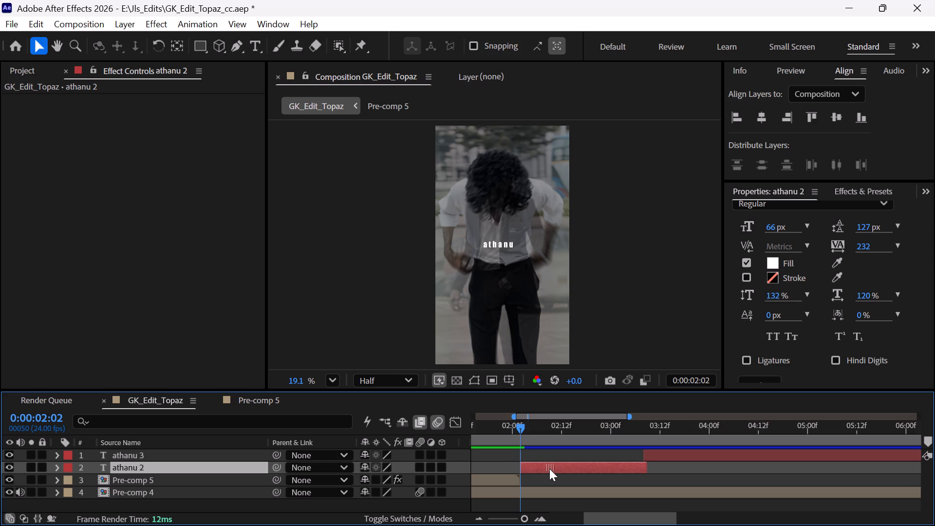
Replace the text of the athanu 2 layer with "BLACK ND WHITEU".
double_click(551, 469)
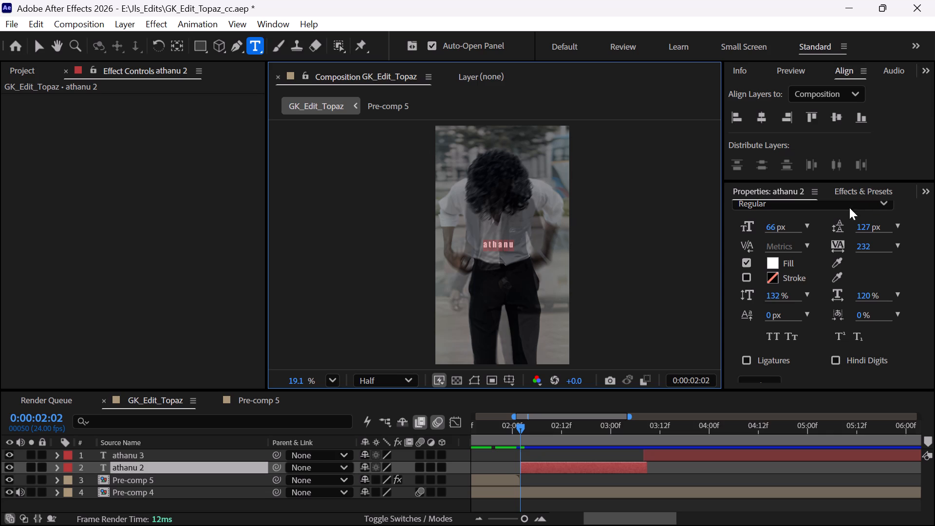
scroll(924, 294, "down", 6)
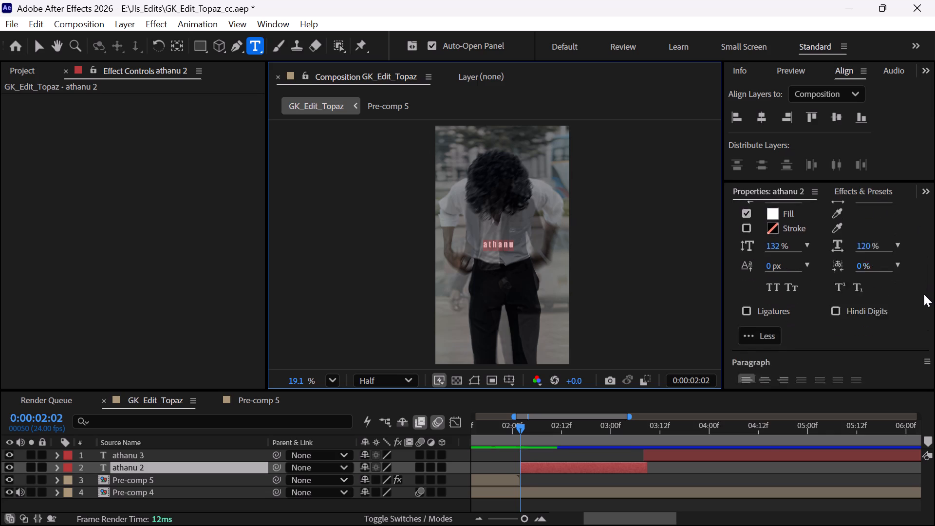
scroll(924, 294, "up", 15)
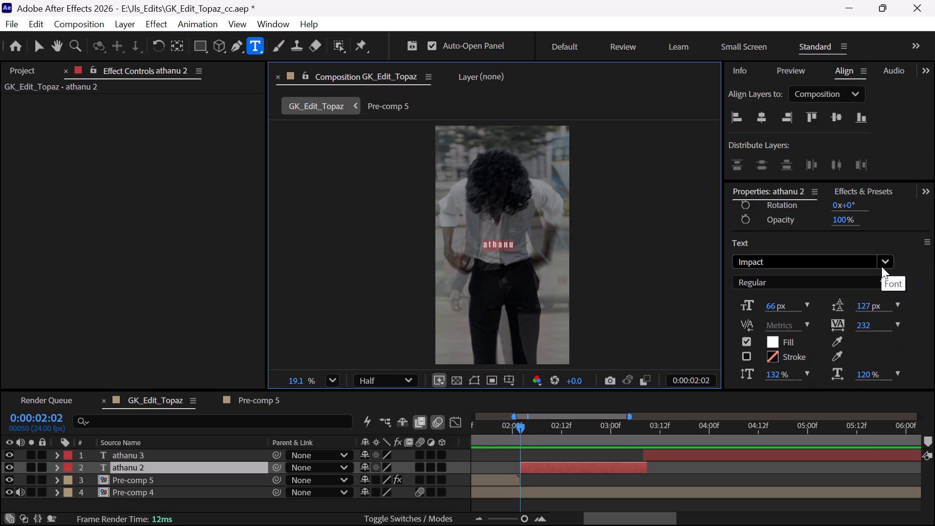
type("BLA")
type("CK")
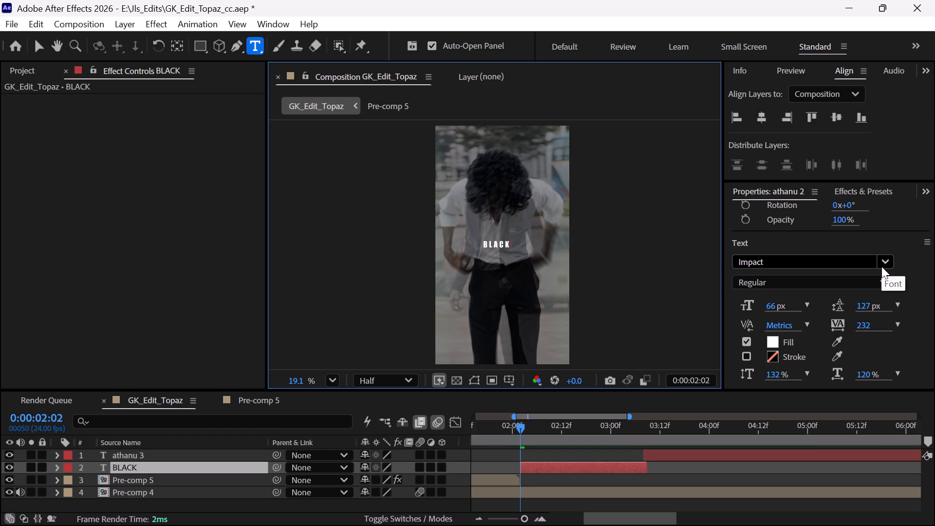
key("space")
type("ND")
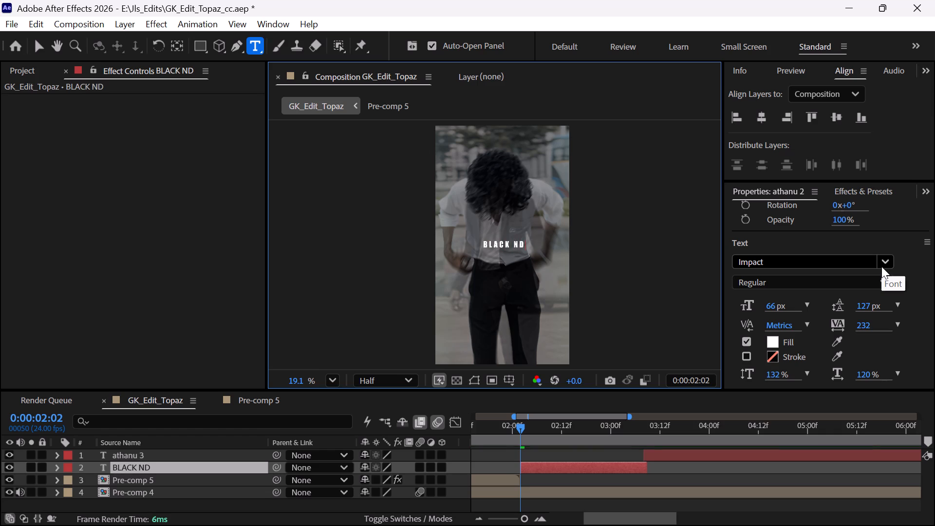
key("space")
type("WHI")
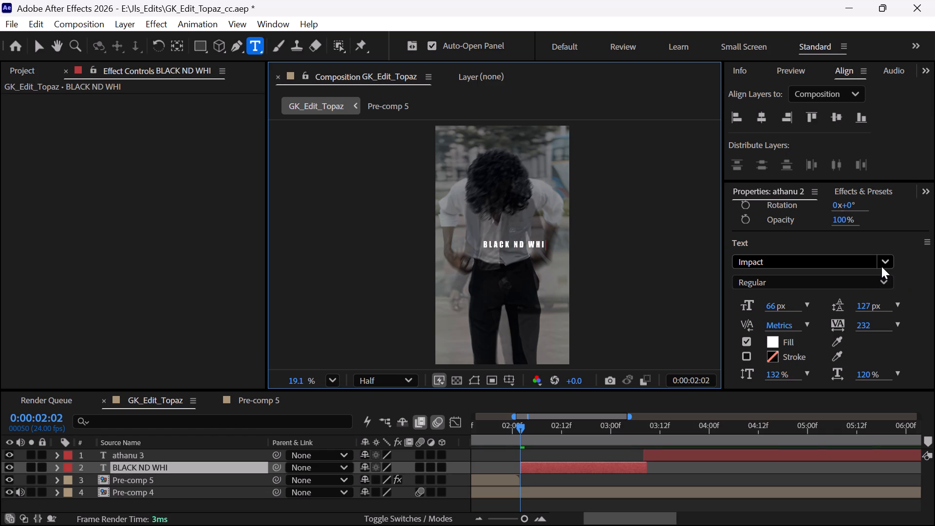
key("BackSpace")
type("ITEU")
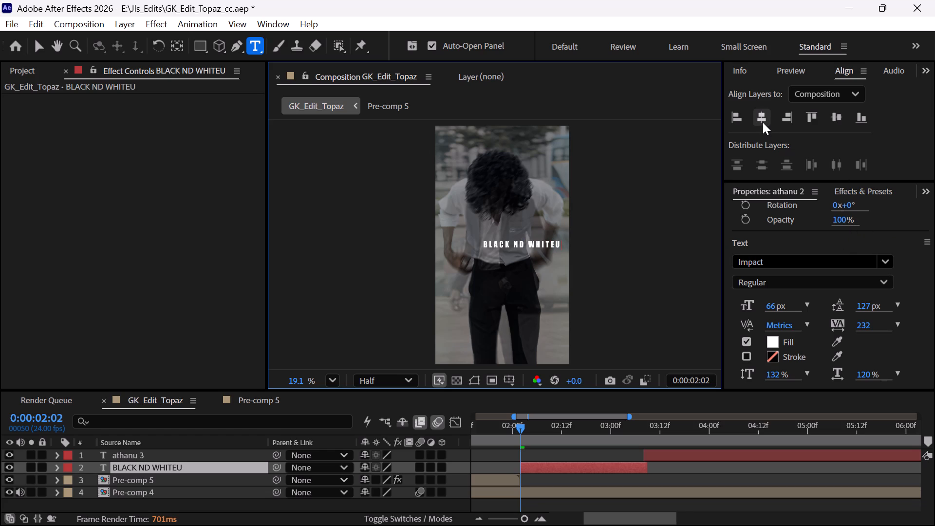
Centre the BLACK ND WHITEU text horizontally and vertically in the composition.
left_click(763, 122)
left_click(832, 114)
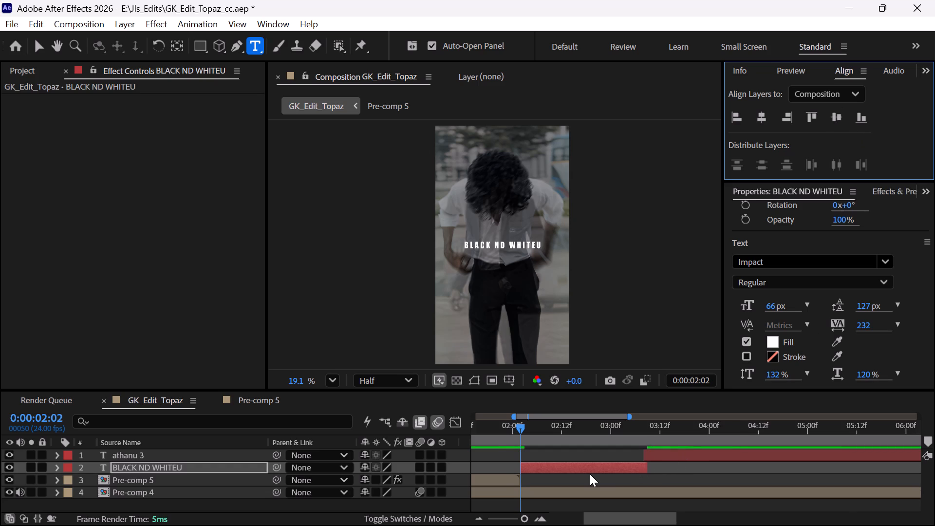
Apply the Fade Up Words preset to the BLACK ND WHITEU layer, starting at 0:00:02:02.
key("ctrl+space")
type("fa")
key("d")
type("e up")
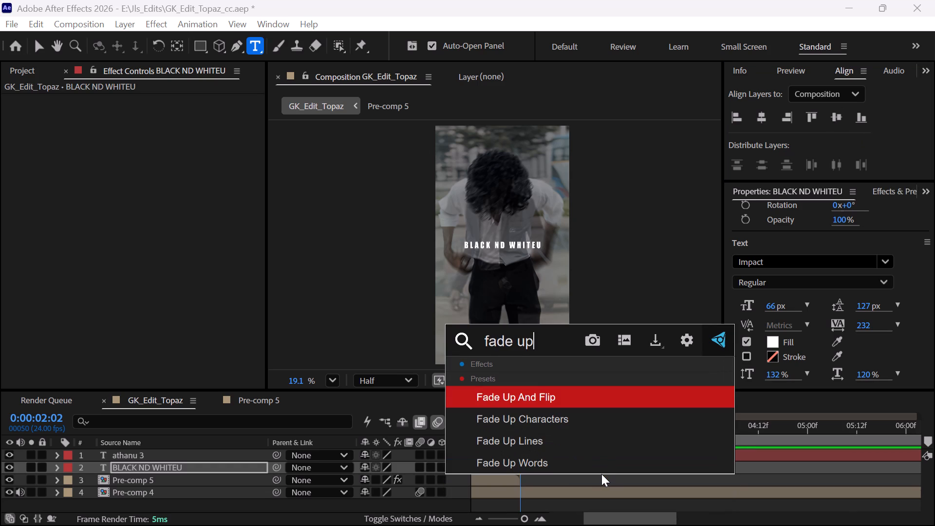
double_click(589, 456)
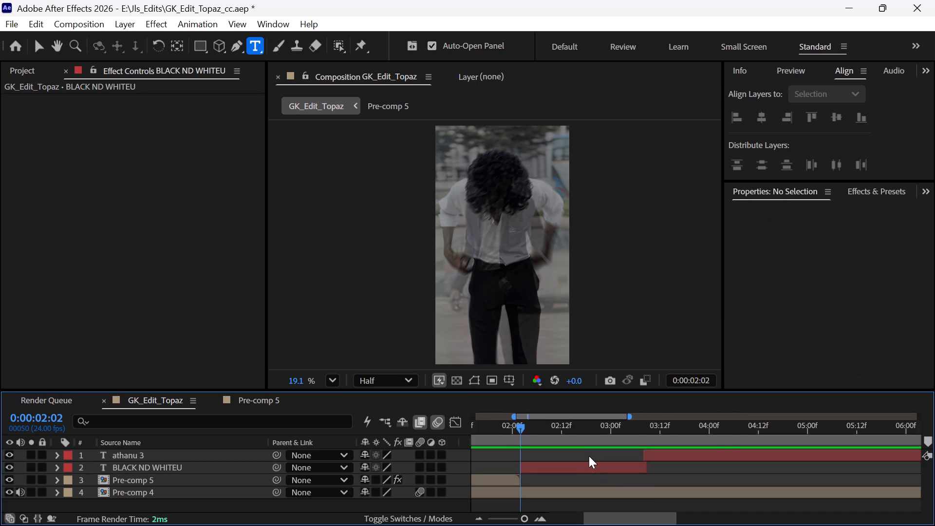
Shorten the word fade-in on BLACK ND WHITEU by moving its final Range Selector Start keyframe to about 0:00:02:15.
left_click(585, 462)
key("u")
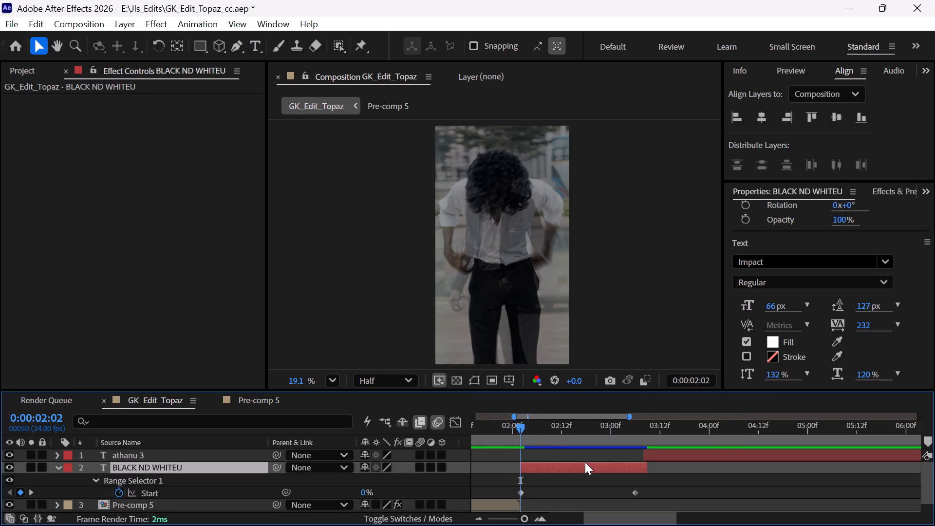
left_click_drag(563, 432, 573, 431)
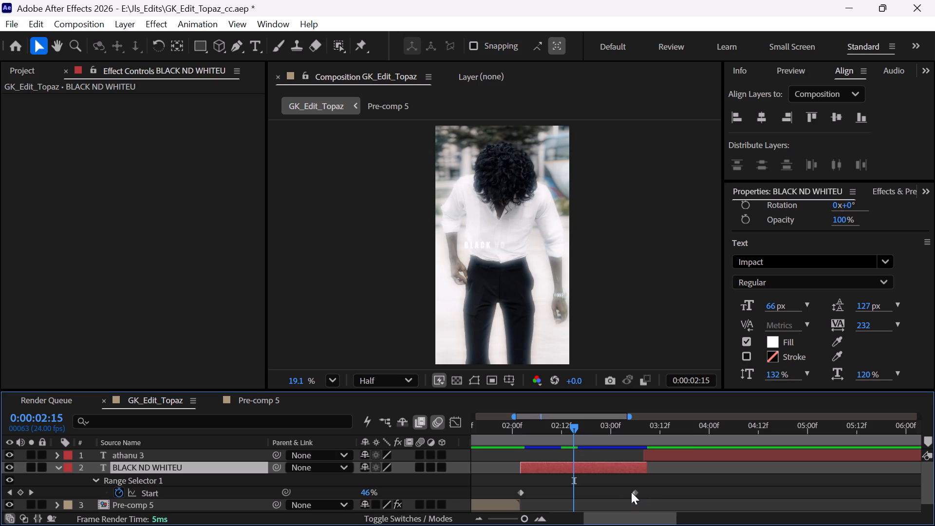
left_click_drag(633, 491, 574, 508)
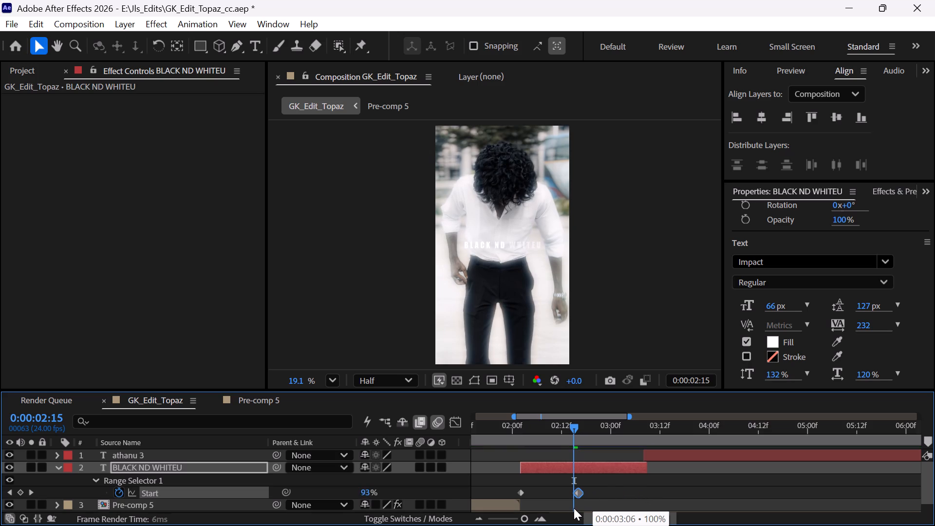
left_click_drag(574, 508, 571, 508)
Apply a fade-out text preset to the BLACK ND WHITEU layer at 0:00:03:02.
left_click_drag(608, 424, 620, 422)
key("ctrl+space")
type("fad")
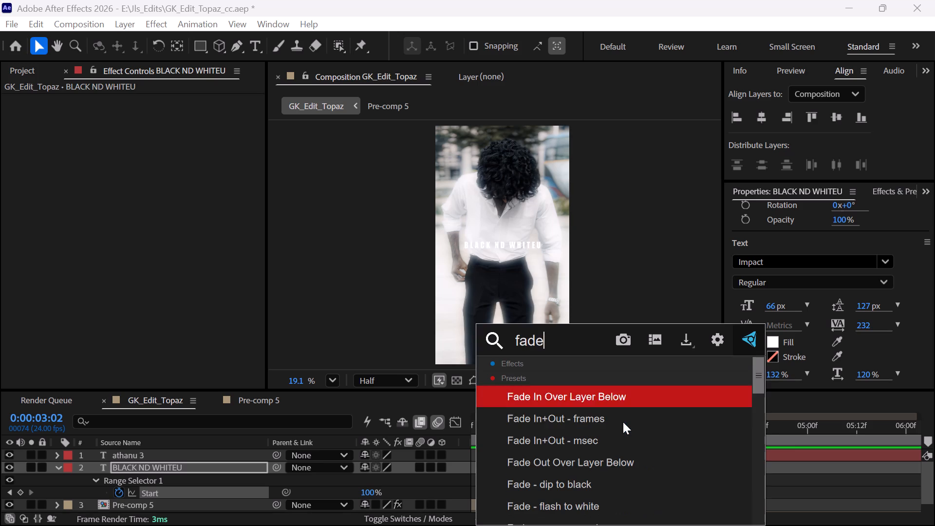
key("e")
key("space")
type("ou")
left_click(619, 457)
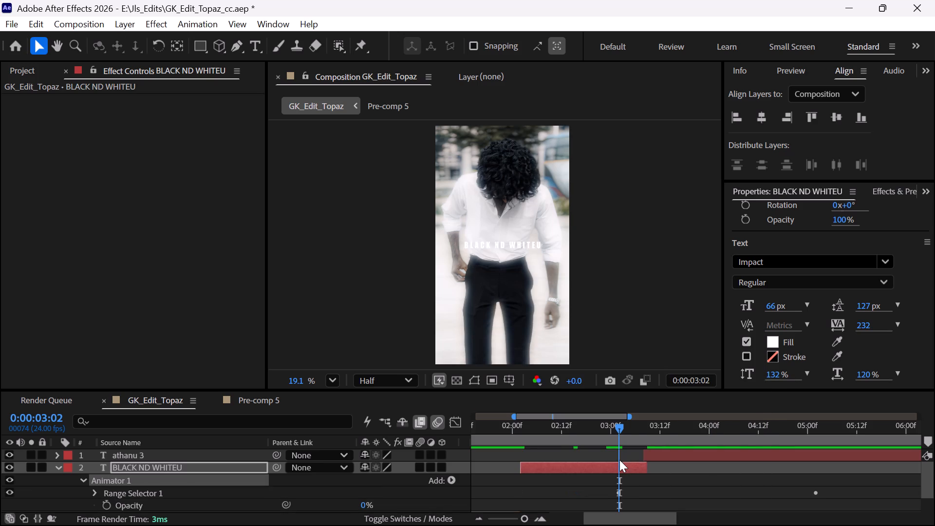
Move the fade-out's final Range Selector Offset keyframe to 0:00:03:09, at the end of the BLACK ND WHITEU layer.
key("u")
key("o")
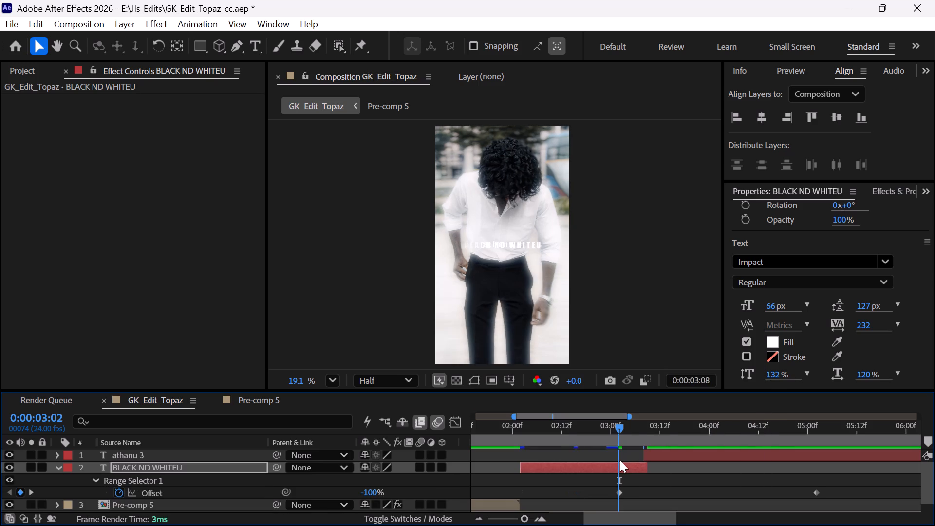
key("ctrl+Right")
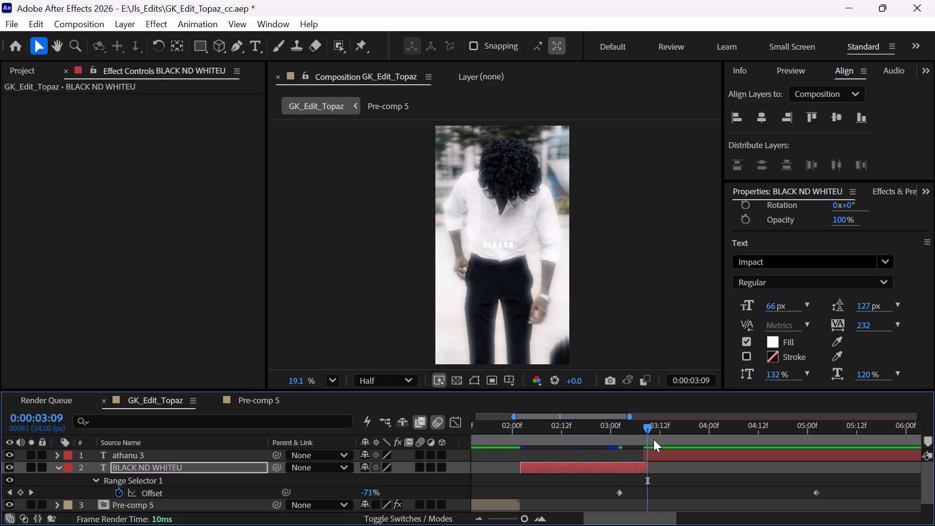
left_click_drag(818, 490, 716, 510)
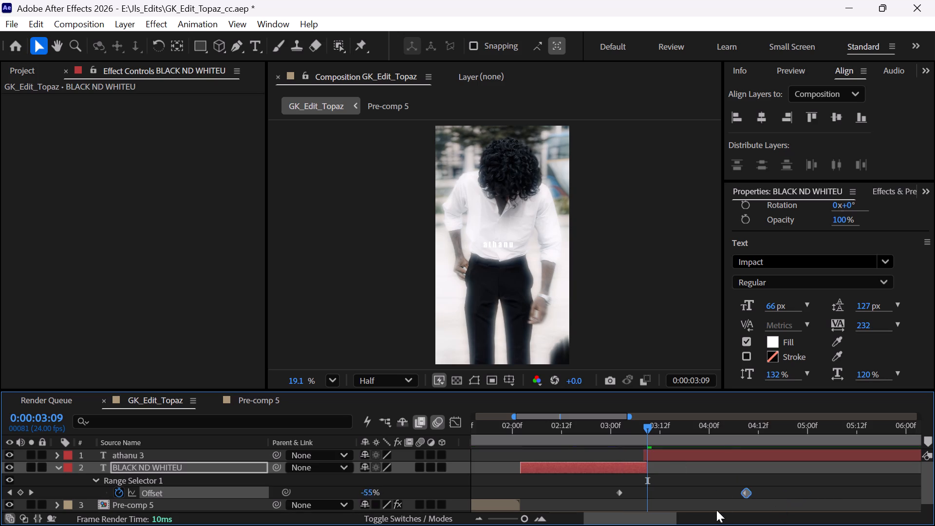
left_click_drag(716, 510, 649, 522)
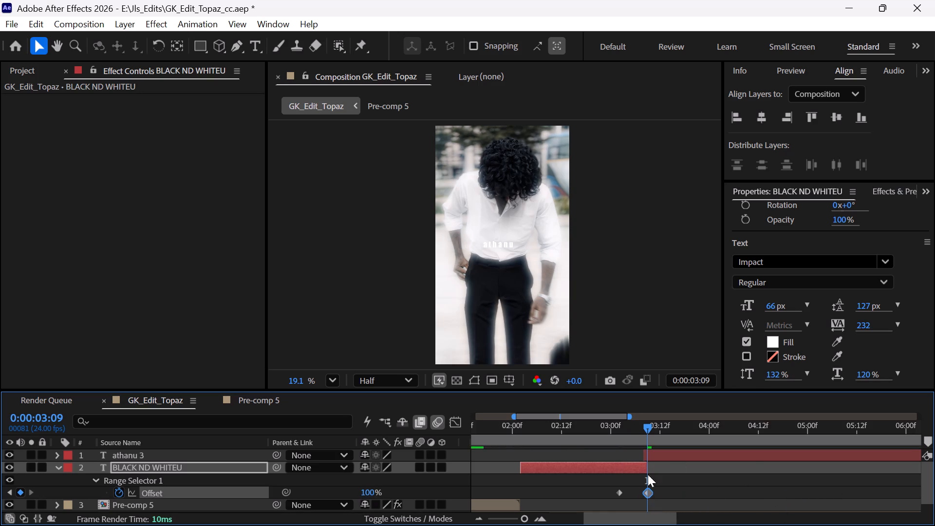
Replay from 0:00:01:21 and scrub around 0:00:02:02 to examine the start of the BLACK ND WHITEU animation.
left_click_drag(626, 432, 520, 470)
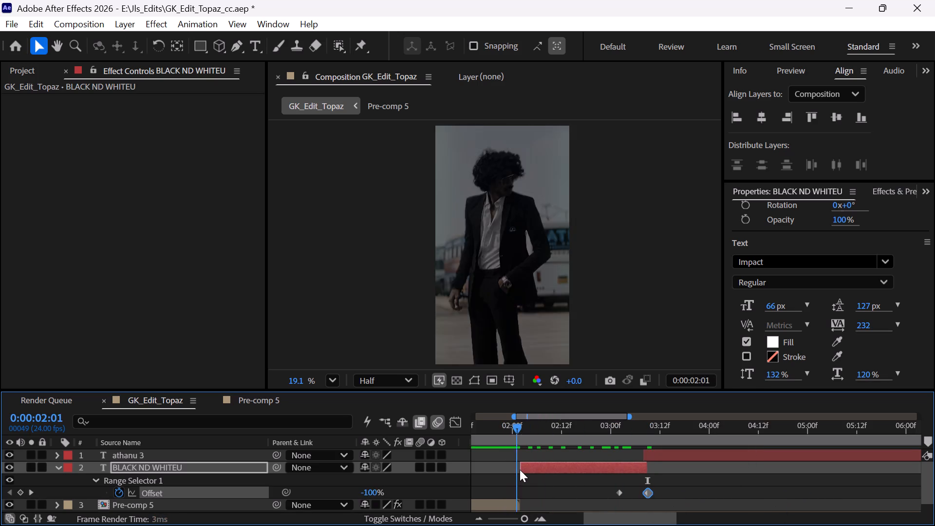
left_click_drag(520, 470, 499, 476)
key("space")
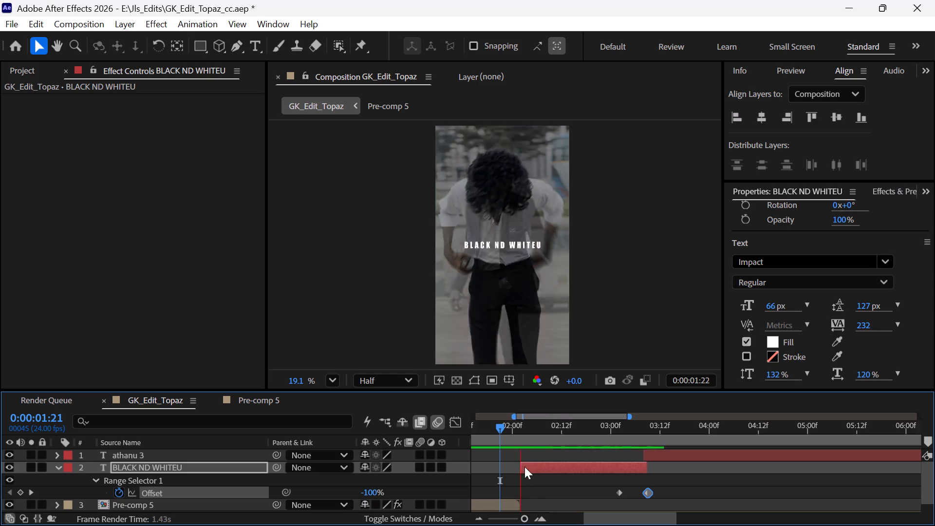
key("space")
left_click_drag(535, 433, 517, 443)
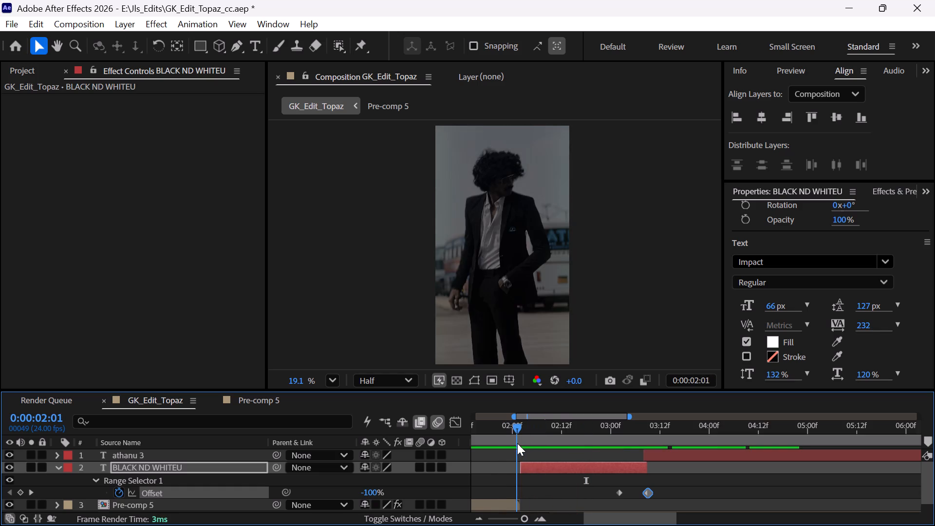
left_click_drag(517, 443, 521, 448)
left_click(521, 448)
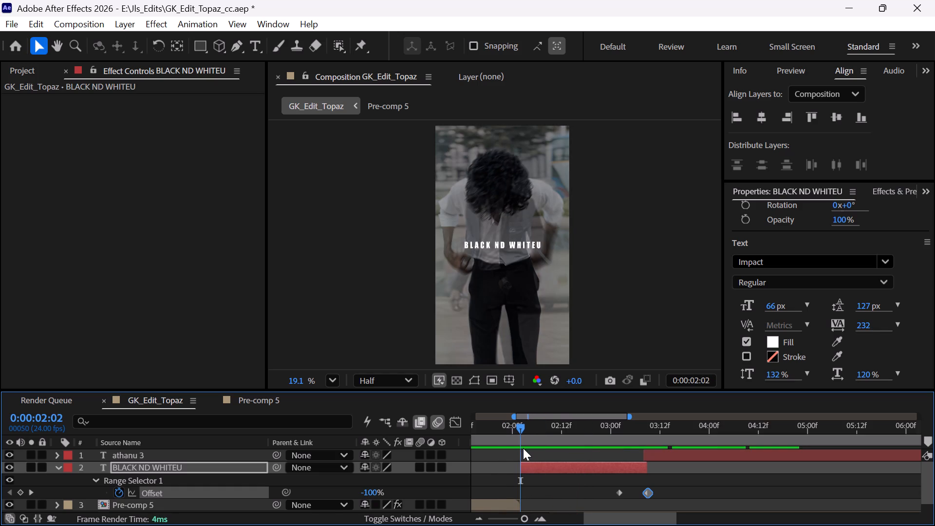
Apply the Fade Up Words preset to the BLACK ND WHITEU layer at its start, 0:00:02:02.
key("u")
key("u")
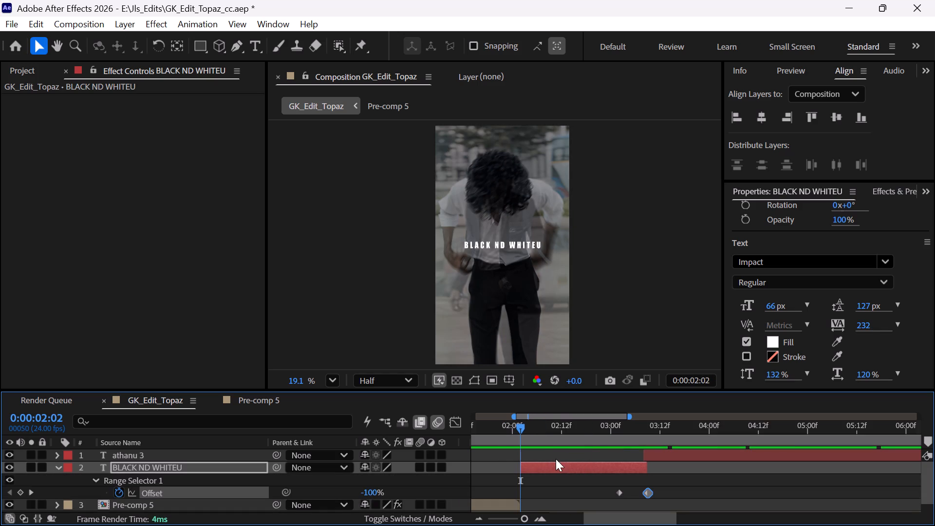
left_click_drag(621, 437, 637, 433)
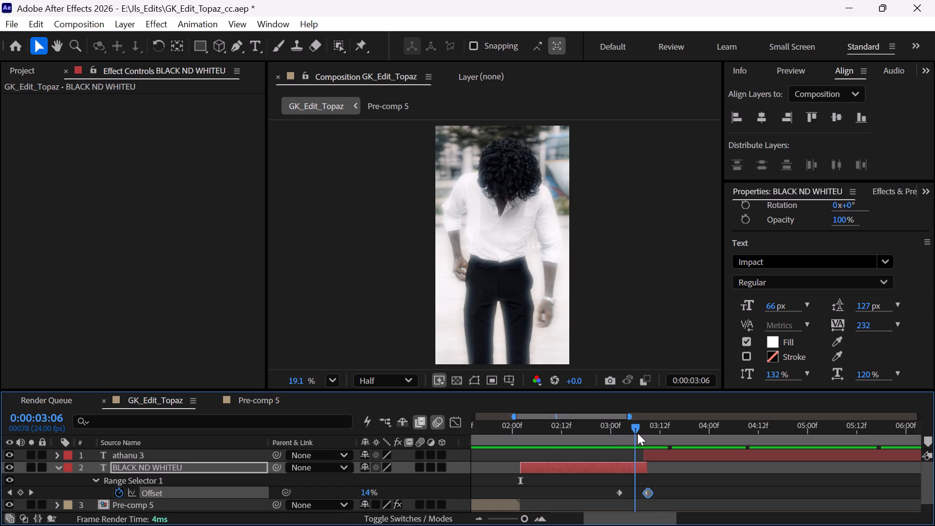
left_click_drag(637, 433, 523, 456)
key("i")
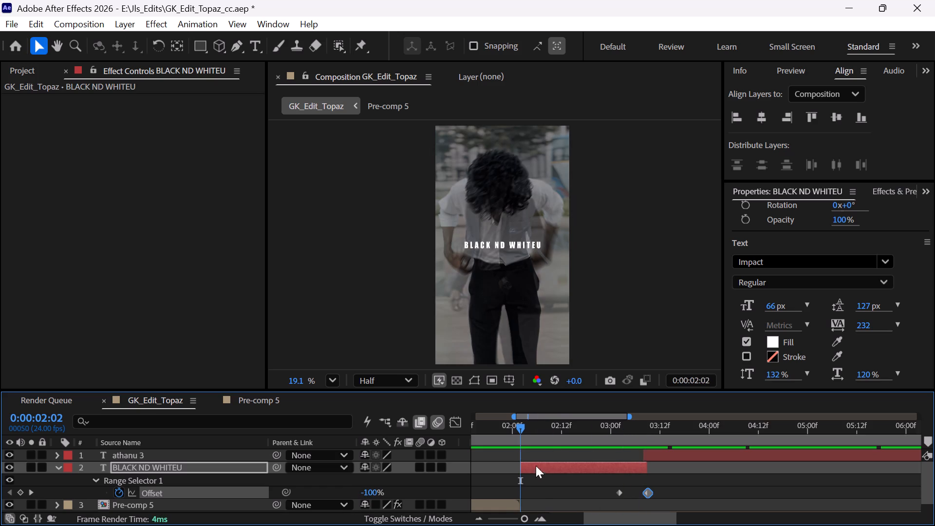
left_click(607, 484)
left_click(584, 463)
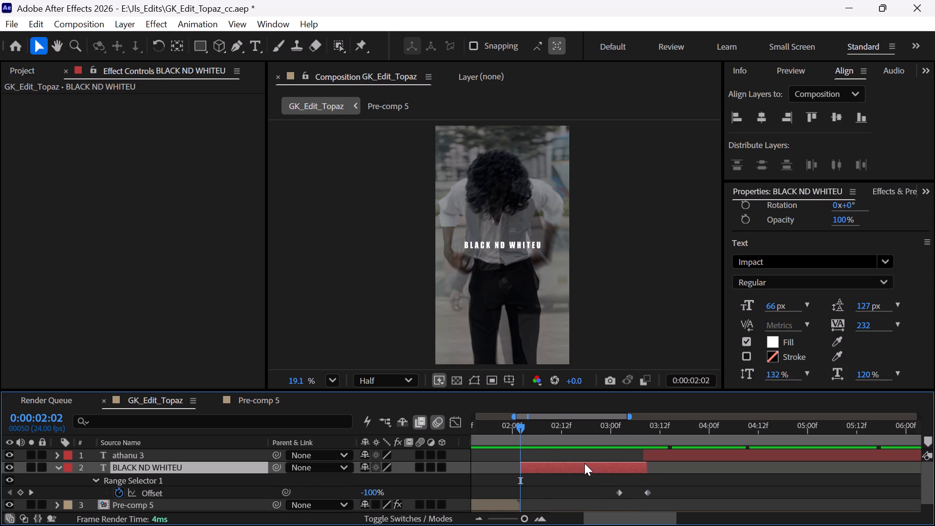
key("ctrl+space")
type("fads")
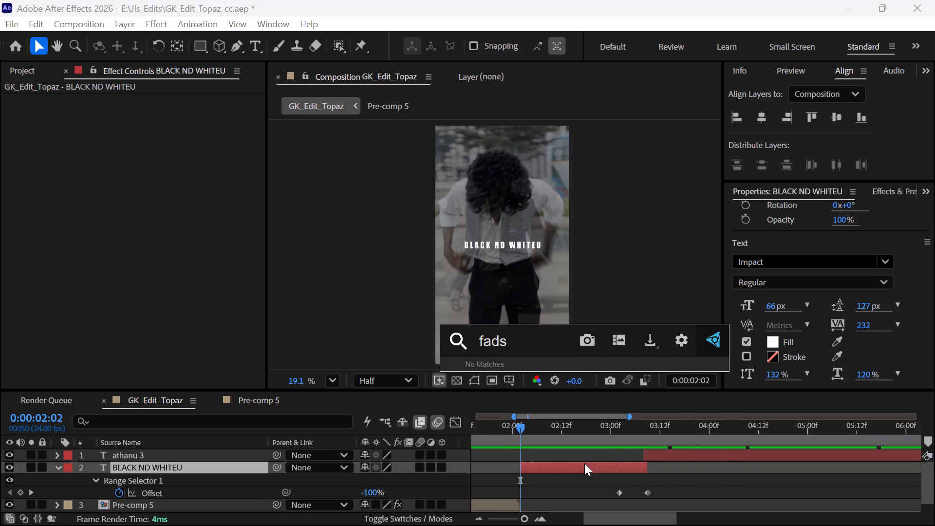
key("BackSpace")
type("e up")
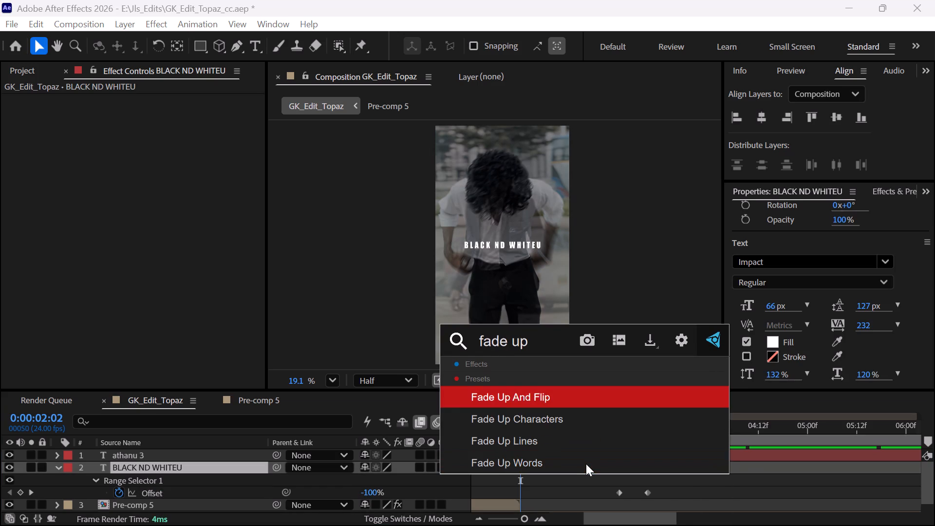
left_click(573, 465)
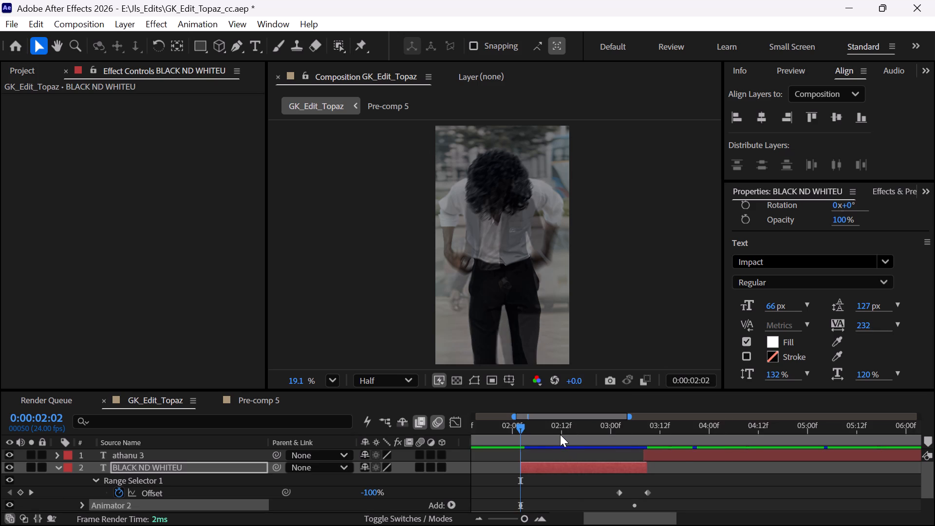
Shorten the new word fade-in on BLACK ND WHITEU by moving its final Range Selector Start keyframe to 0:00:02:15.
left_click_drag(561, 432, 565, 432)
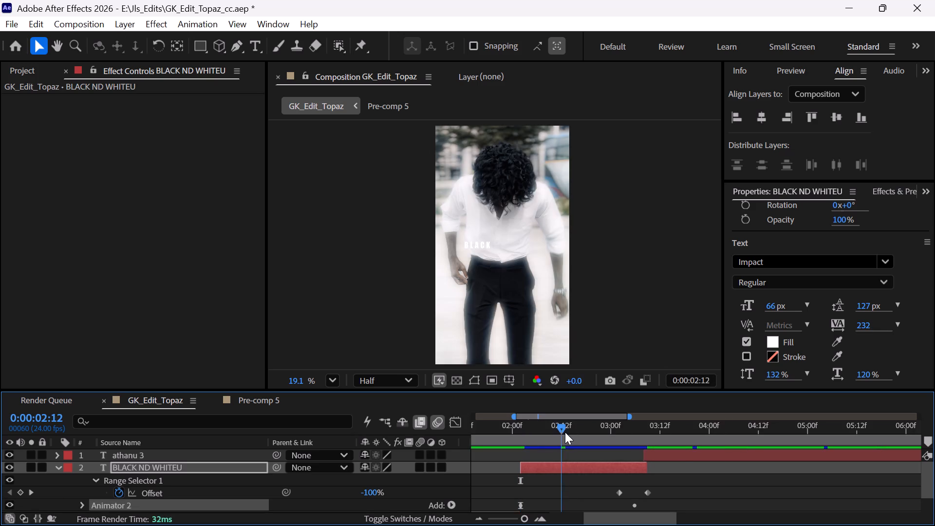
left_click_drag(565, 432, 573, 431)
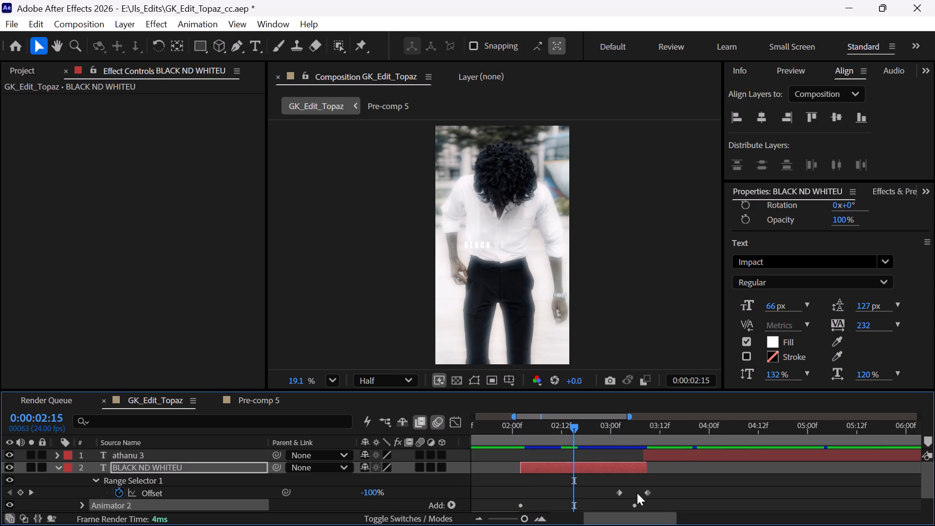
key("u")
key("u")
scroll(633, 489, "down", 1)
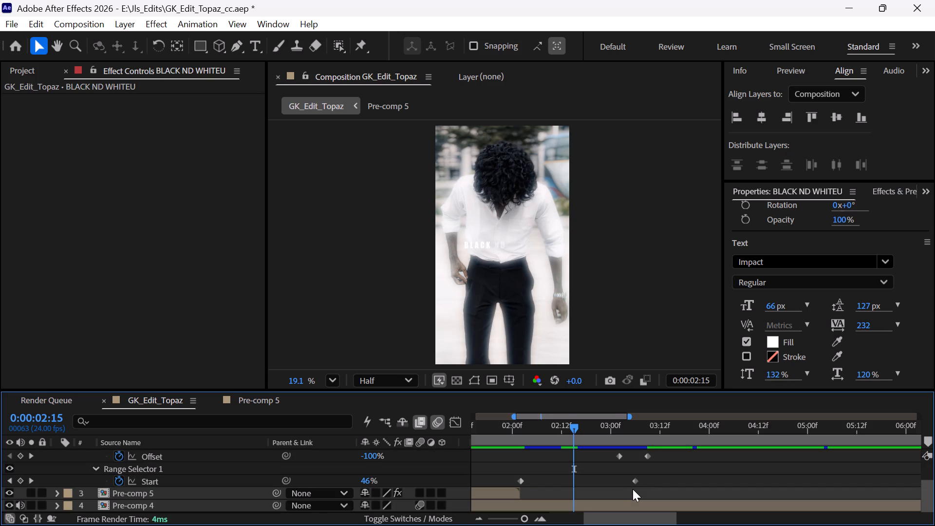
left_click_drag(635, 481, 581, 494)
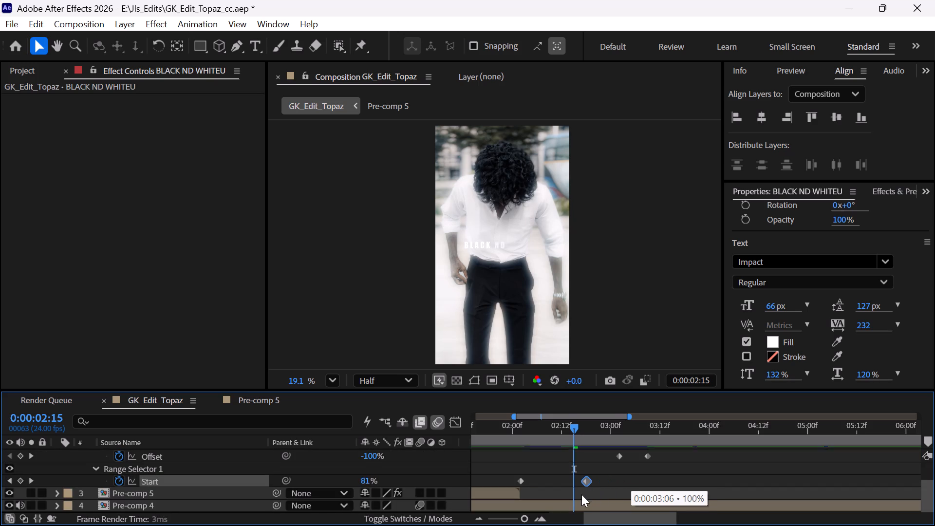
left_click_drag(581, 494, 572, 498)
Step frame by frame from 0:00:02:02 to 0:00:02:15 to examine the BLACK ND WHITEU word fade-in.
key("i")
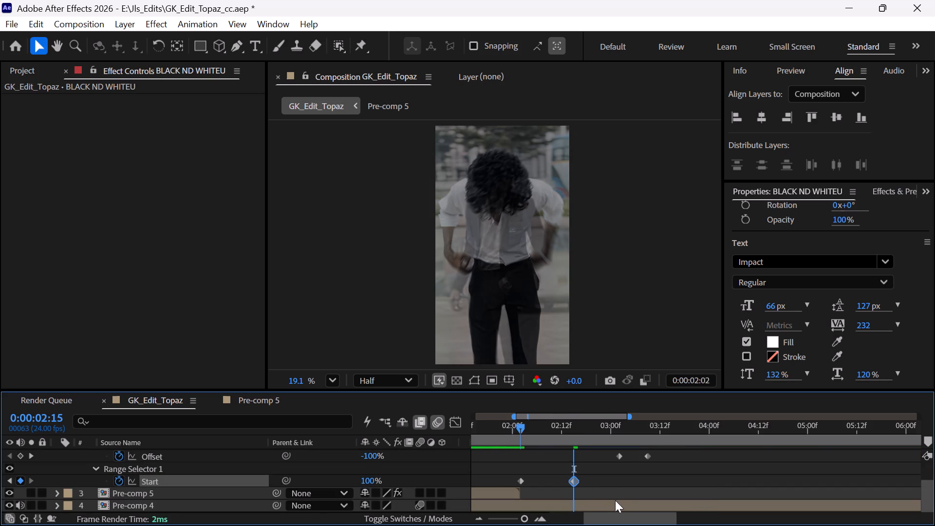
key("ctrl+Right")
key("ctrl+Right")
key("ctrl+Right")
key("ctrl+Right")
key("ctrl+Right")
key("ctrl+Right")
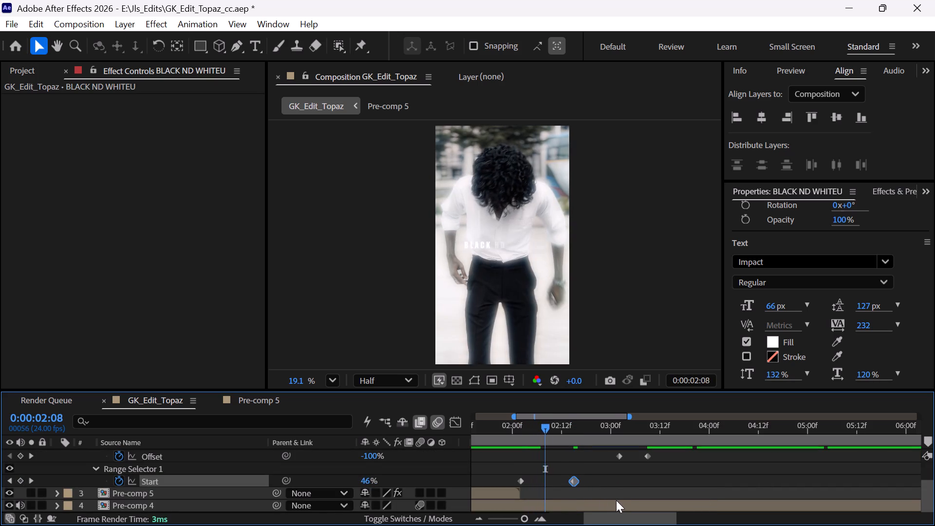
key("ctrl+Right")
key("ctrl+Right")
key("ctrl+Right")
key("ctrl+Right")
key("ctrl+Right")
key("ctrl+Right")
key("ctrl+Right")
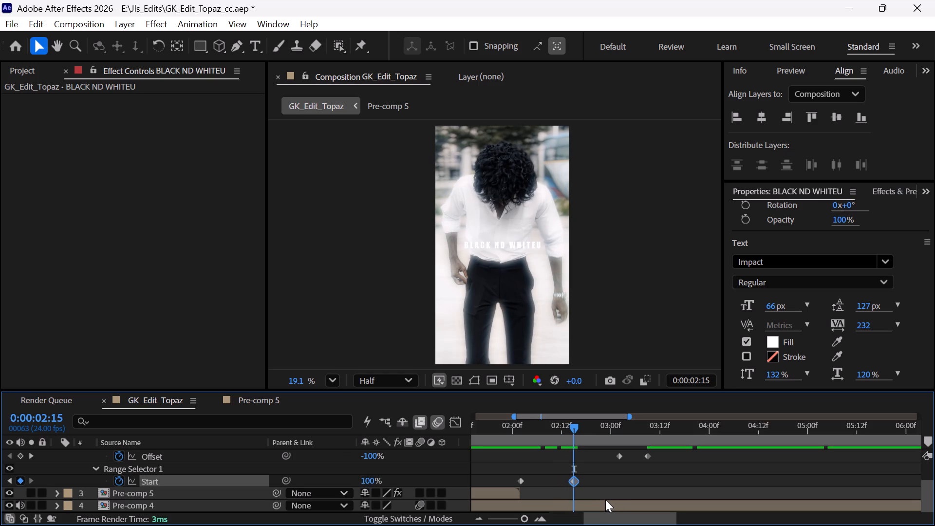
Collapse the BLACK ND WHITEU keyframes and scrub between 0:00:01:23 and 0:00:03:09 to examine the caption's appearance and fade-out.
scroll(605, 500, "up", 1)
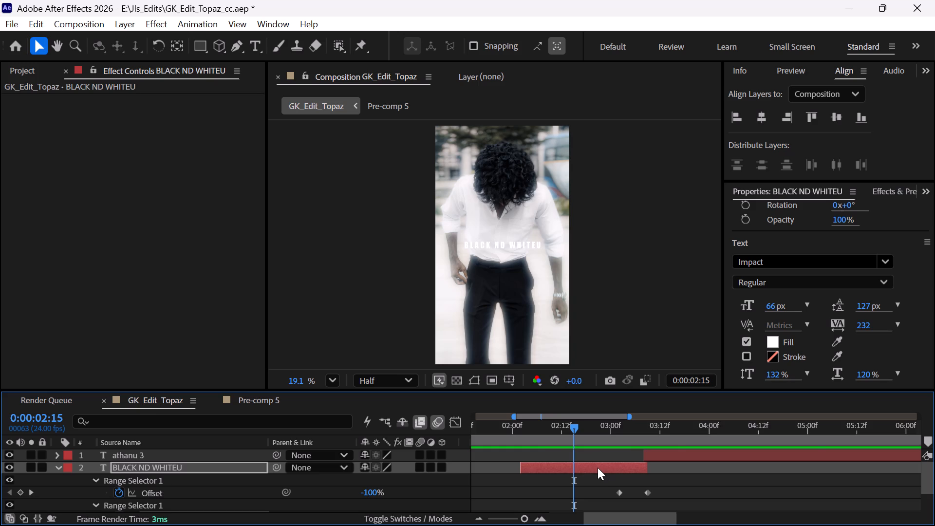
key("u")
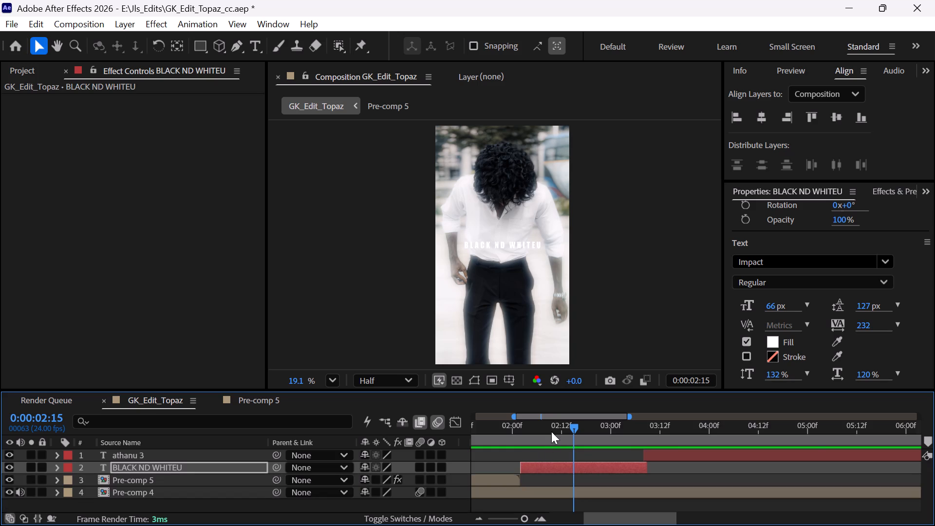
left_click_drag(551, 432, 513, 444)
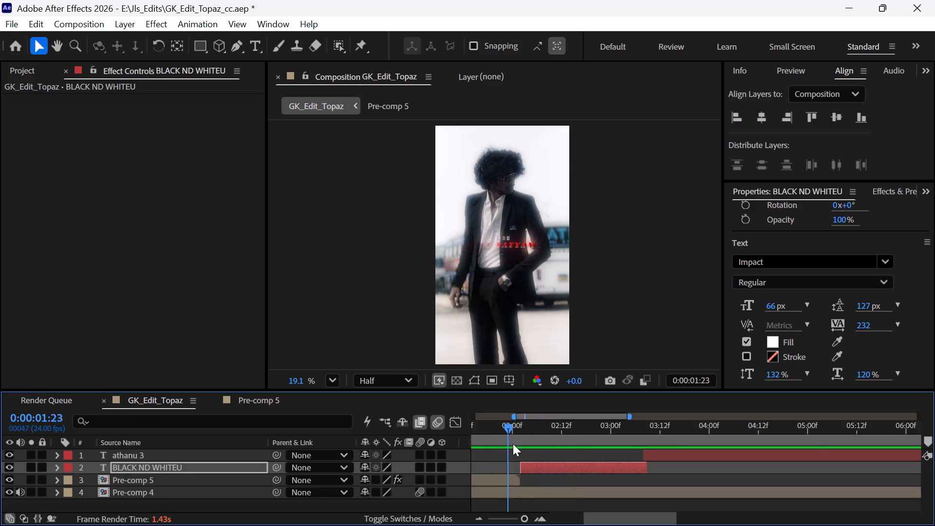
left_click_drag(513, 444, 617, 434)
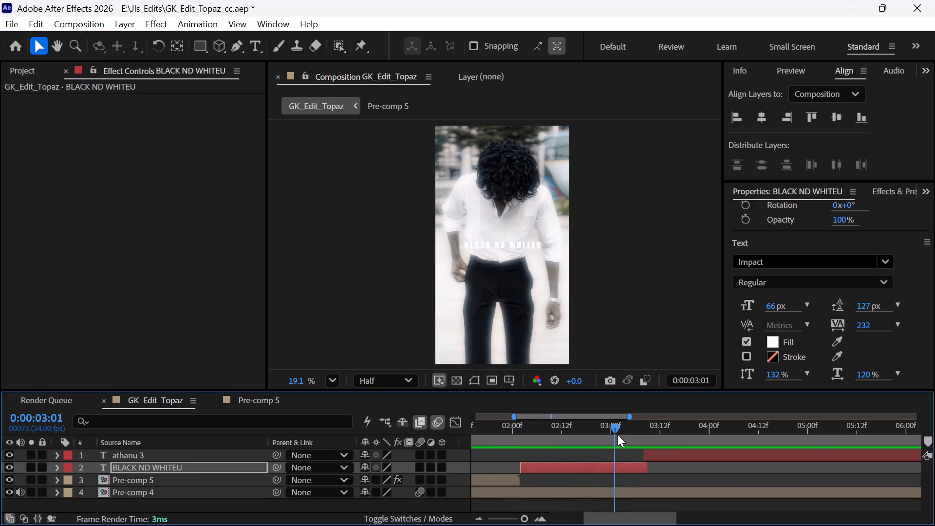
left_click_drag(617, 434, 645, 432)
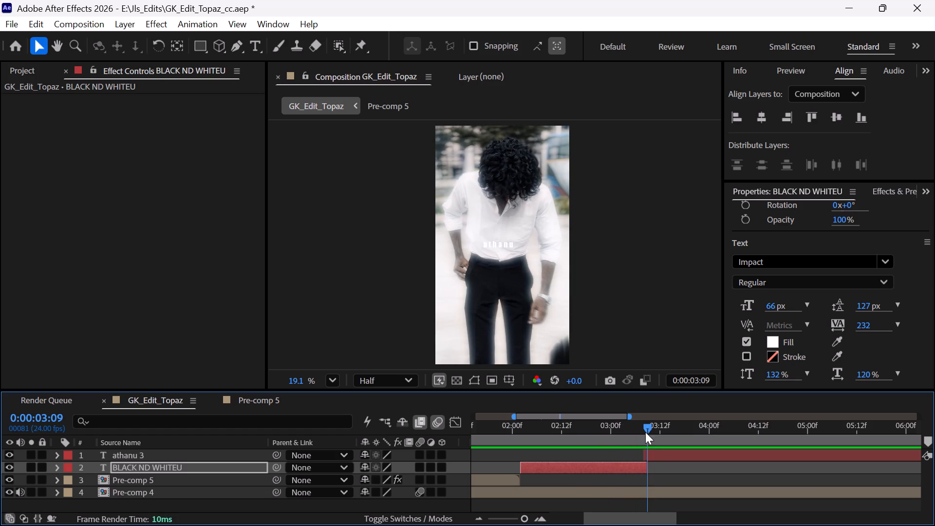
left_click_drag(645, 432, 541, 465)
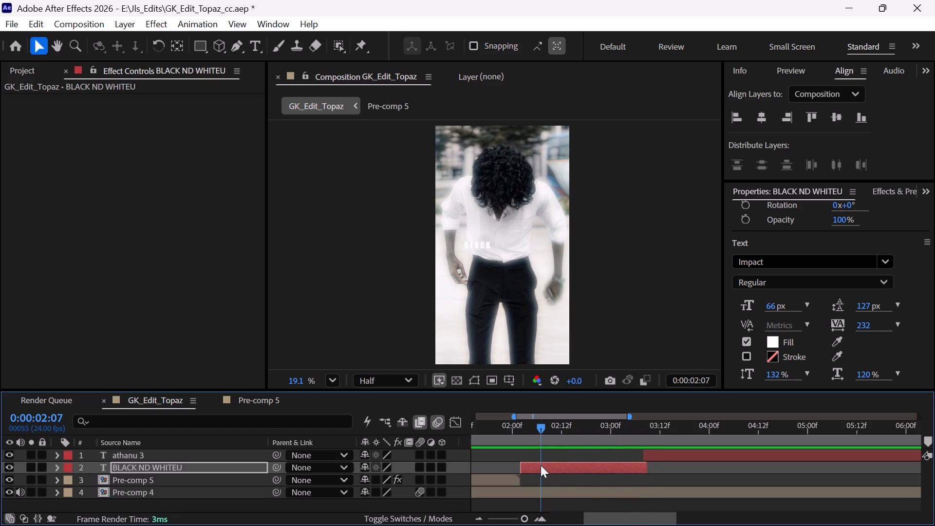
left_click_drag(541, 465, 551, 463)
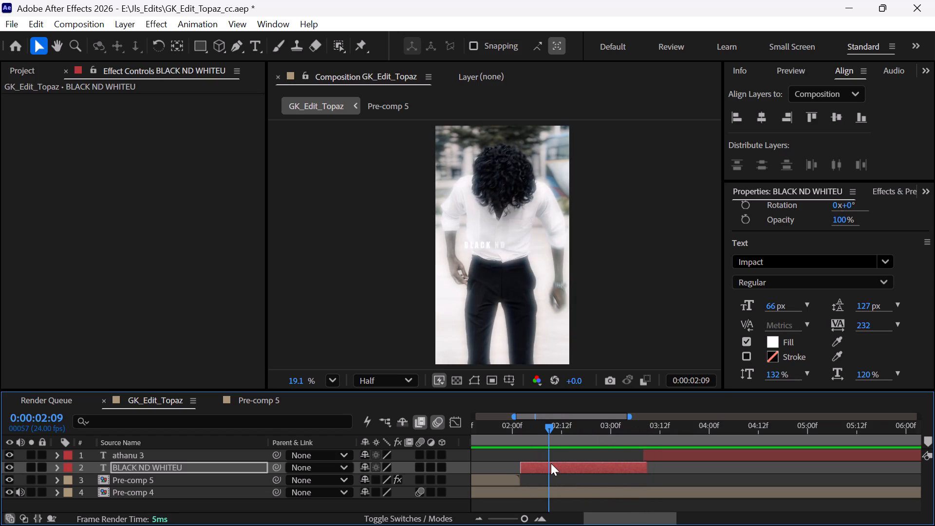
Change the fill of only the word BLACK in the BLACK ND WHITEU caption to black.
double_click(548, 471)
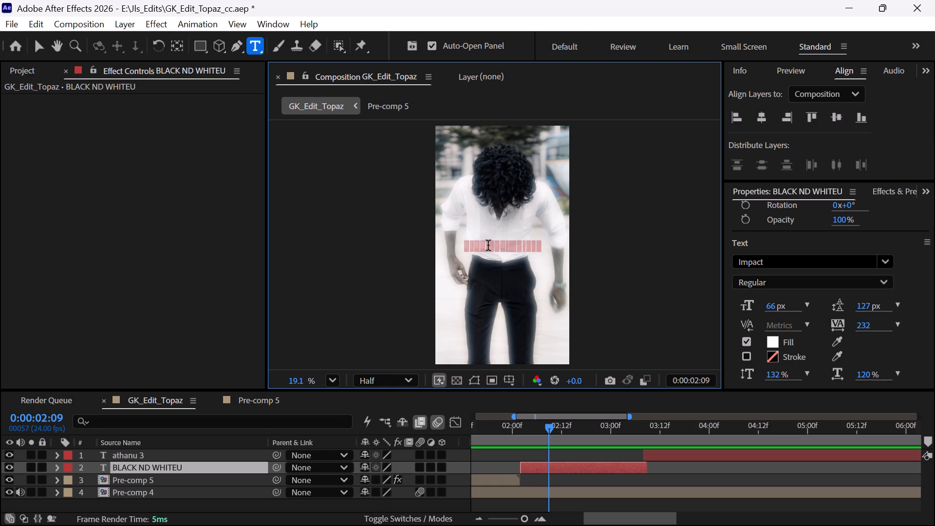
left_click_drag(492, 246, 481, 247)
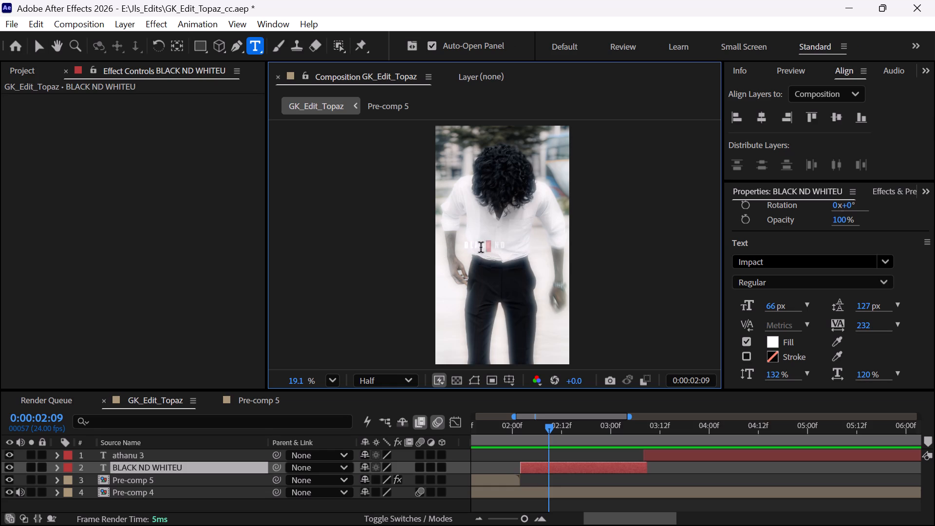
left_click_drag(481, 247, 461, 254)
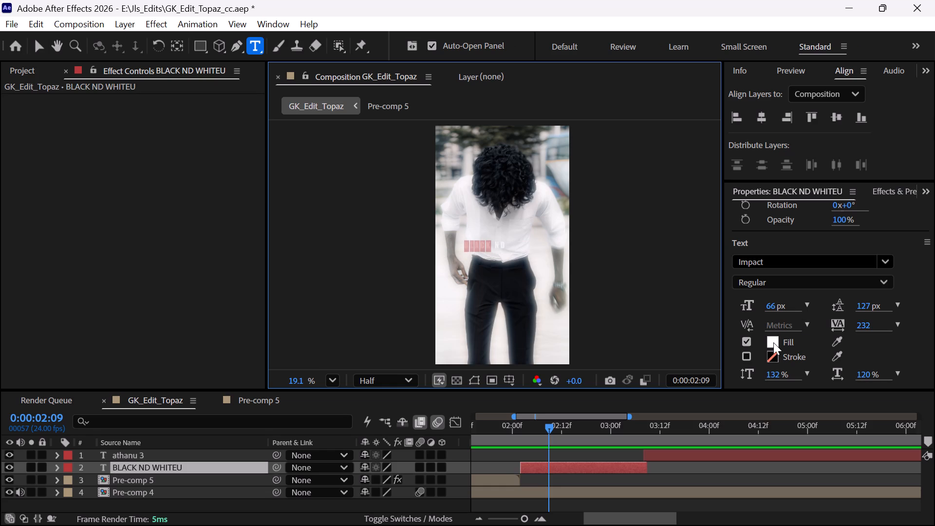
left_click(773, 342)
left_click_drag(134, 284, 125, 305)
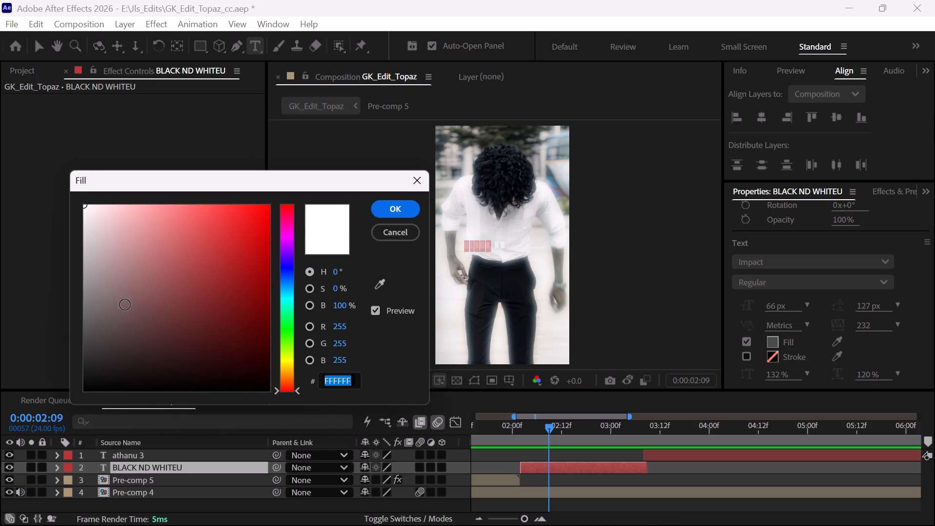
left_click_drag(125, 305, 50, 456)
left_click(415, 208)
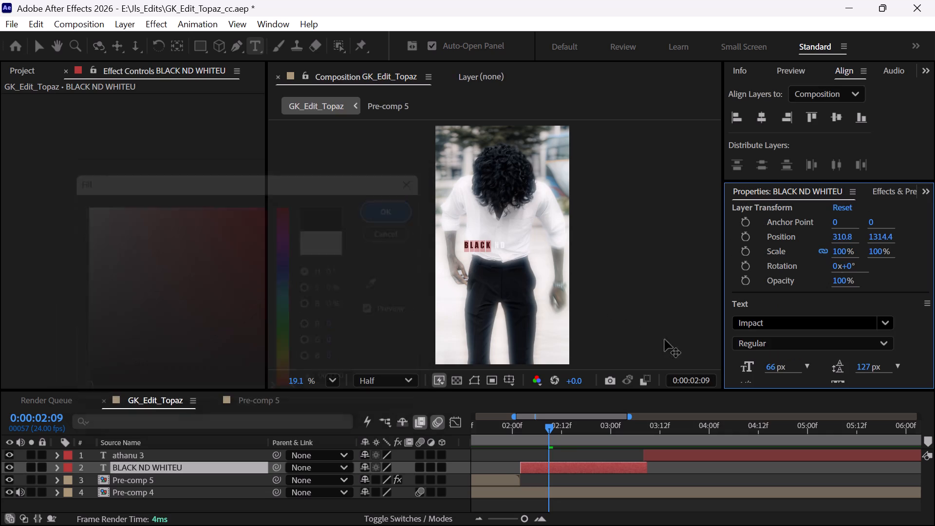
left_click(658, 476)
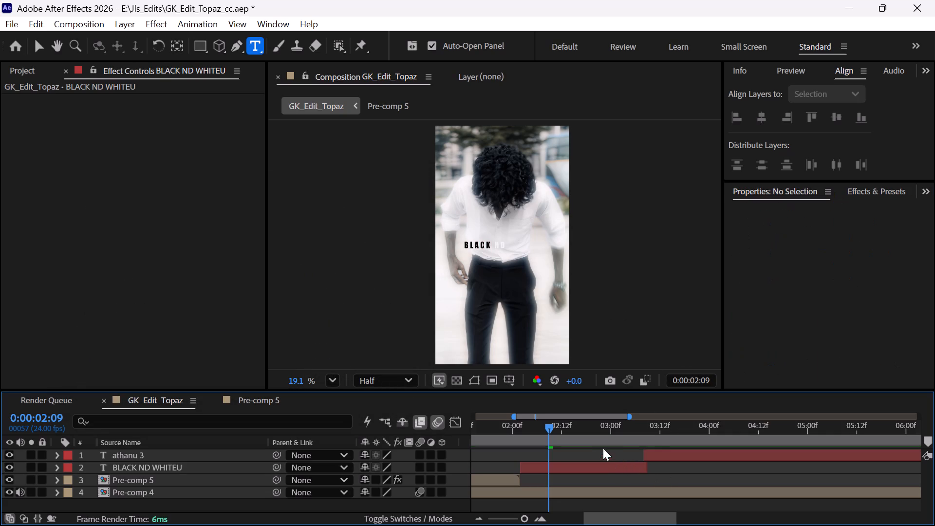
Add a Gradient Overlay layer style to the BLACK ND WHITEU layer, with the playhead at 0:00:02:13.
left_click_drag(574, 431, 572, 445)
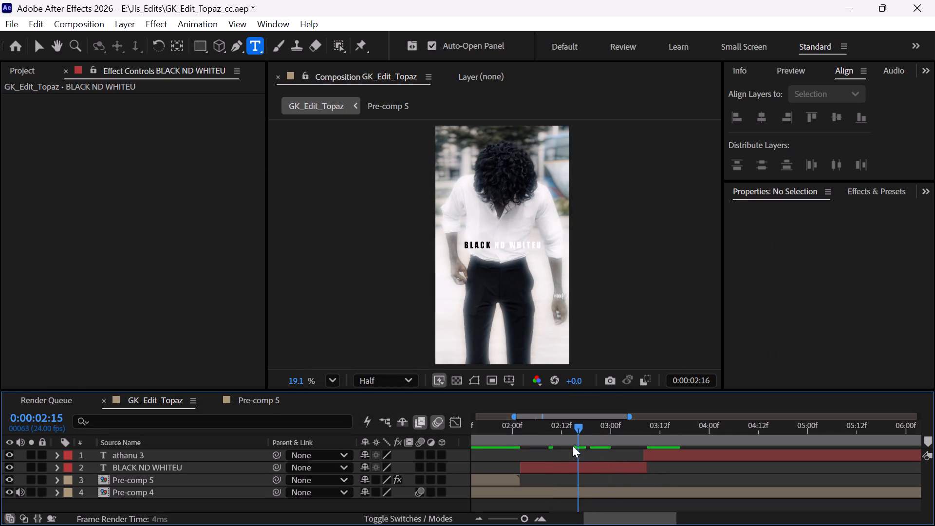
left_click_drag(572, 445, 566, 447)
left_click(577, 463)
right_click(577, 463)
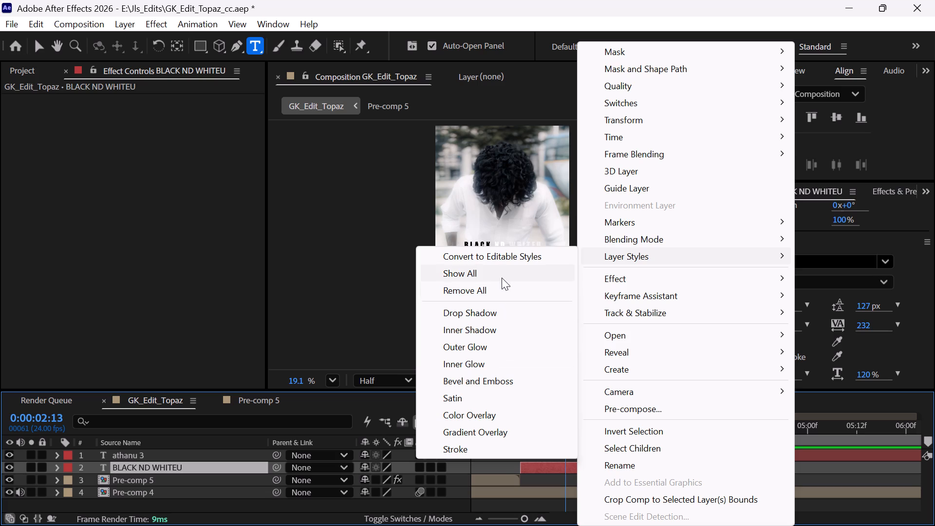
left_click(495, 427)
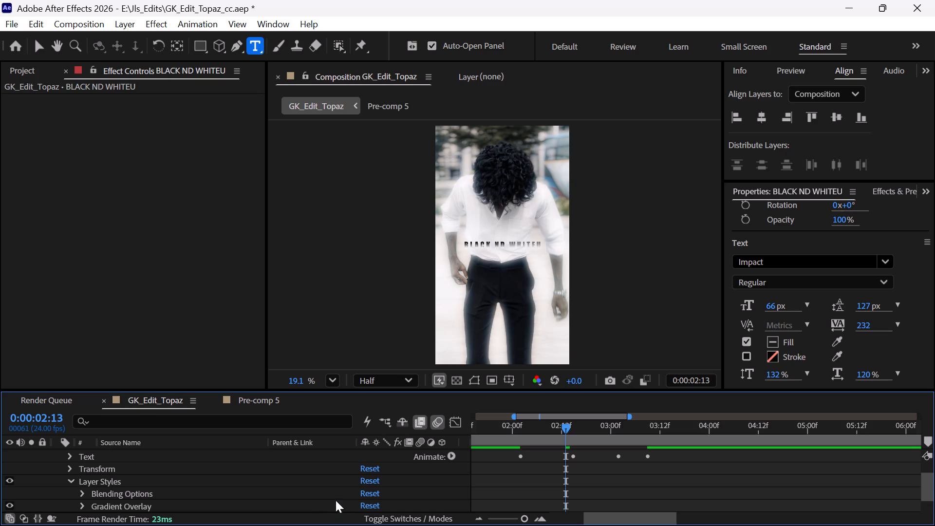
In the BLACK ND WHITEU layer's Gradient Overlay colors, move the black color stop to the 84% location.
scroll(321, 495, "down", 1)
left_click(80, 479)
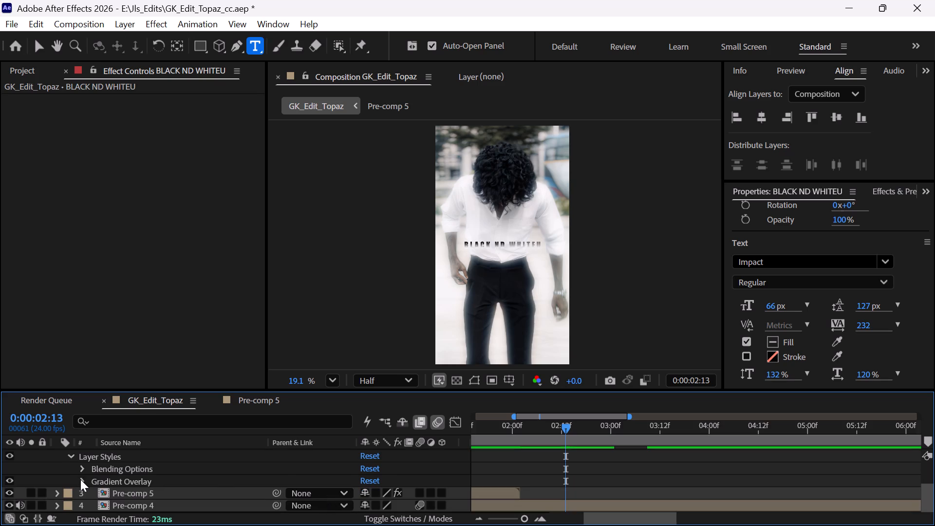
left_click(372, 495)
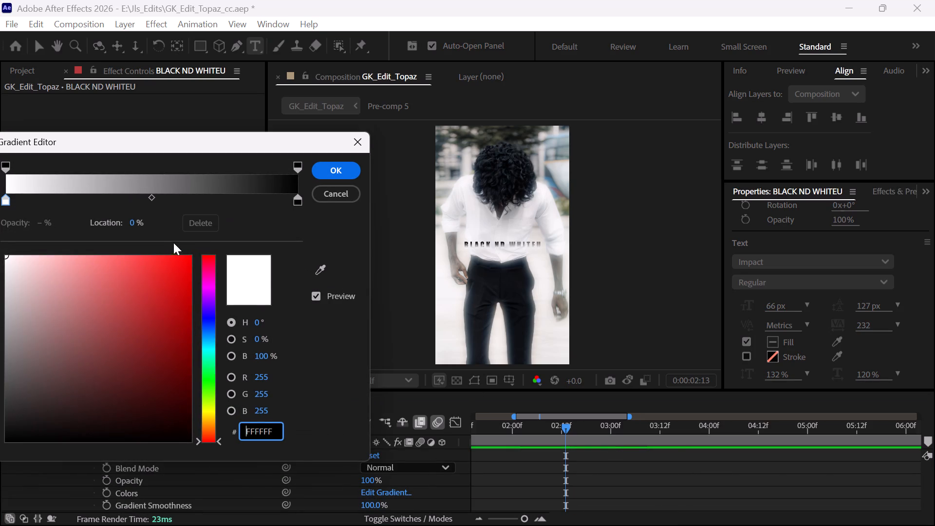
left_click(300, 200)
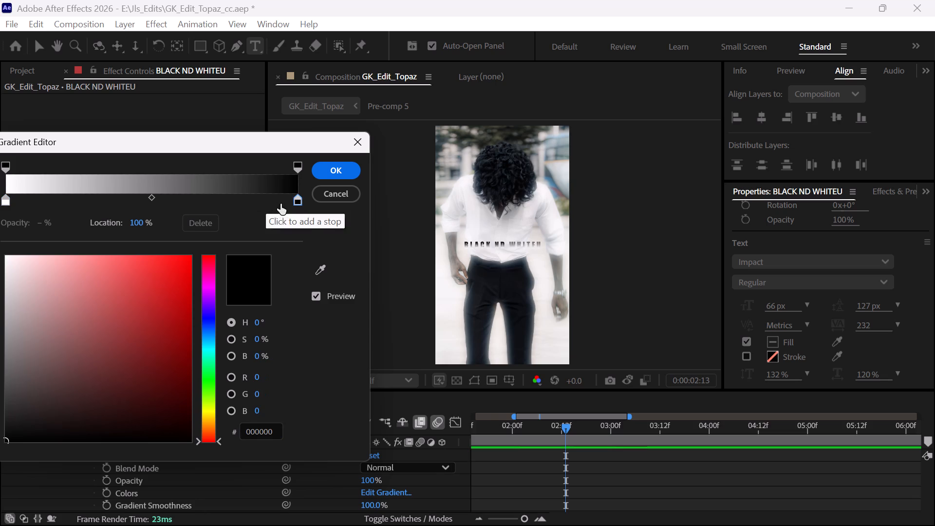
left_click_drag(298, 200, 193, 212)
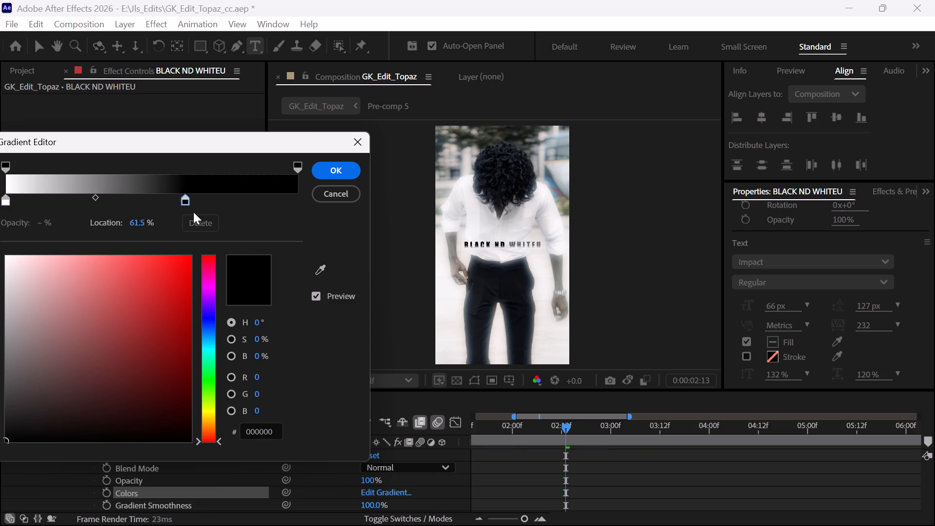
left_click_drag(193, 212, 269, 200)
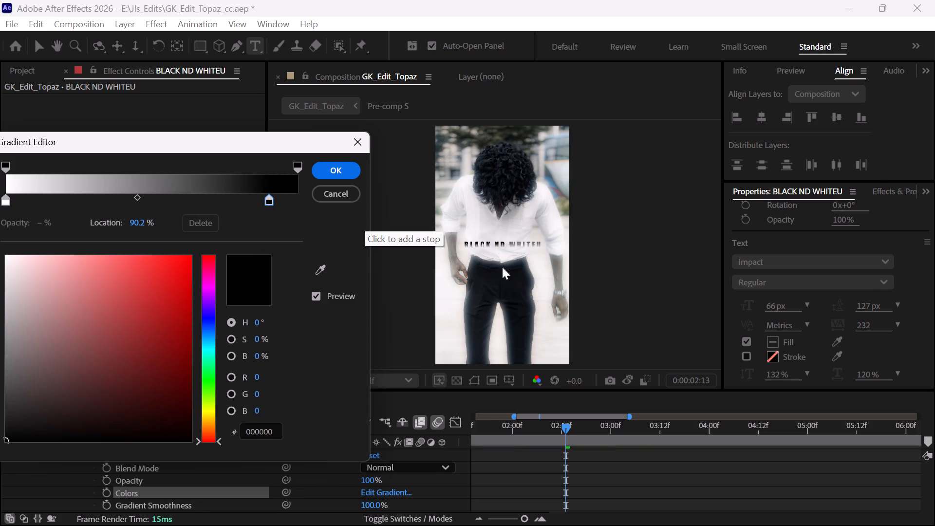
left_click_drag(603, 423, 610, 423)
left_click_drag(568, 431, 591, 433)
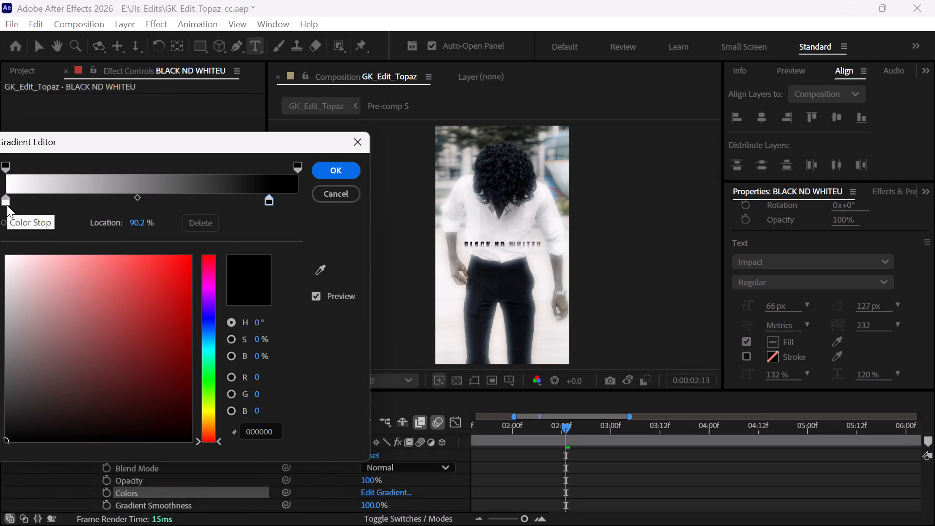
left_click_drag(131, 225, 174, 228)
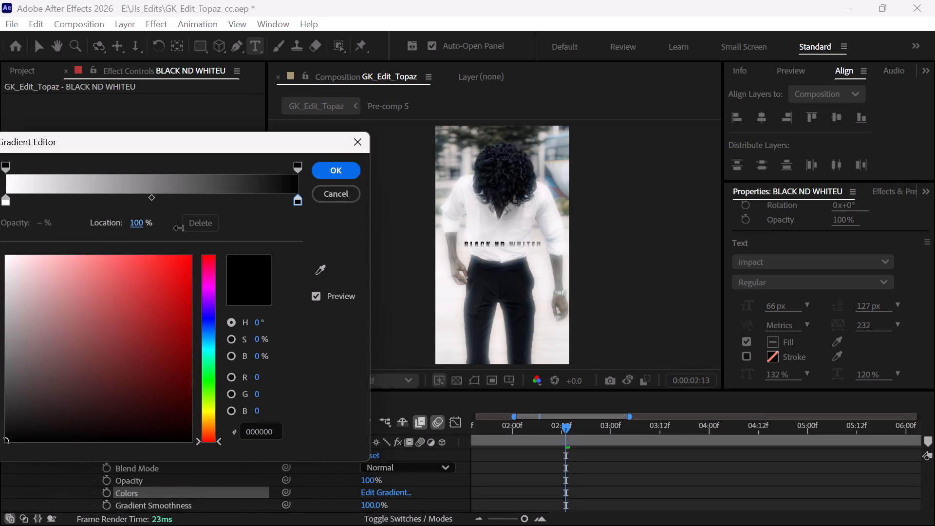
left_click_drag(174, 228, 182, 232)
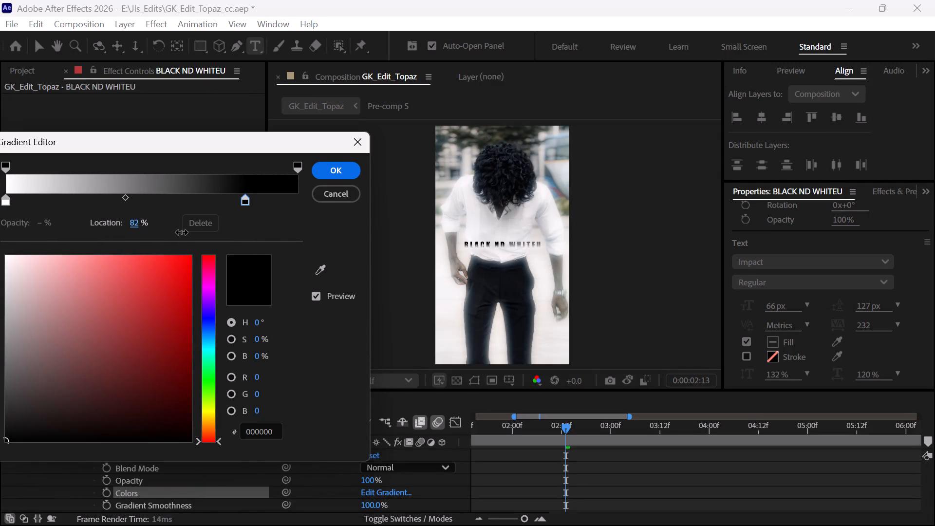
left_click_drag(182, 232, 191, 229)
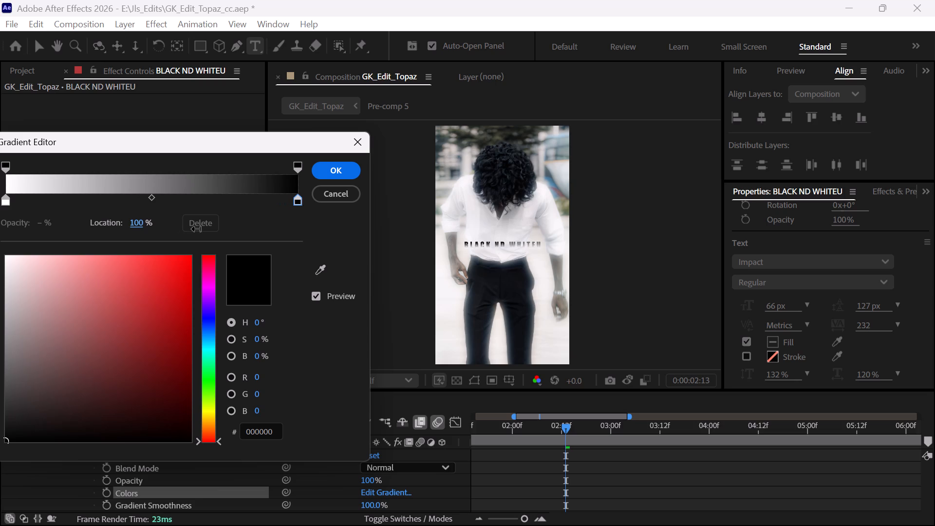
left_click_drag(191, 229, 175, 238)
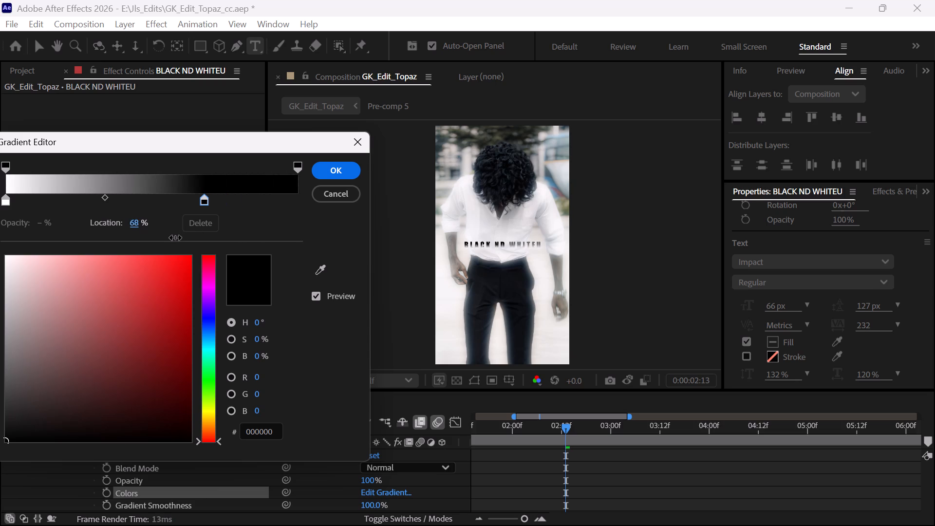
left_click_drag(175, 238, 191, 235)
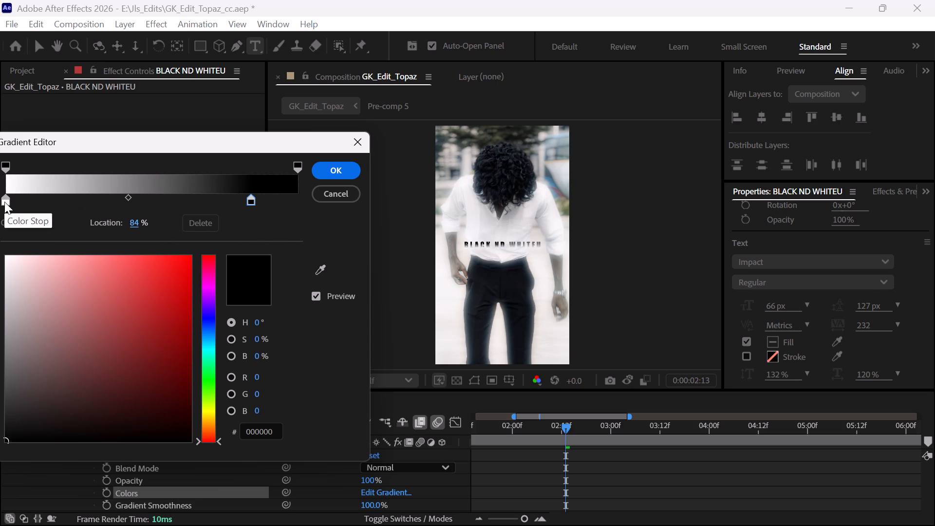
Move the white color stop of the overlay gradient to the 17% location and accept the gradient.
left_click_drag(4, 199, 92, 212)
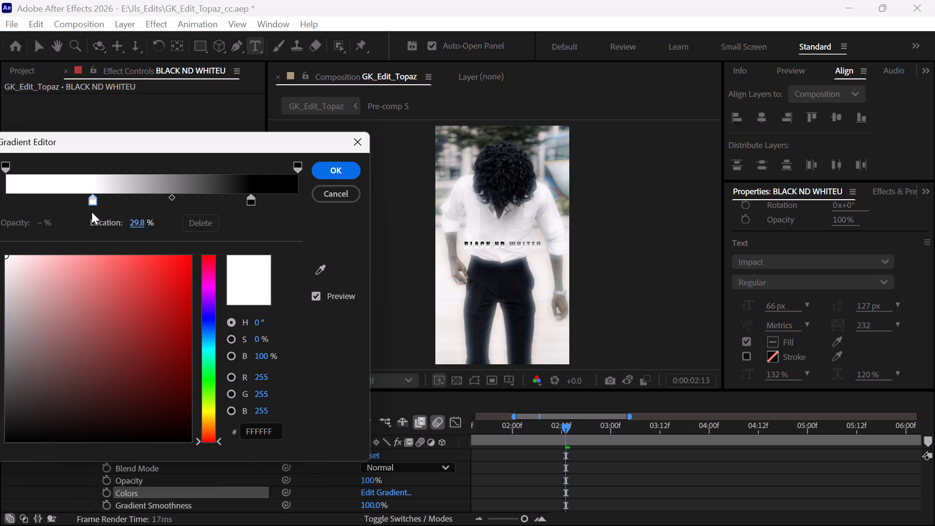
left_click_drag(92, 212, 63, 225)
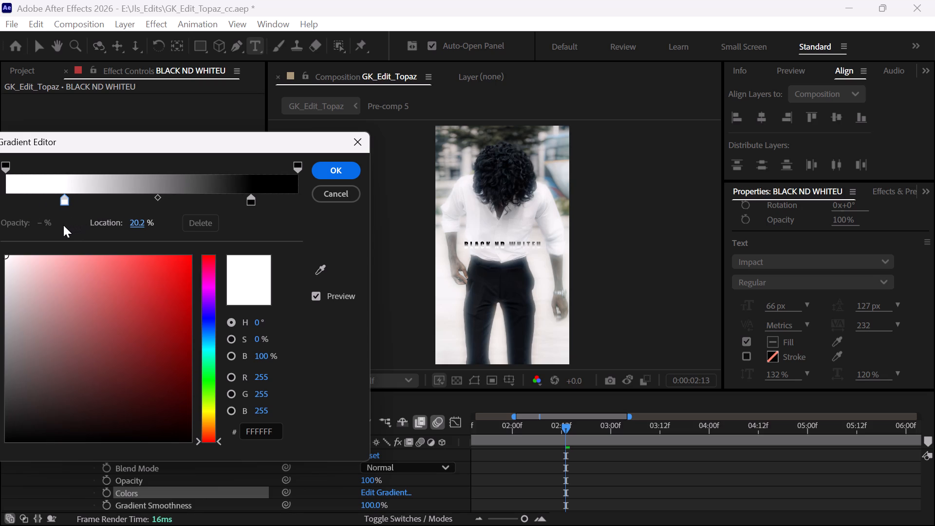
left_click_drag(63, 225, 46, 227)
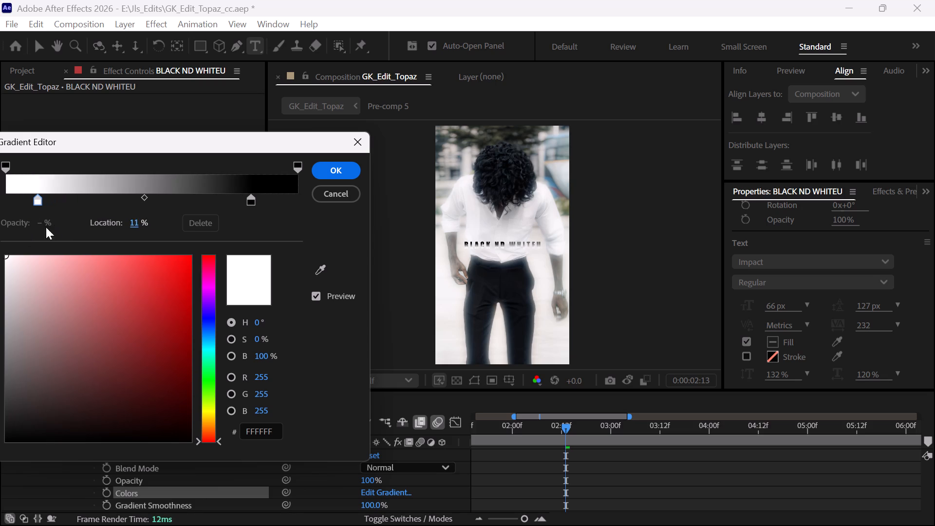
left_click_drag(46, 227, 54, 225)
left_click(324, 173)
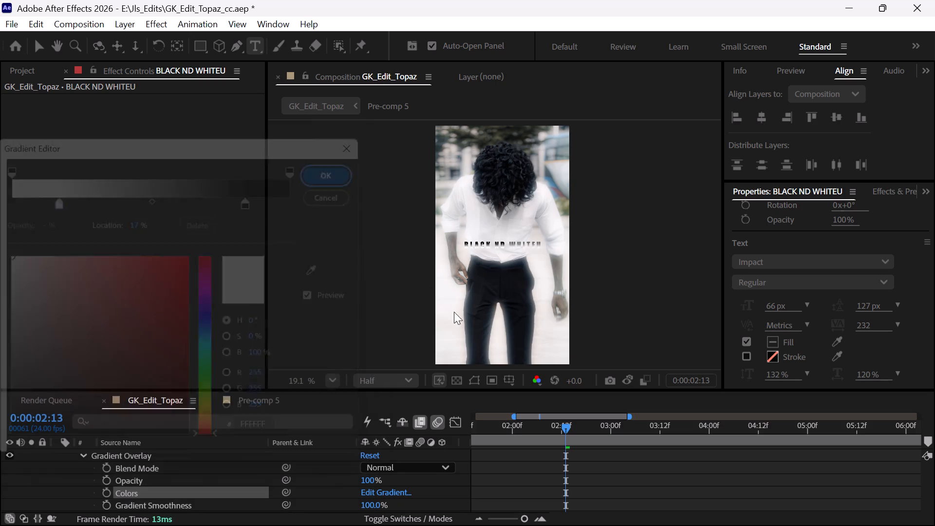
Pre-compose the BLACK ND WHITEU text layer into BLACK ND WHITEU Comp 1.
key("u")
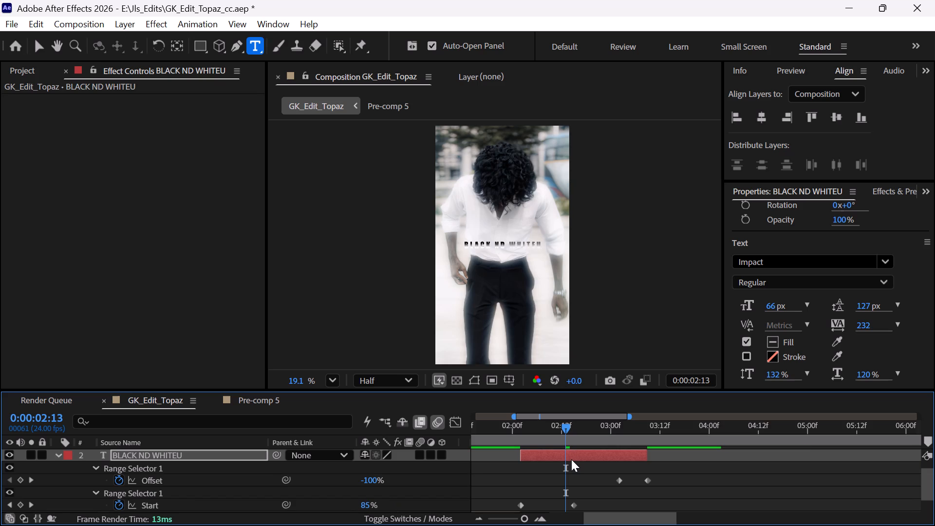
right_click(570, 460)
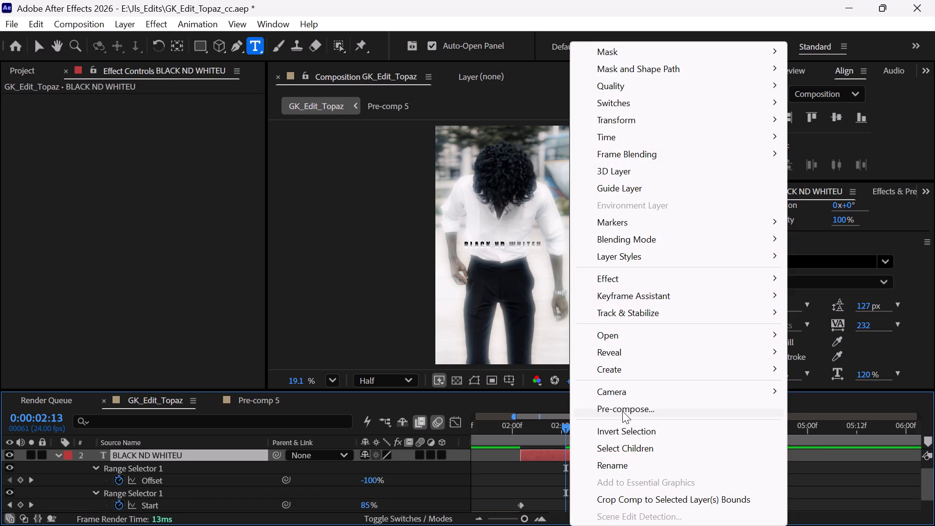
left_click(622, 410)
left_click(532, 353)
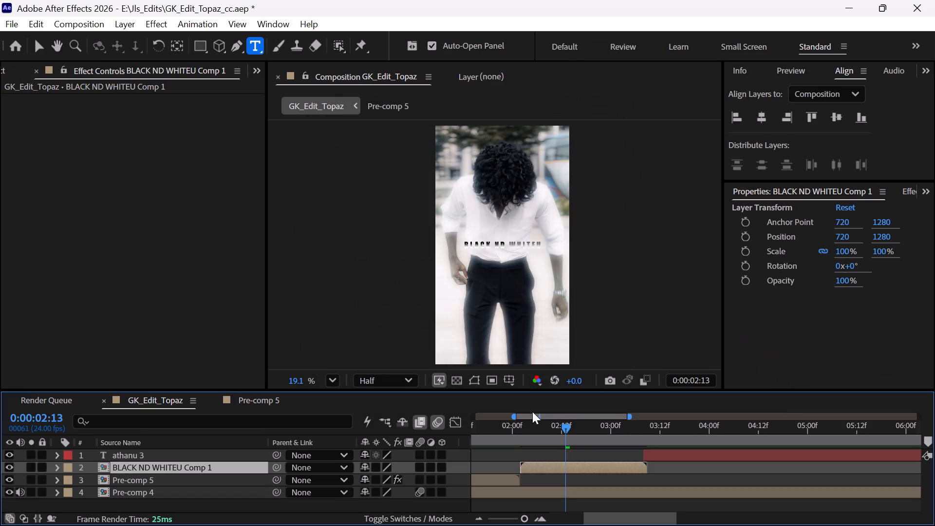
Apply the own_text preset to BLACK ND WHITEU Comp 1 with the playhead at the layer's start, 0:00:02:02.
key("i")
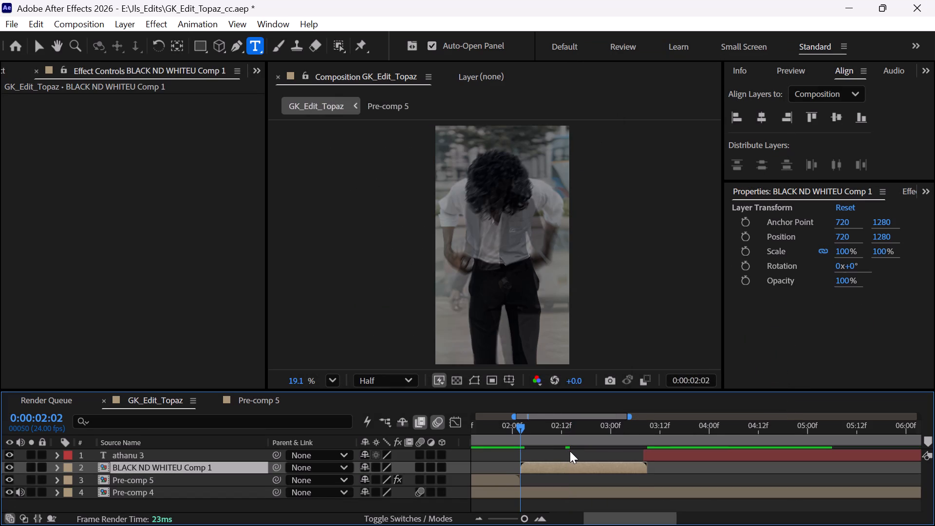
key("ctrl+space")
type("own_text")
key("Return")
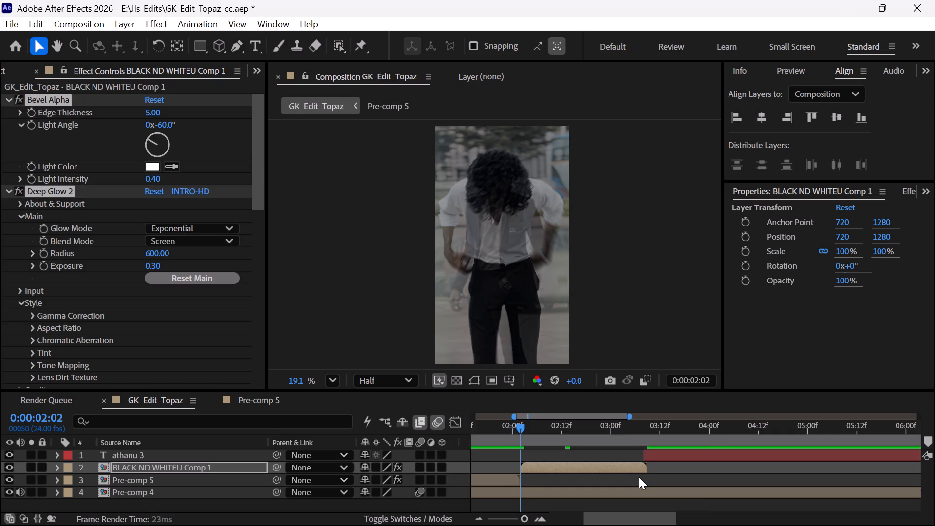
left_click_drag(259, 183, 236, 366)
left_click(615, 474)
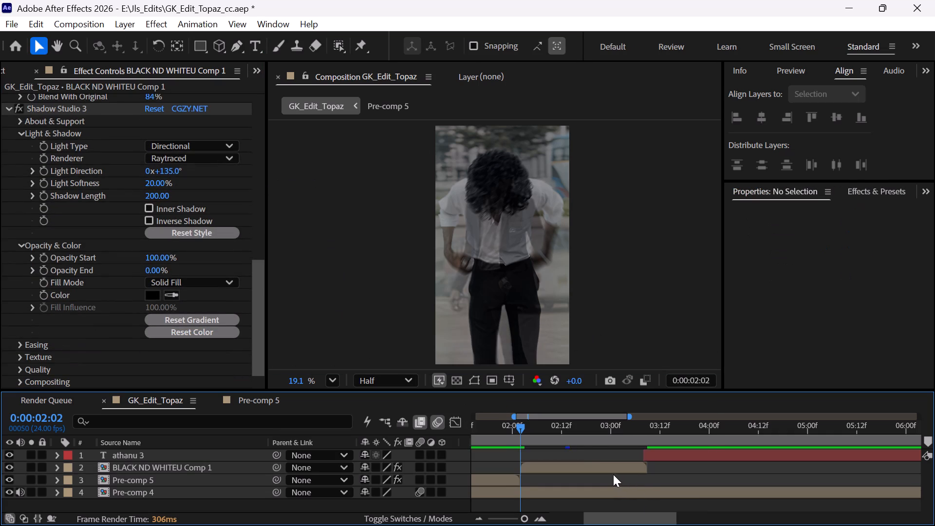
Set the caption's Shadow Studio 3 Shadow Length to 50 and inspect the lettering up close at 0:00:02:17.
left_click(582, 432)
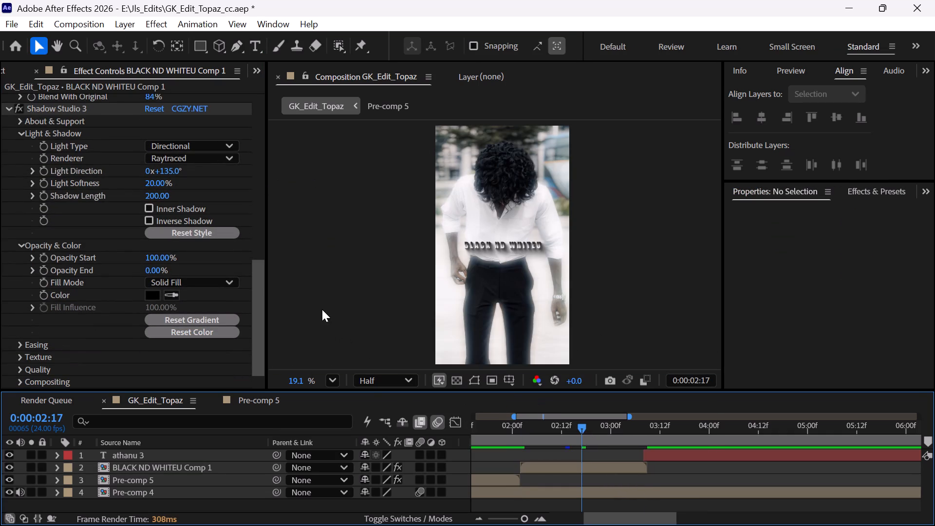
scroll(106, 275, "down", 4)
left_click(165, 198)
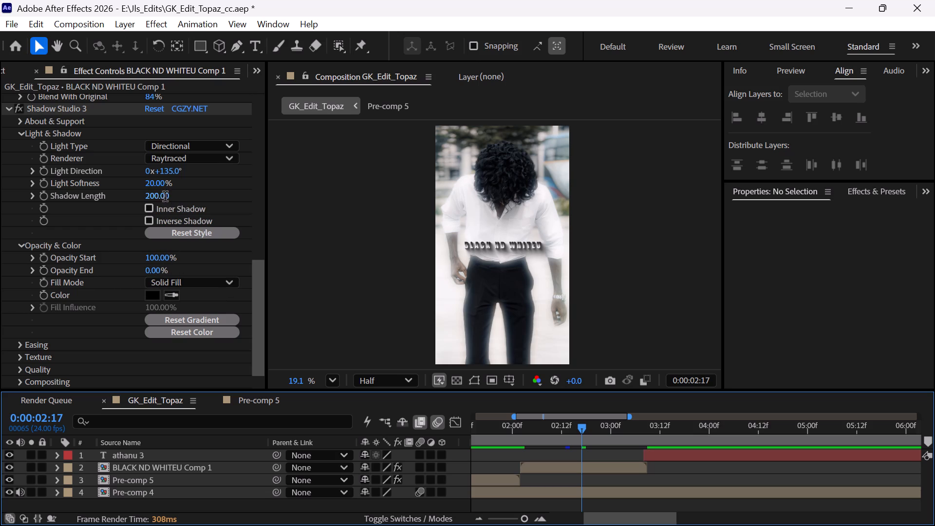
type("50")
key("Return")
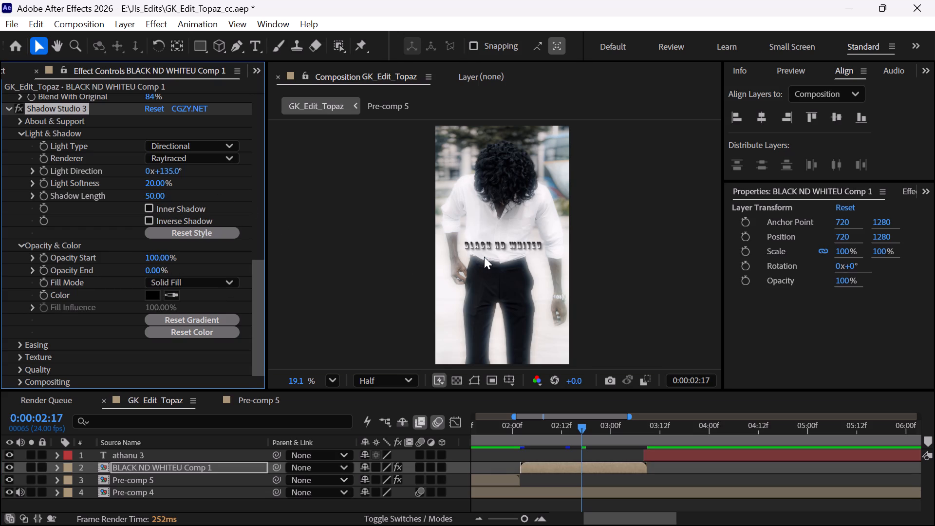
key("period")
type("..")
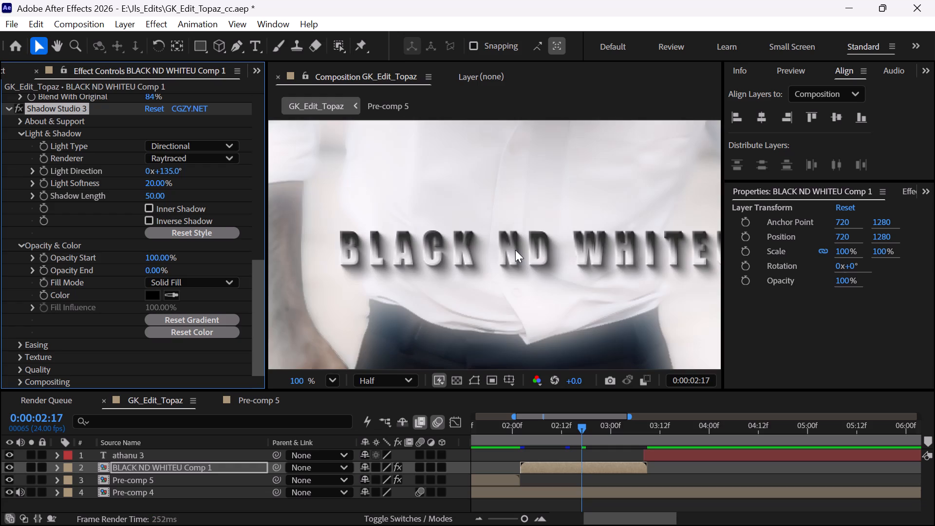
key("comma")
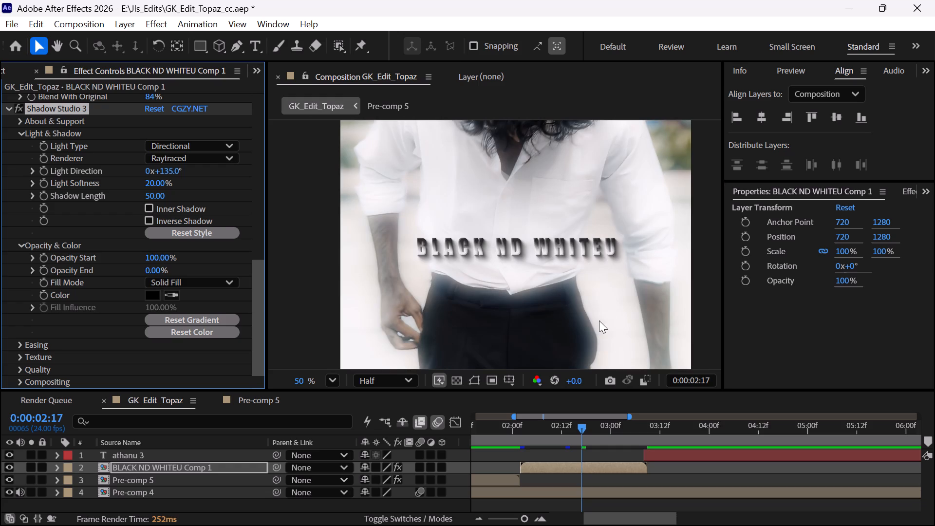
Inside BLACK ND WHITEU Comp 1, extend the caption text to BLACK ND WHITEUU, and return to GK_Edit_Topaz.
left_click(596, 468)
left_click(596, 465)
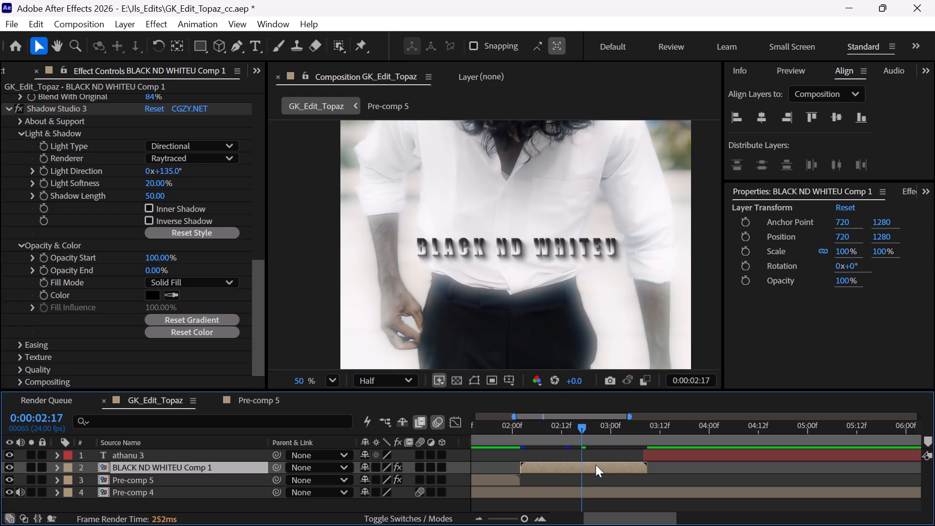
double_click(589, 469)
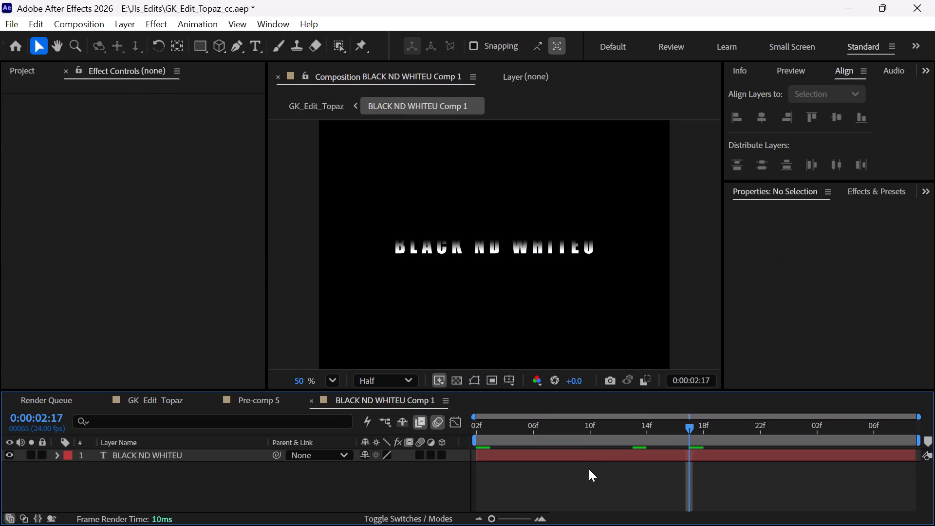
triple_click(595, 456)
triple_click(595, 457)
double_click(595, 457)
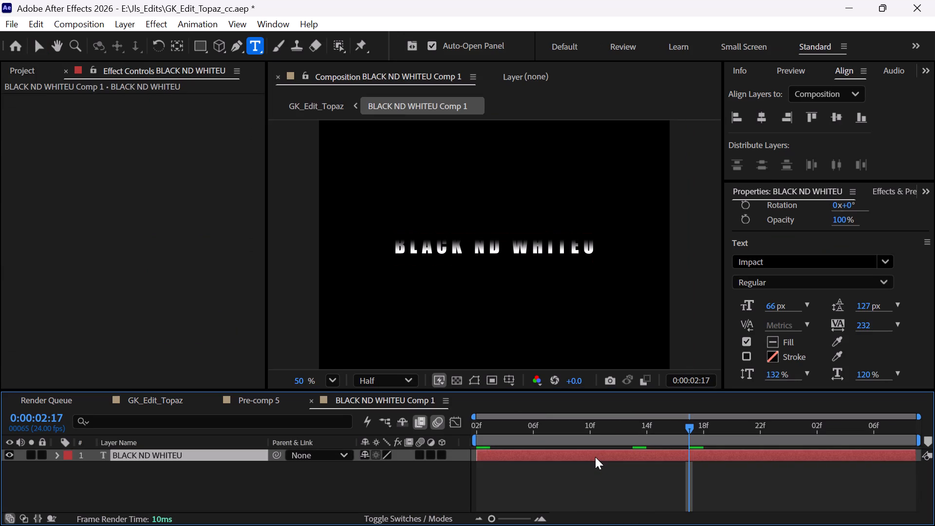
left_click(590, 247)
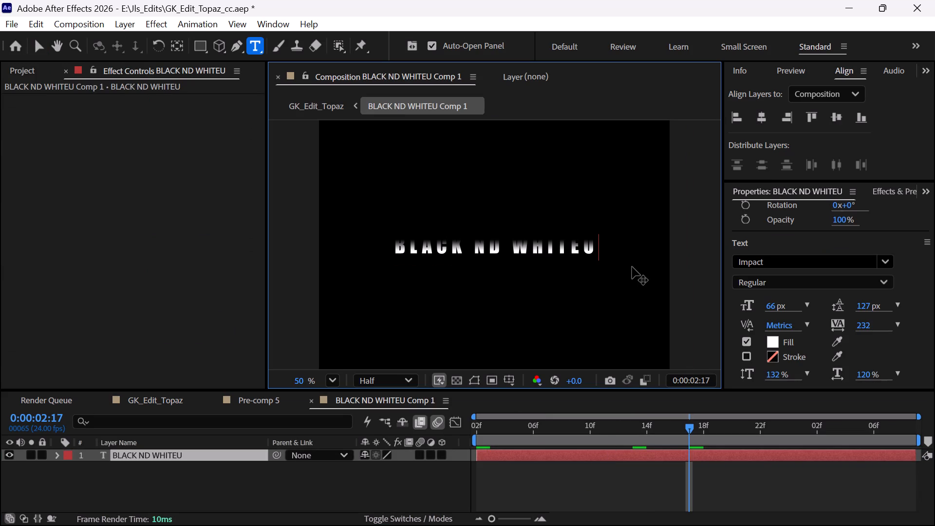
key("u")
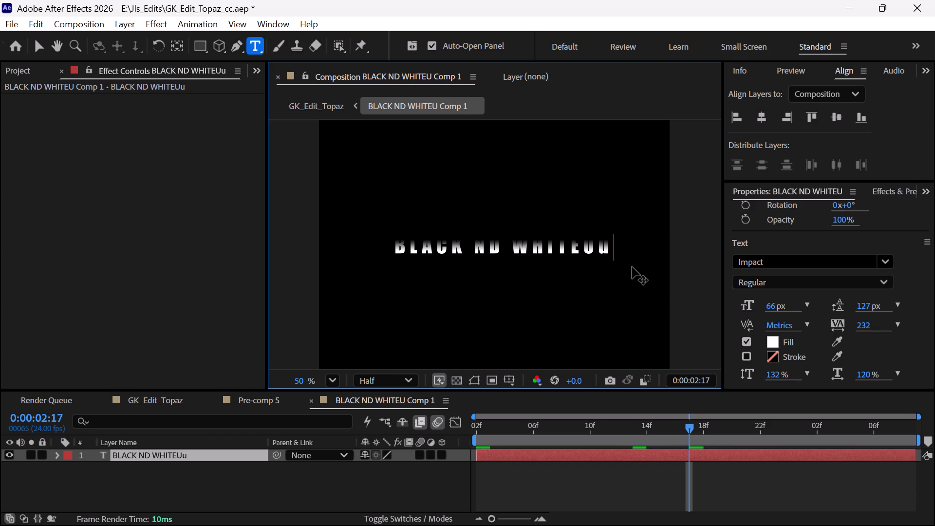
key("BackSpace")
key("shift+u")
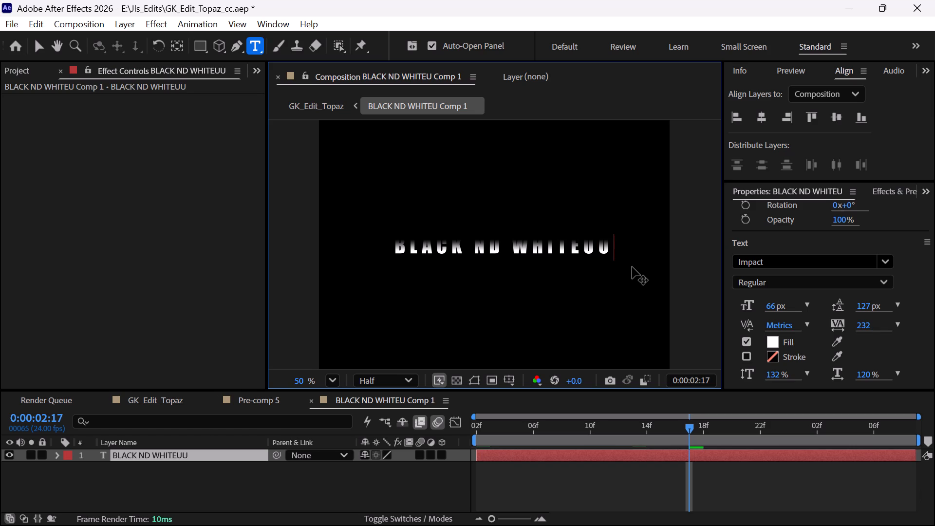
left_click(178, 403)
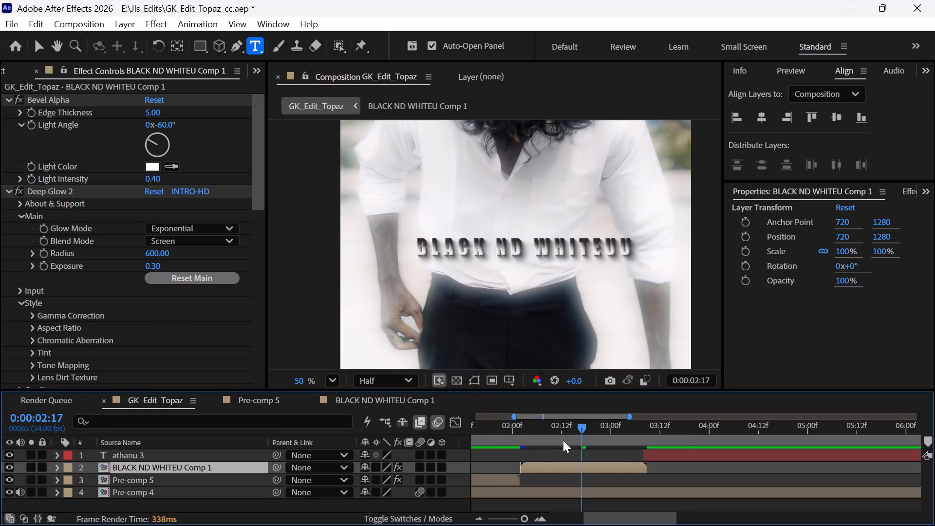
Compare Pre-comp 5's title at 0:00:01:22 with the caption at 0:00:02:12, and review Pre-comp 5's Shadow Studio 3 settings.
left_click(503, 431)
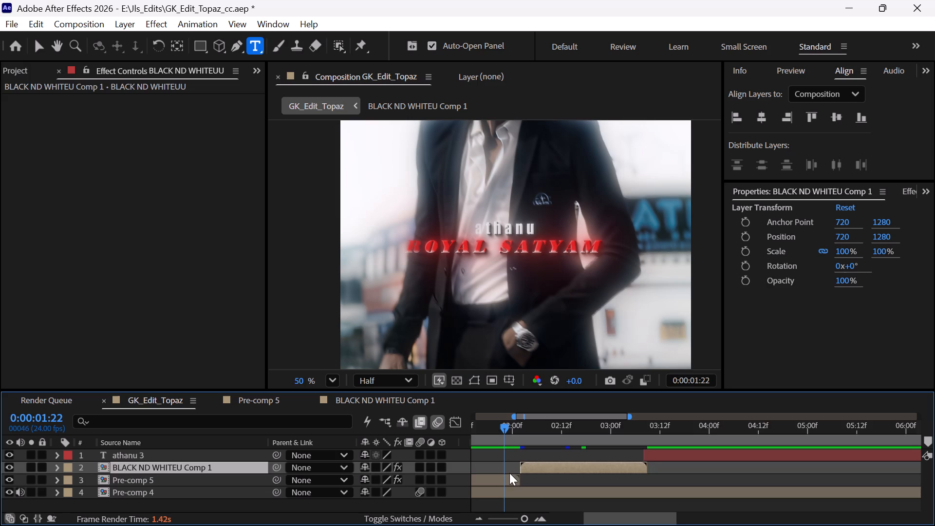
left_click(507, 477)
left_click_drag(256, 204, 273, 400)
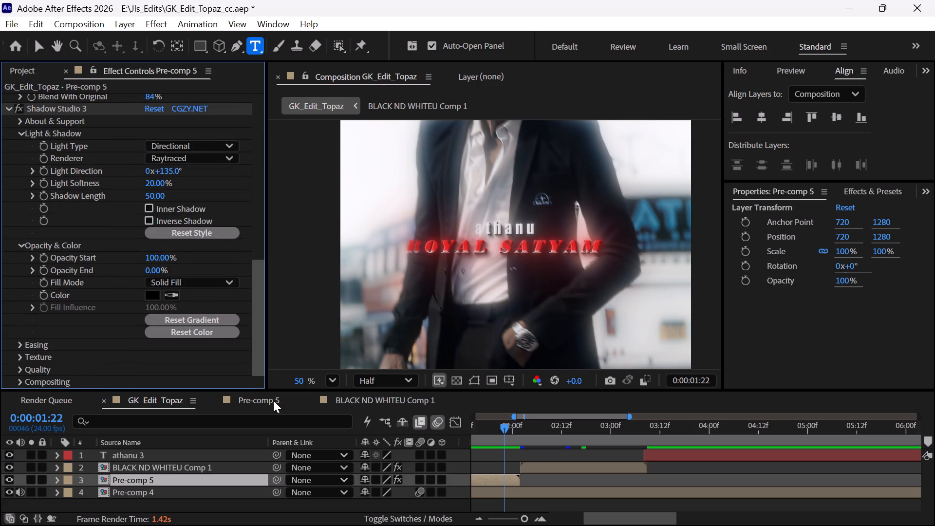
left_click_drag(273, 400, 280, 411)
left_click(562, 437)
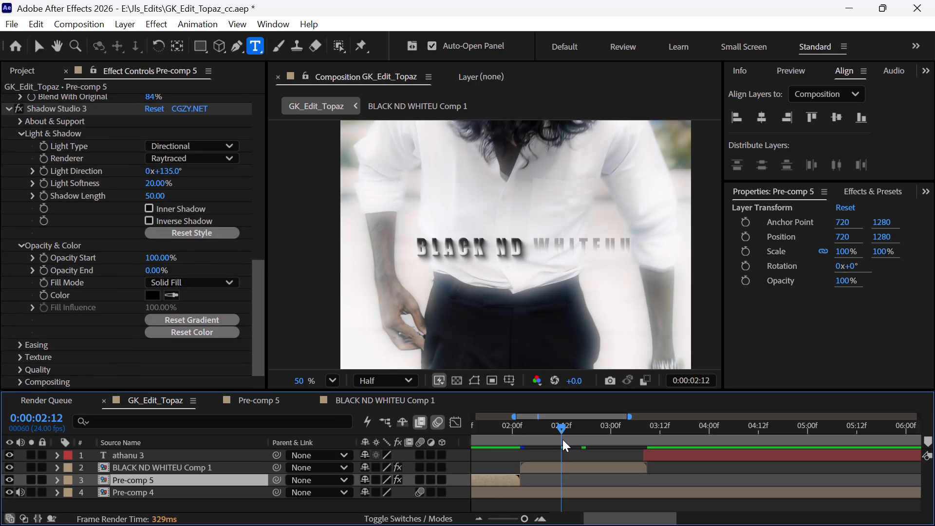
Play GK_Edit_Topaz from the beginning at full-frame view to review the ROYAL SATYAM title and the BLACK ND WHITEUU caption.
scroll(577, 462, "down", 10, "alt")
left_click_drag(509, 427, 447, 454)
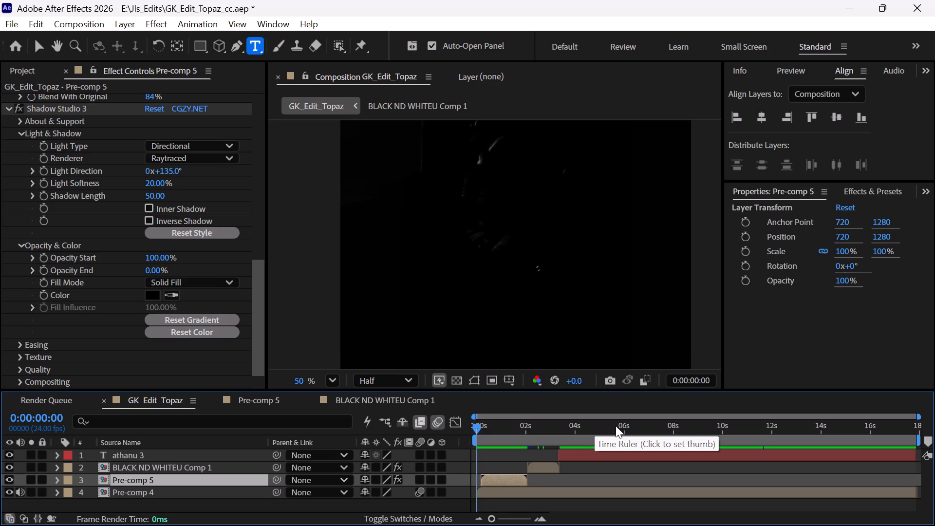
type(",,")
key("period")
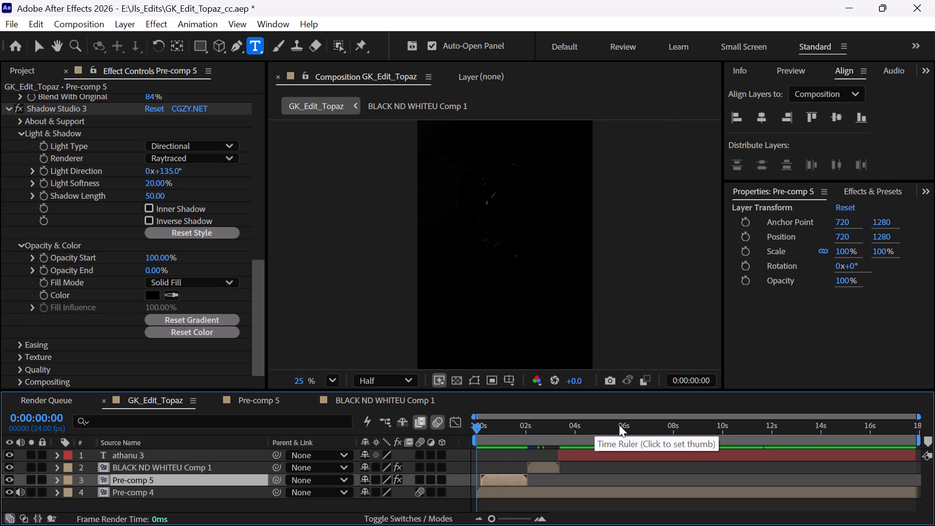
key("space")
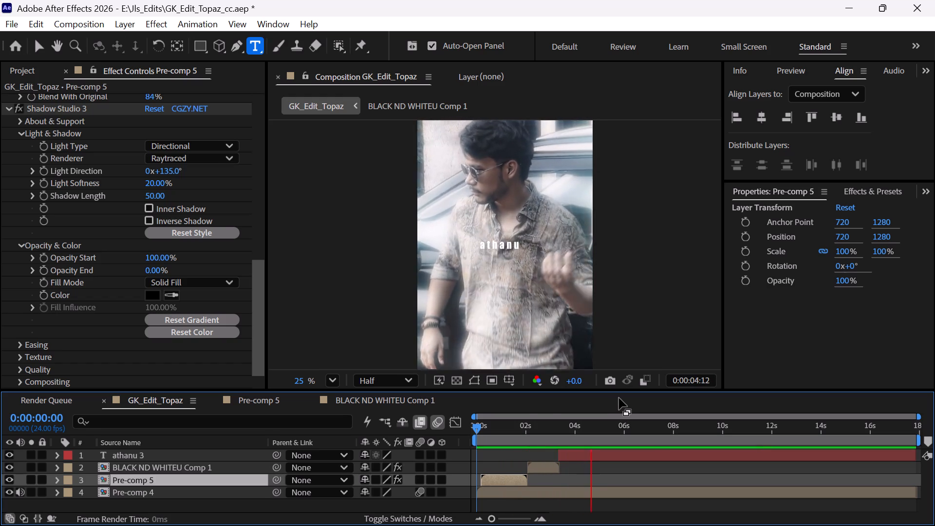
left_click_drag(505, 425, 449, 454)
key("space")
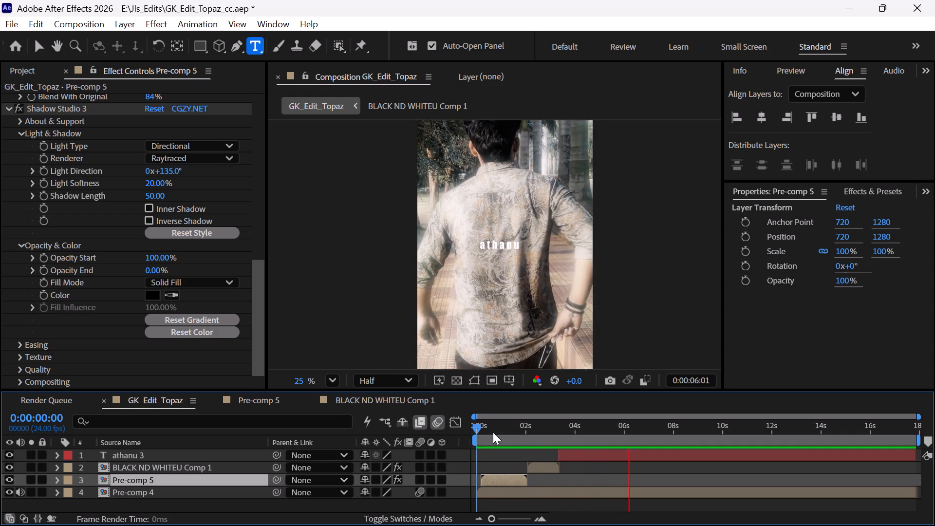
left_click_drag(499, 432, 458, 440)
key("space")
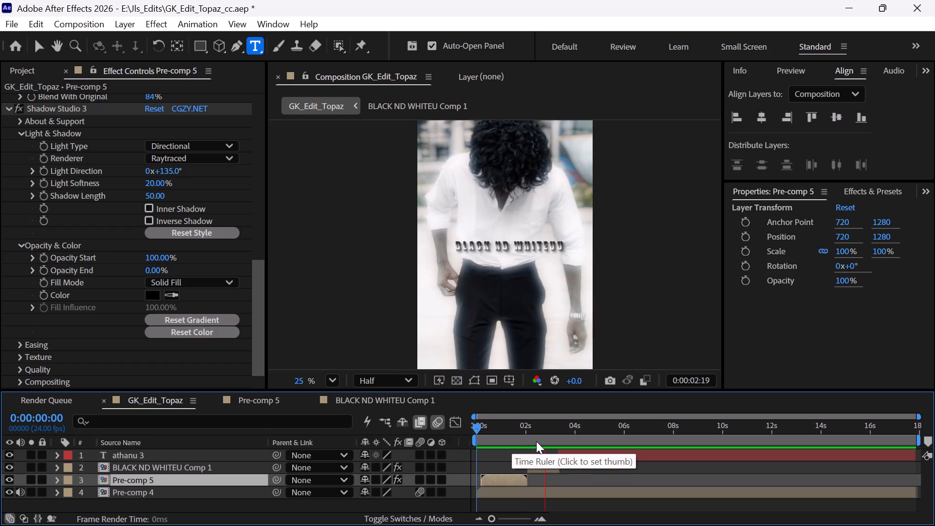
left_click_drag(562, 433, 556, 437)
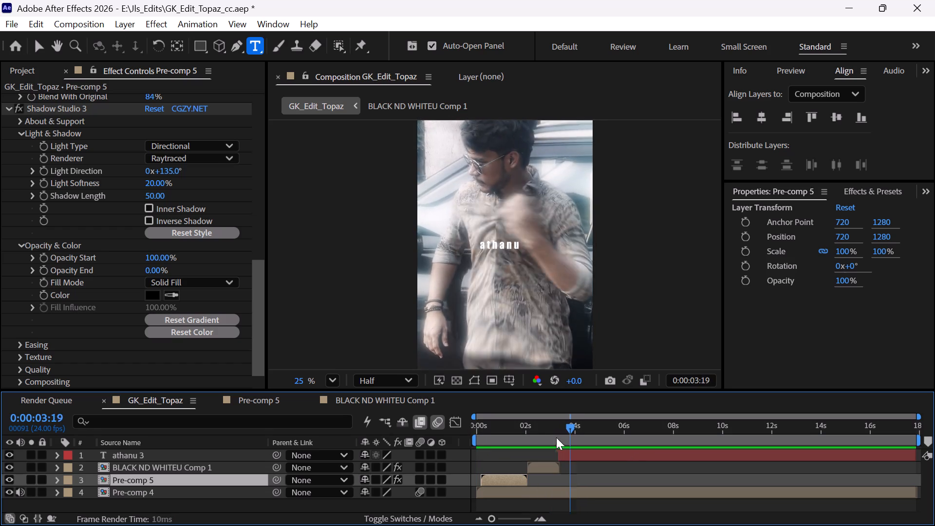
Centre BLACK ND WHITEU Comp 1 horizontally and vertically in the composition, with the playhead at 0:00:02:18.
left_click_drag(556, 437, 544, 442)
left_click(534, 468)
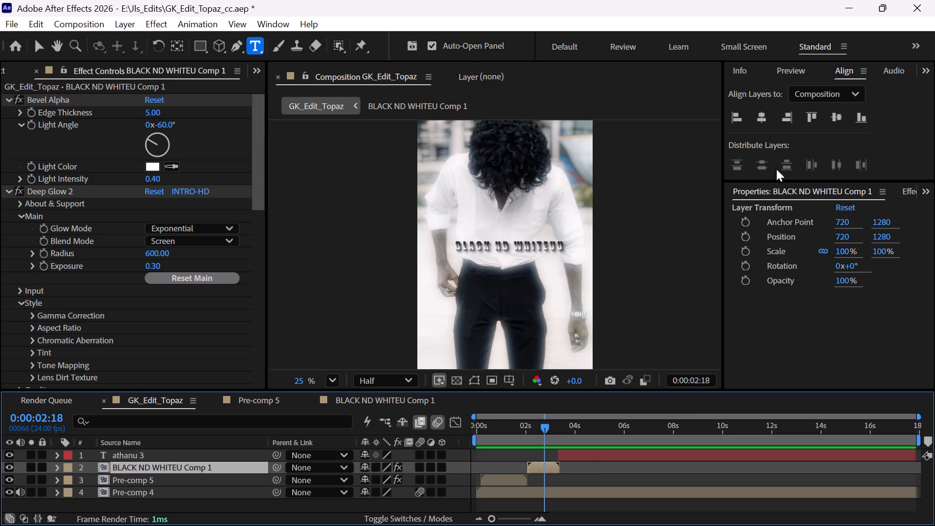
left_click(761, 123)
left_click(833, 116)
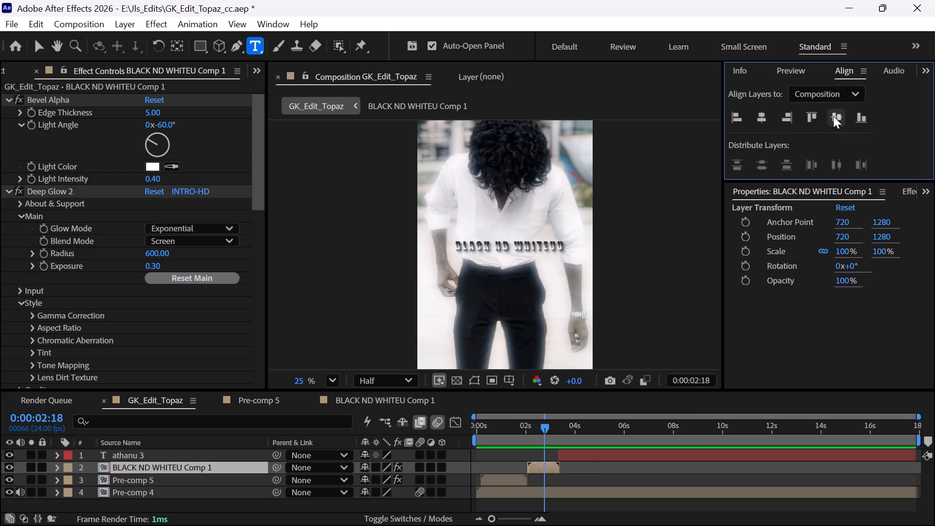
Preview the edit from the start, and replay from 0:00:02:08 to find where the patterned-shirt shot's caption should end.
left_click_drag(529, 429, 433, 450)
key("space")
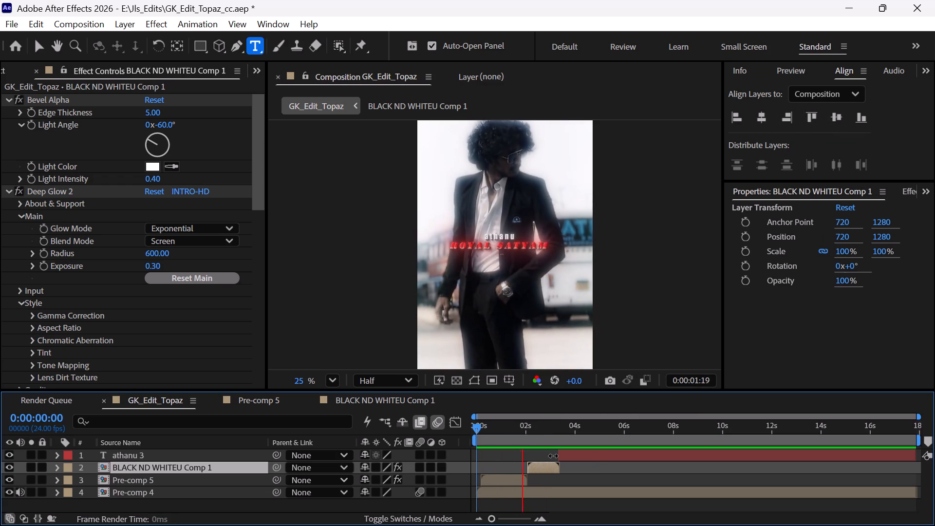
left_click_drag(509, 433, 453, 444)
key("space")
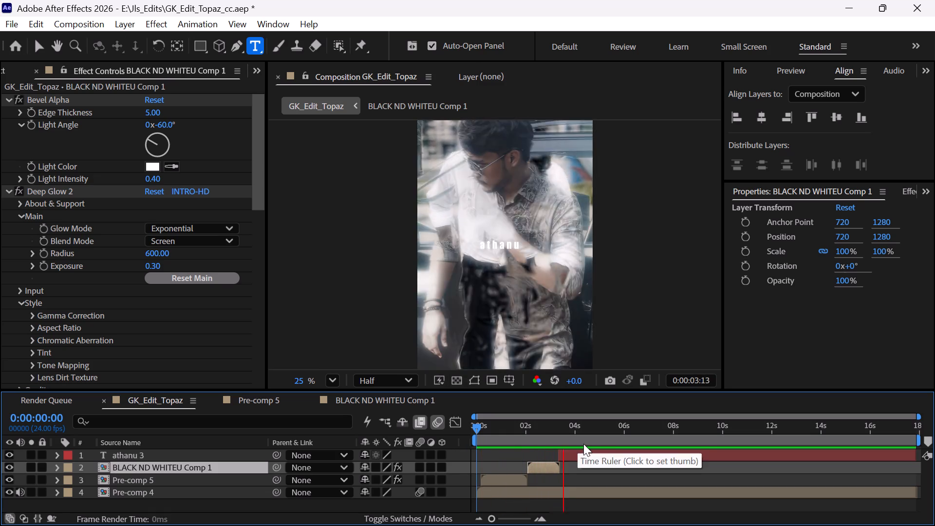
key("space")
left_click_drag(562, 430, 534, 433)
key("space")
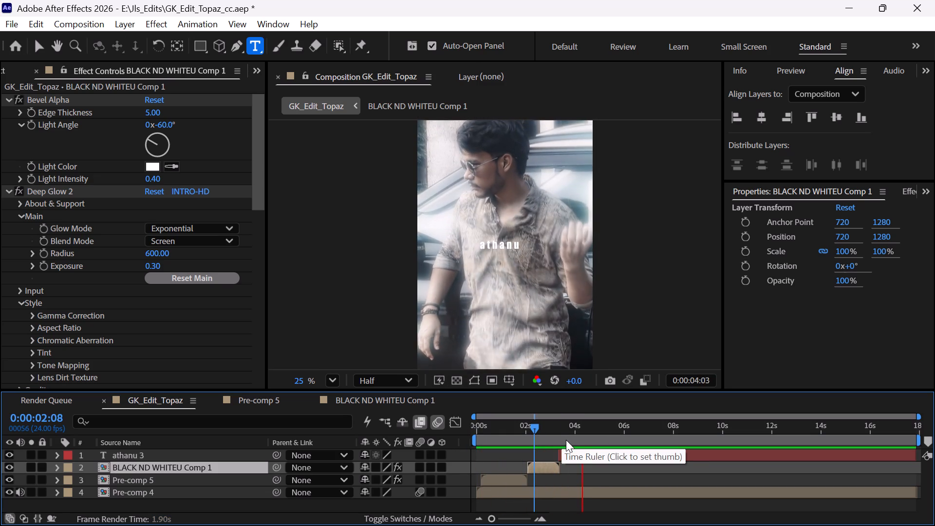
Split the athanu 3 text layer at 0:00:04:09.
key("space")
key("ctrl+Left")
key("ctrl+Left")
key("ctrl+Left")
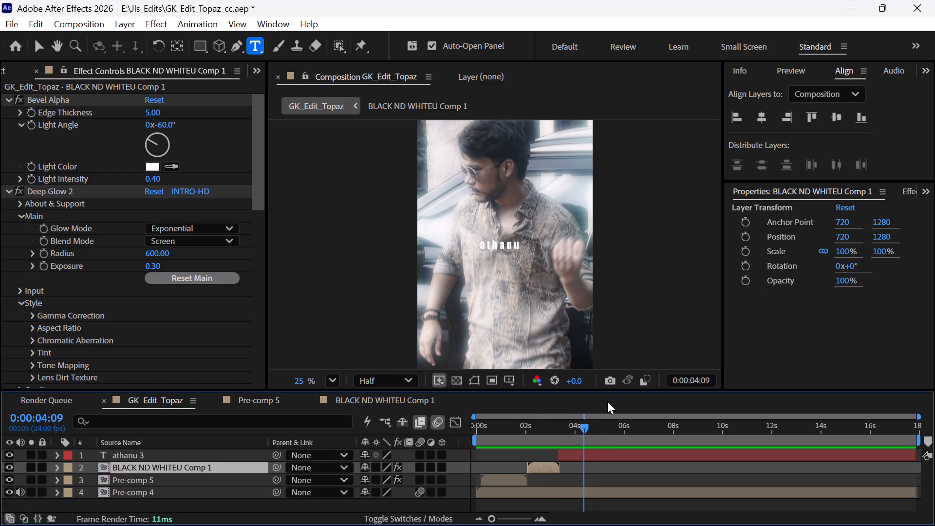
left_click(582, 450)
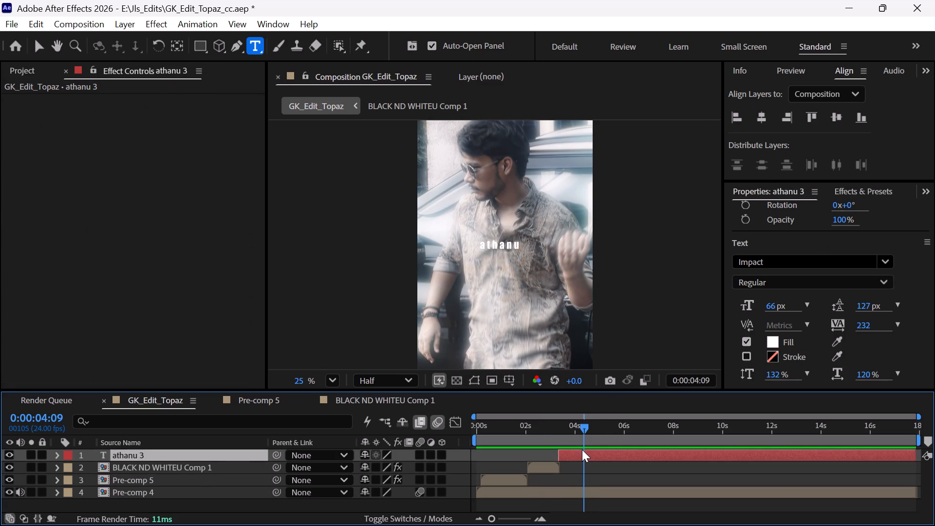
key("ctrl+shift+d")
Duplicate the trimmed athanu 3 segment that ends at 0:00:04:09.
key("ctrl+Down")
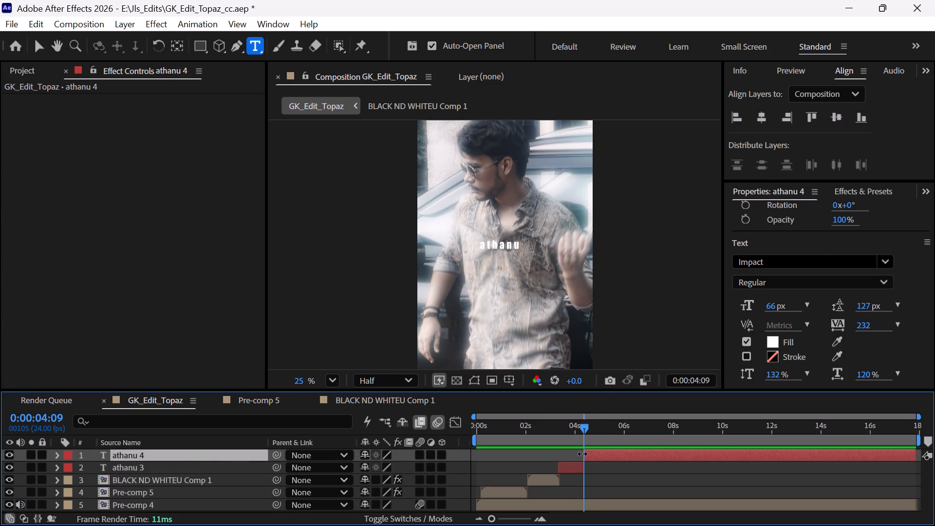
key("ctrl+d")
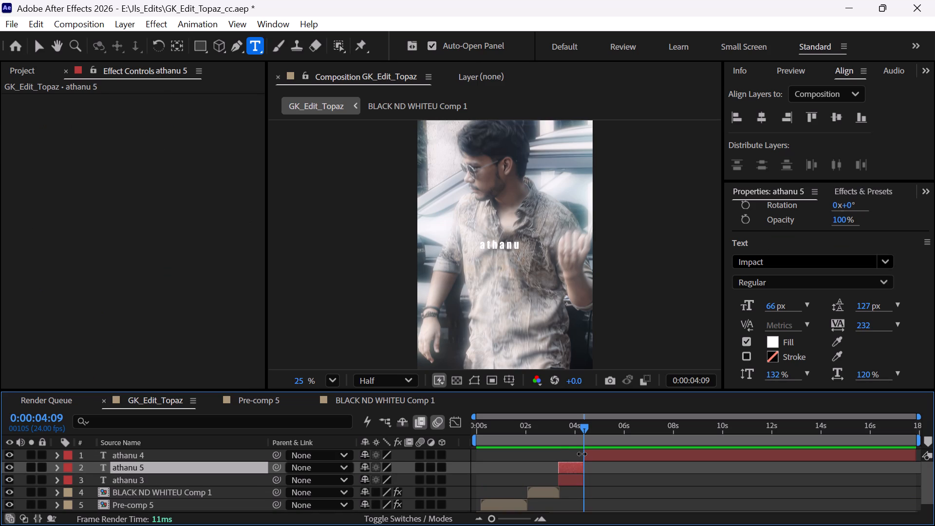
Play the section from 0:00:02:00 and again from 0:00:02:10 to check the athanu caption's timing against the shot and audio.
left_click_drag(566, 435, 526, 436)
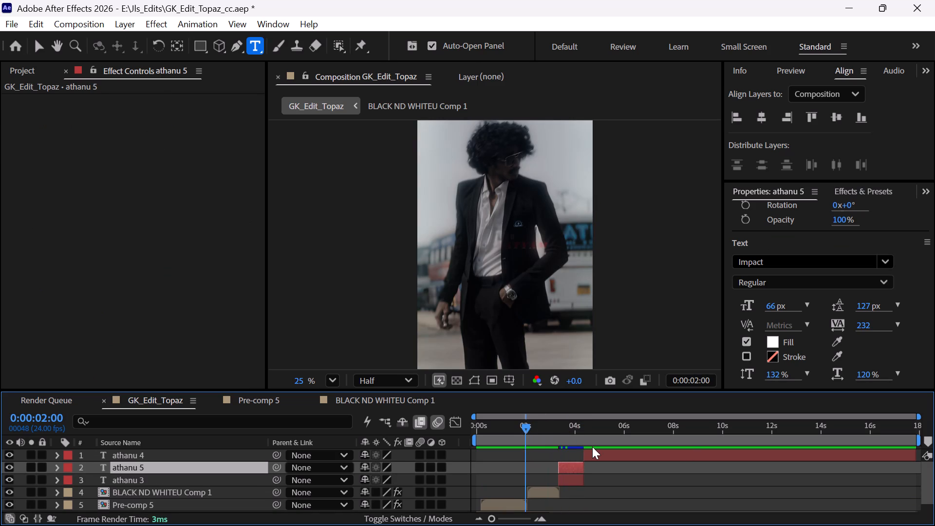
key("space")
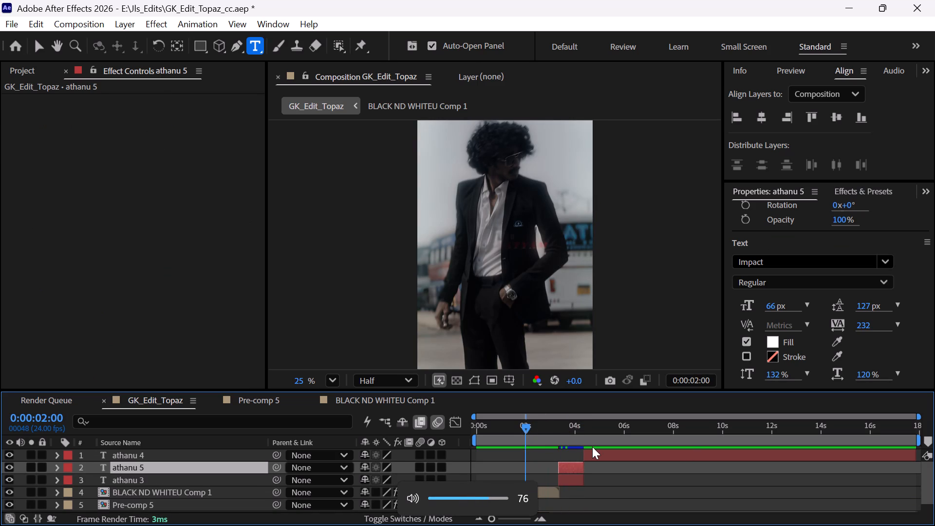
key("space")
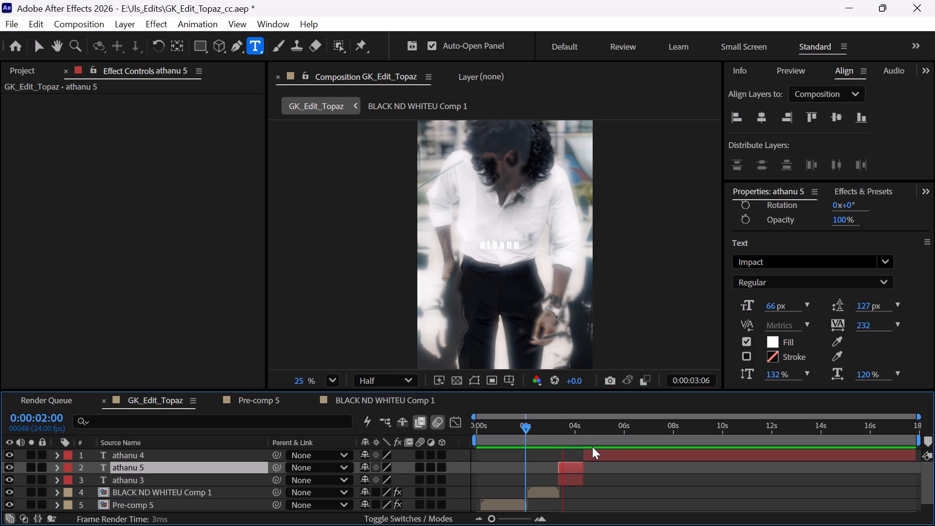
key("space")
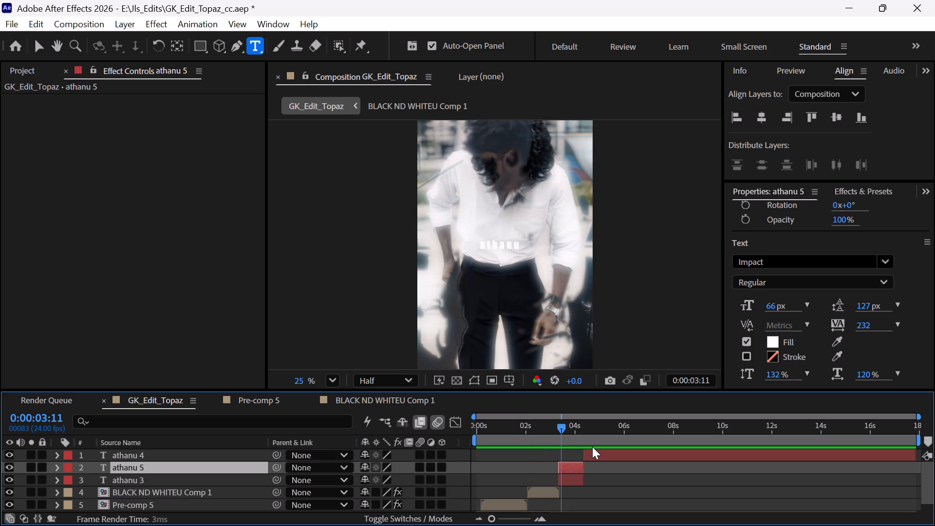
left_click(537, 427)
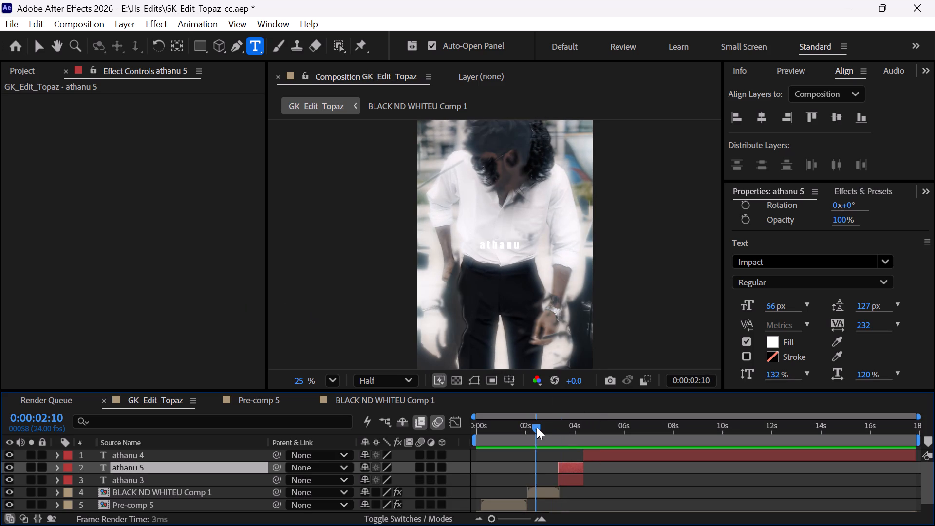
key("space")
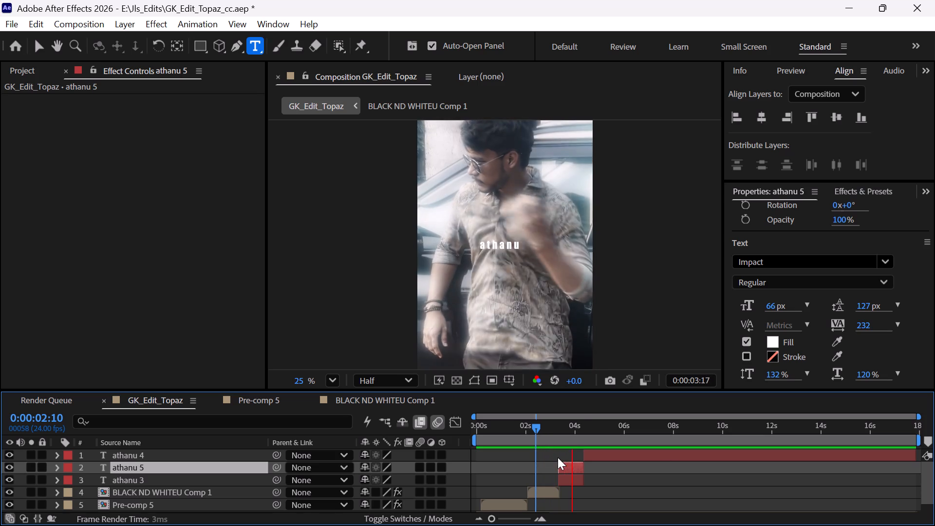
key("space")
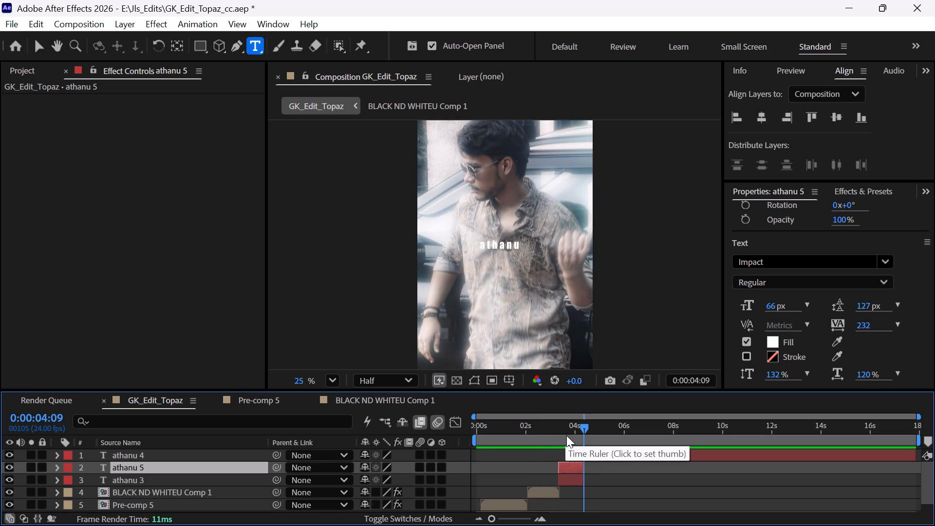
At 0:00:03:14, replace the text of the duplicated athanu 5 layer with veedu.
left_click_drag(570, 430, 564, 432)
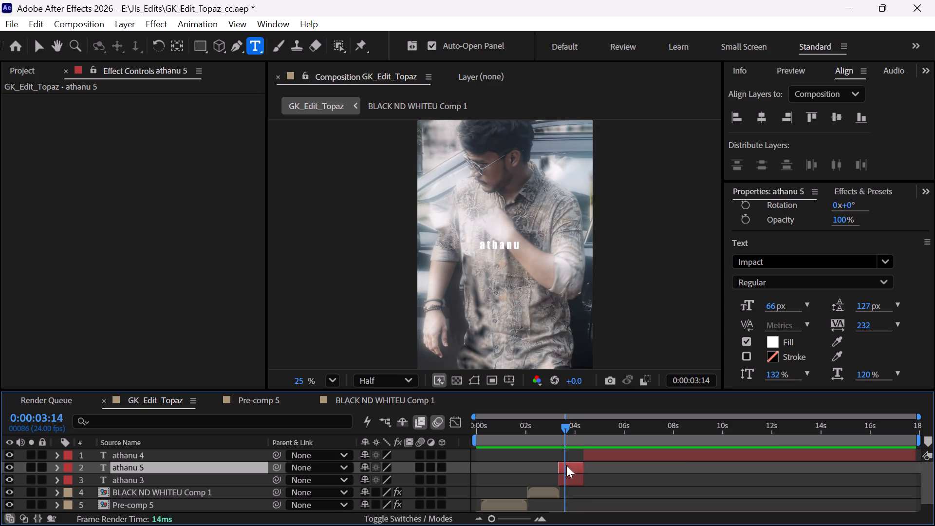
double_click(566, 465)
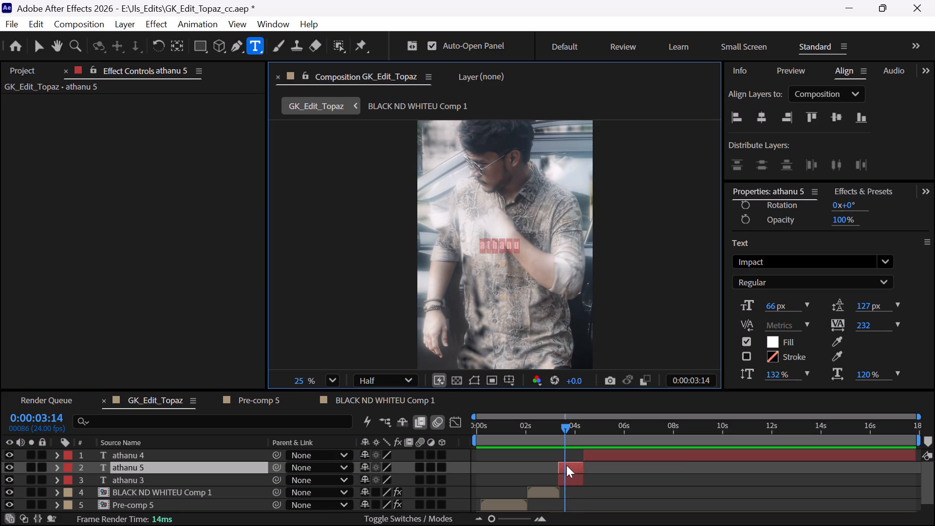
type("VE")
key("BackSpace")
key("BackSpace")
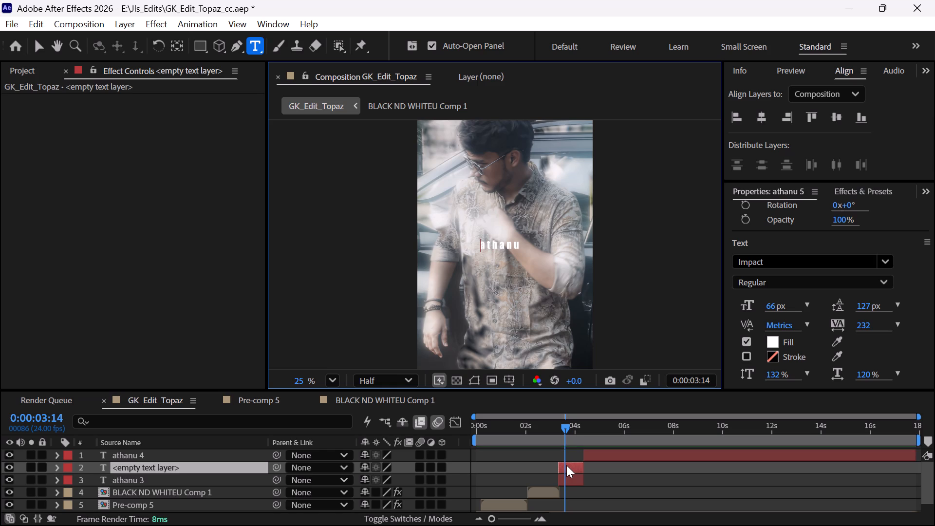
left_click(566, 465)
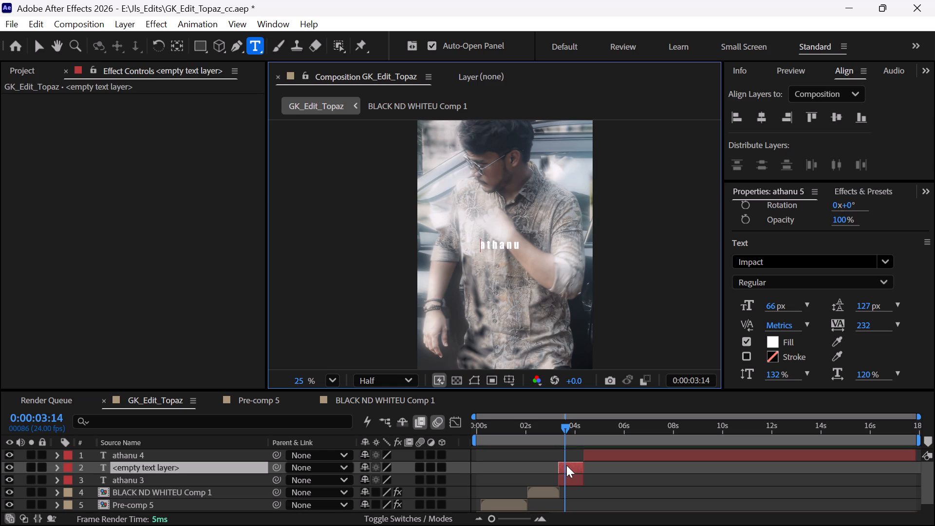
type("veedu")
double_click(570, 468)
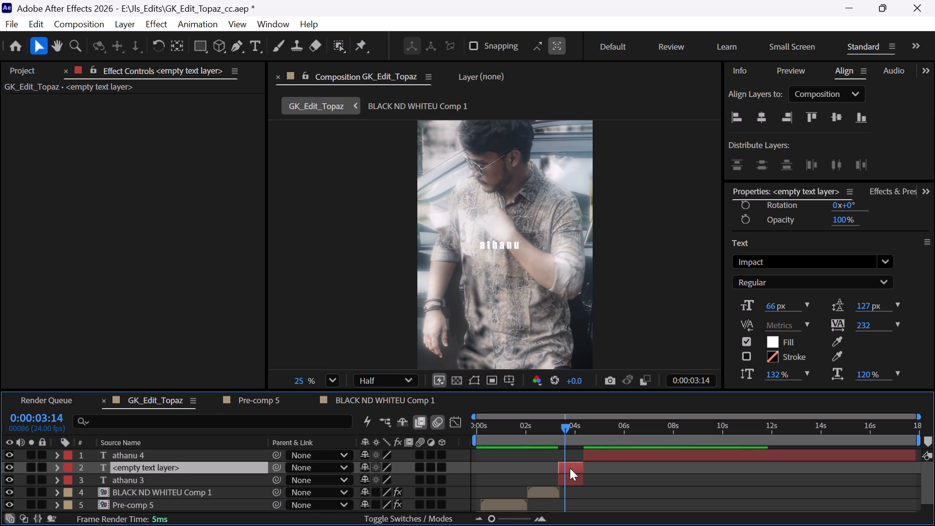
type("veed")
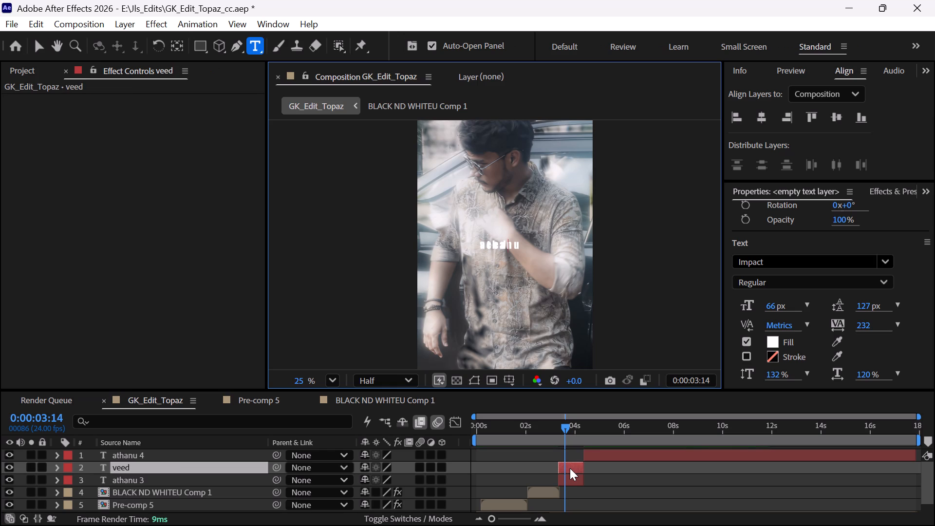
key("u")
Centre the veedu text horizontally and vertically in the composition.
left_click(767, 121)
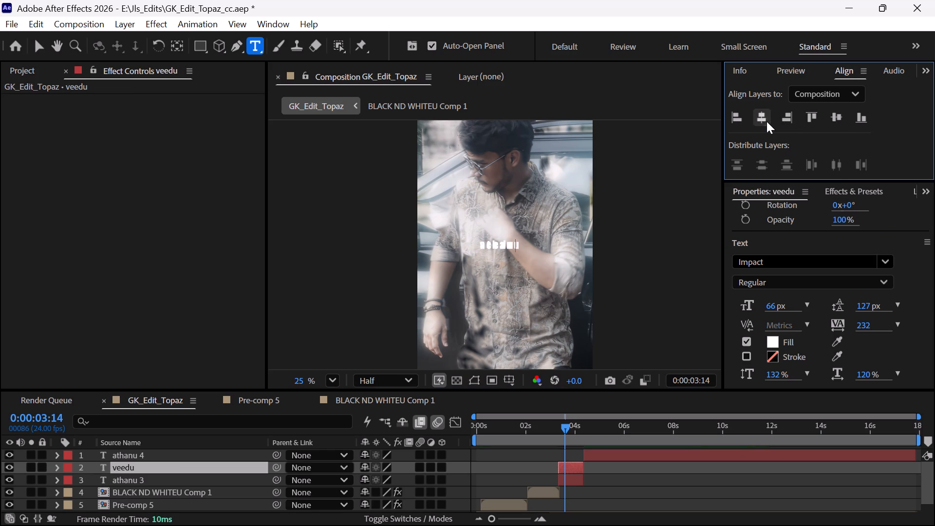
left_click(835, 116)
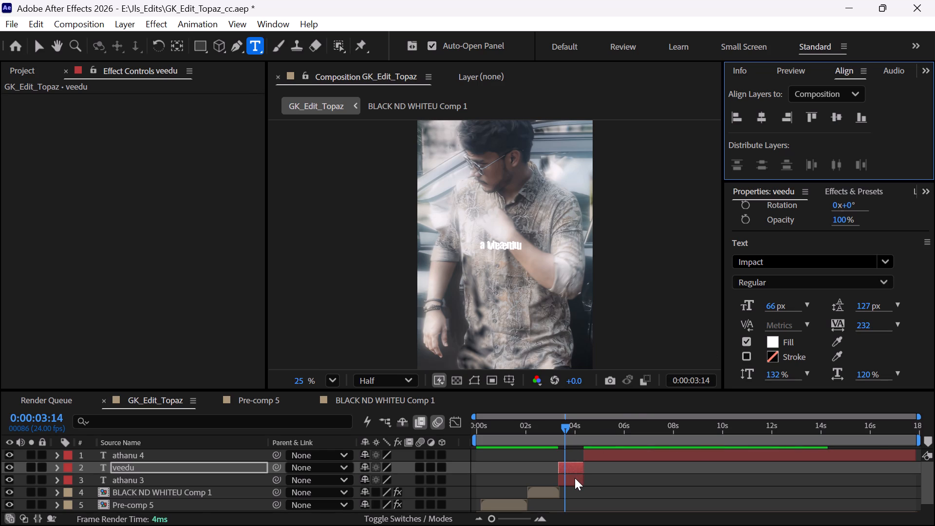
Move the veedu text just above the athanu caption, to a position of about 543.8, 1206.9.
key("p")
left_click_drag(400, 481, 374, 484)
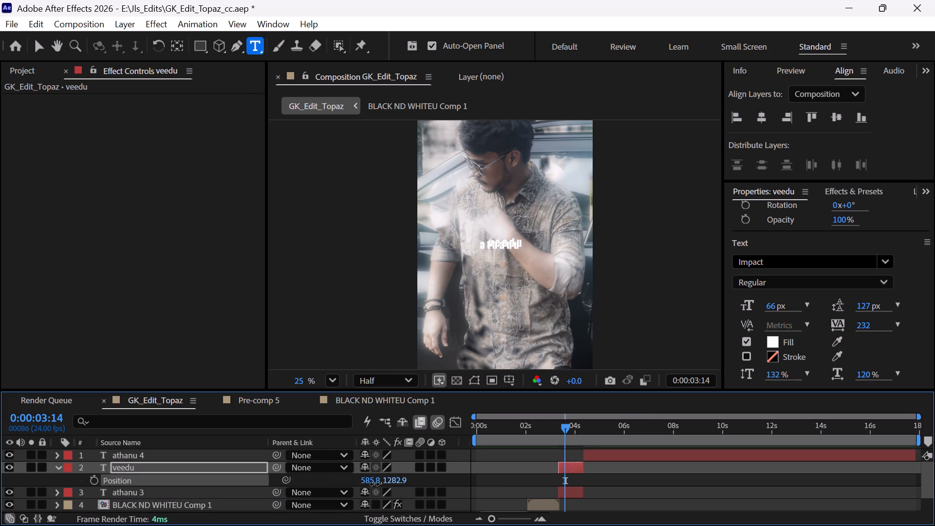
left_click_drag(374, 484, 308, 494)
left_click_drag(371, 477, 362, 477)
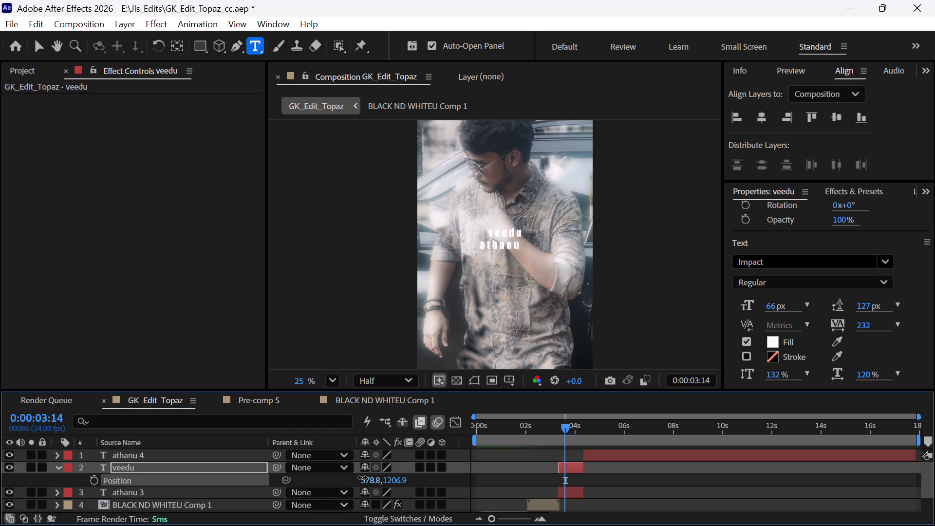
left_click_drag(362, 477, 346, 482)
Change the font of the athanu 3 layer's text to Bodoni MT Bold Italic.
double_click(573, 493)
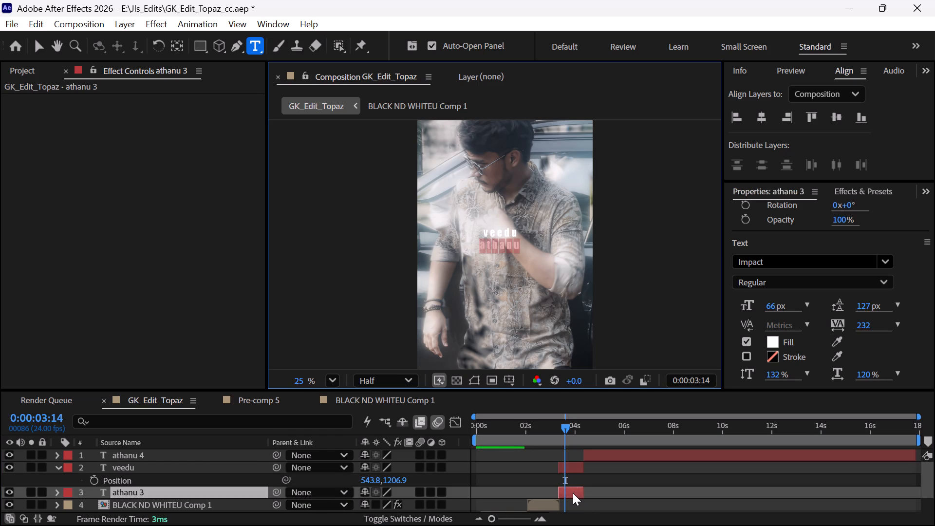
left_click(819, 264)
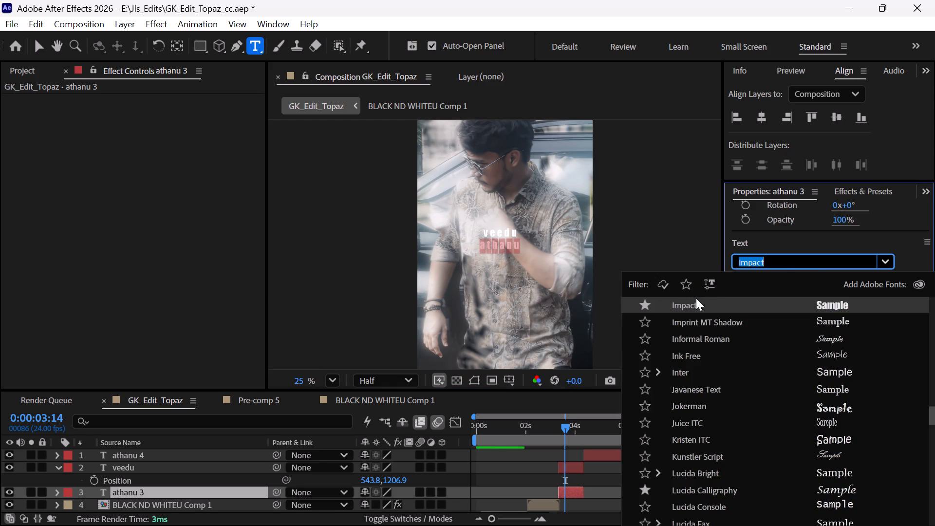
key("b")
key("o")
key("d")
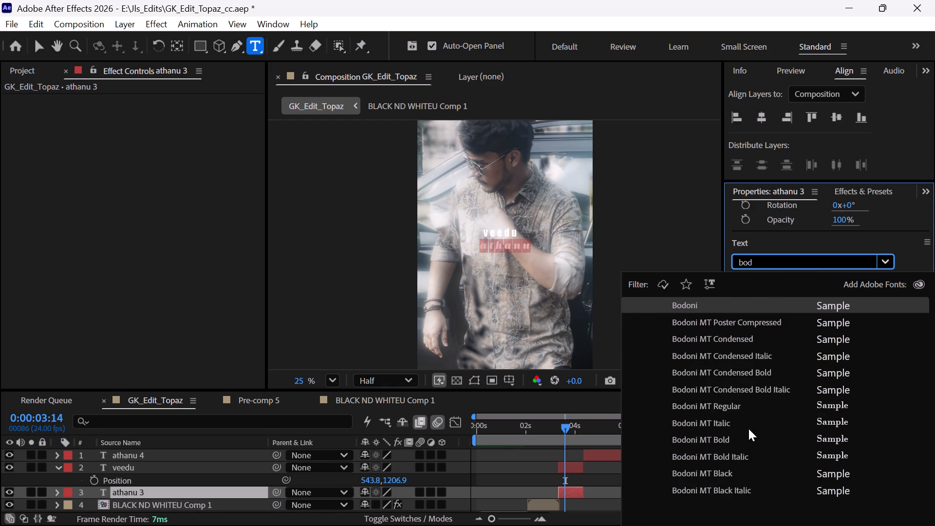
left_click(733, 460)
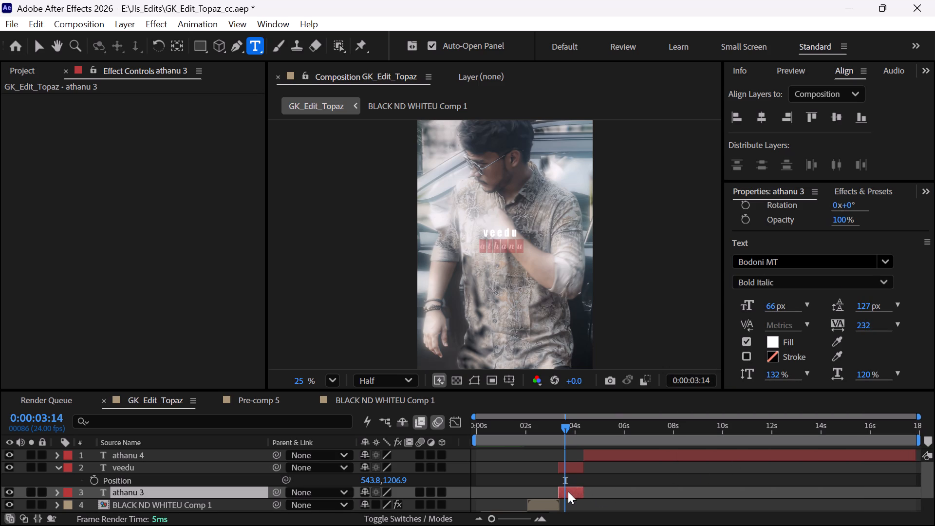
Mark the Bodoni MT font family as a favourite in the font list.
left_click(867, 267)
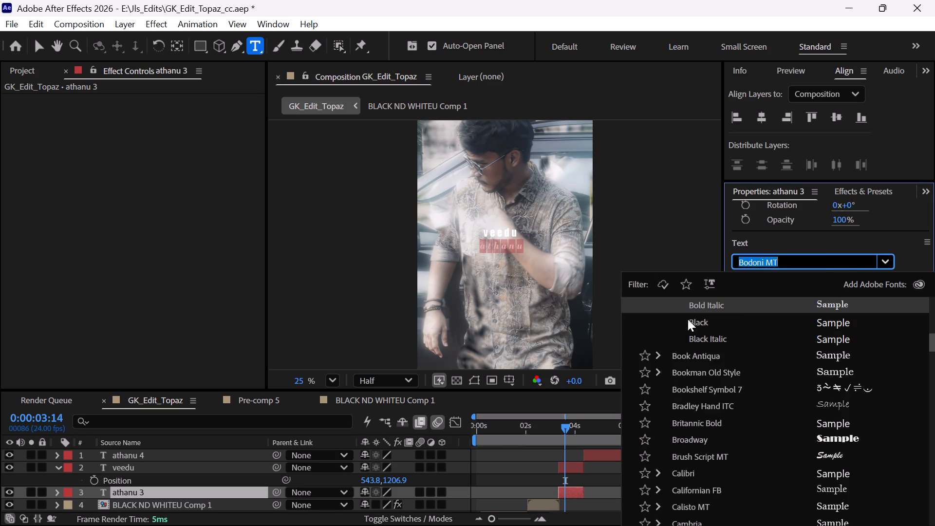
scroll(692, 317, "up", 2)
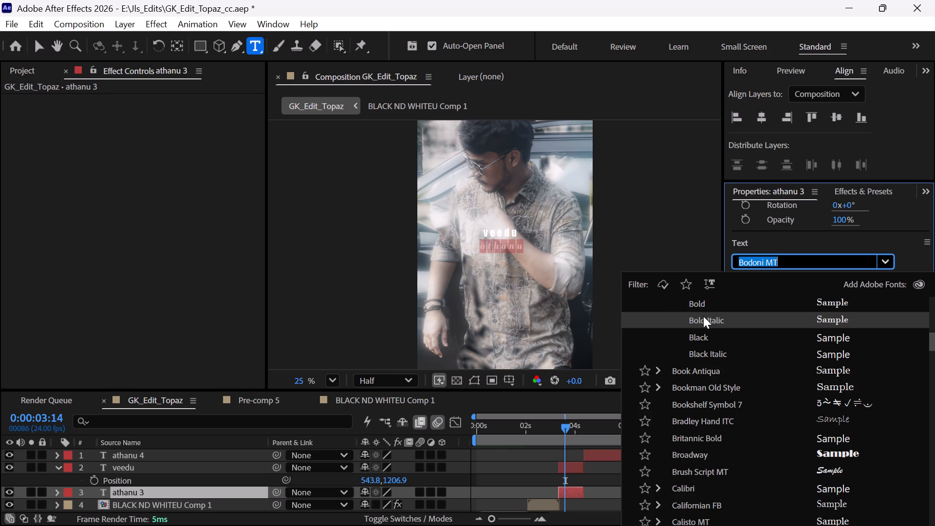
scroll(706, 316, "up", 17)
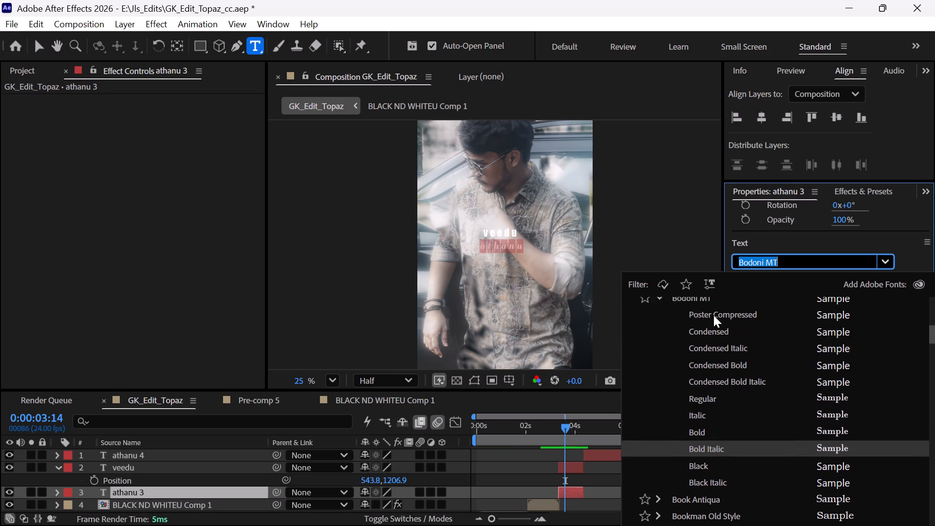
scroll(664, 306, "up", 2)
left_click(646, 311)
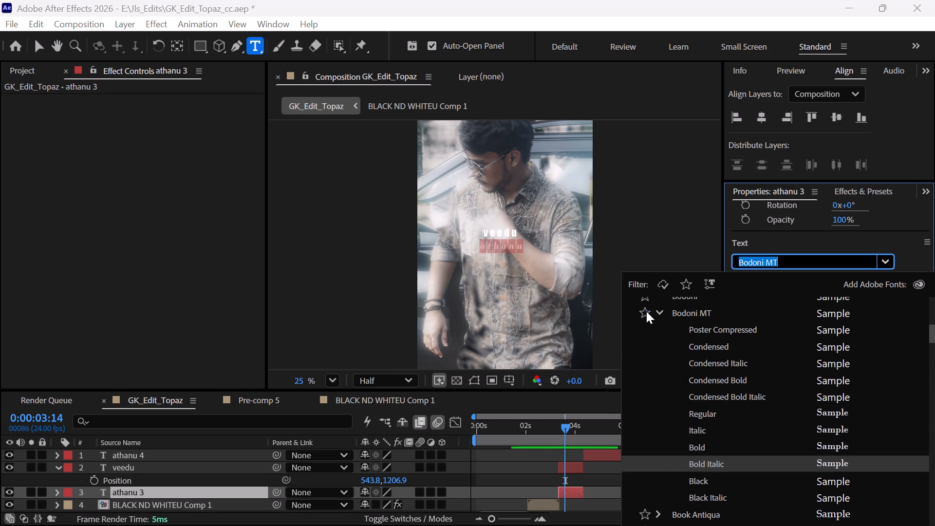
Replace the text of the athanu 3 layer beneath veedu with ROWDY RAMA.
triple_click(570, 493)
double_click(570, 493)
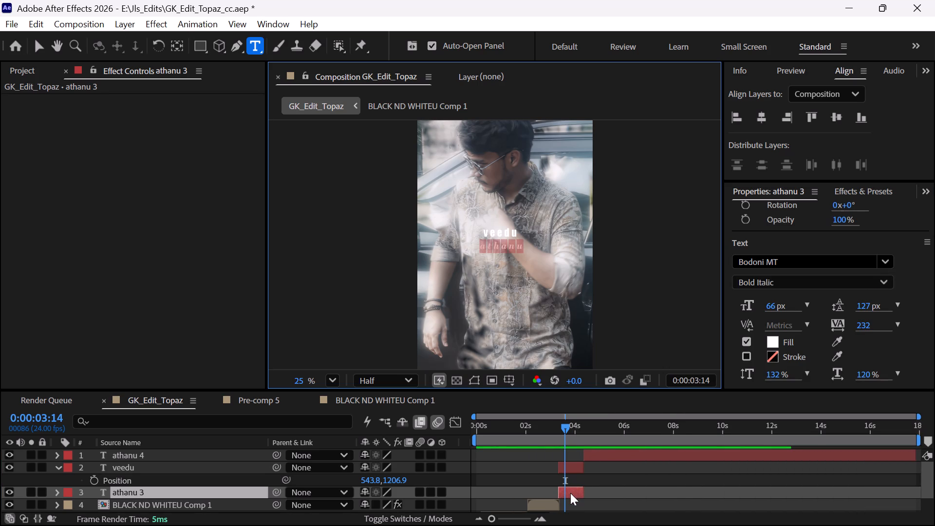
type("ROWDY")
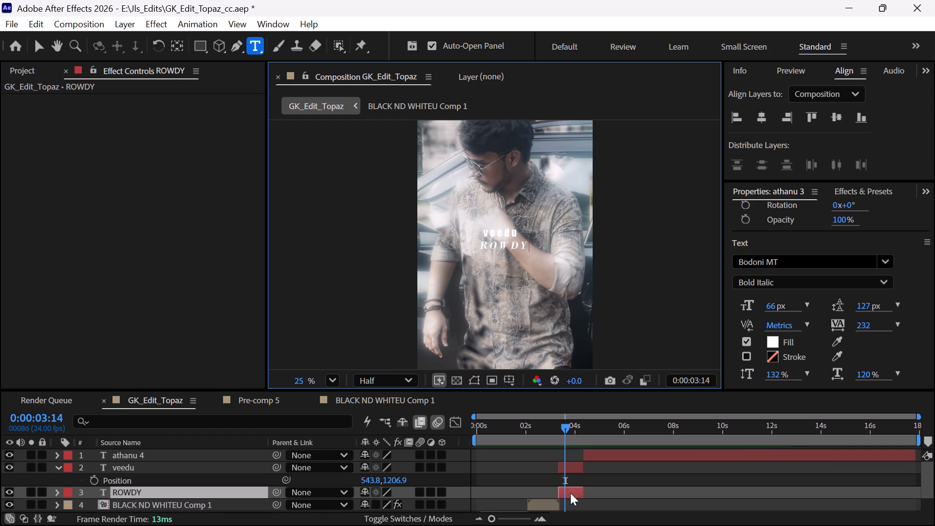
key("space")
type("RAMA")
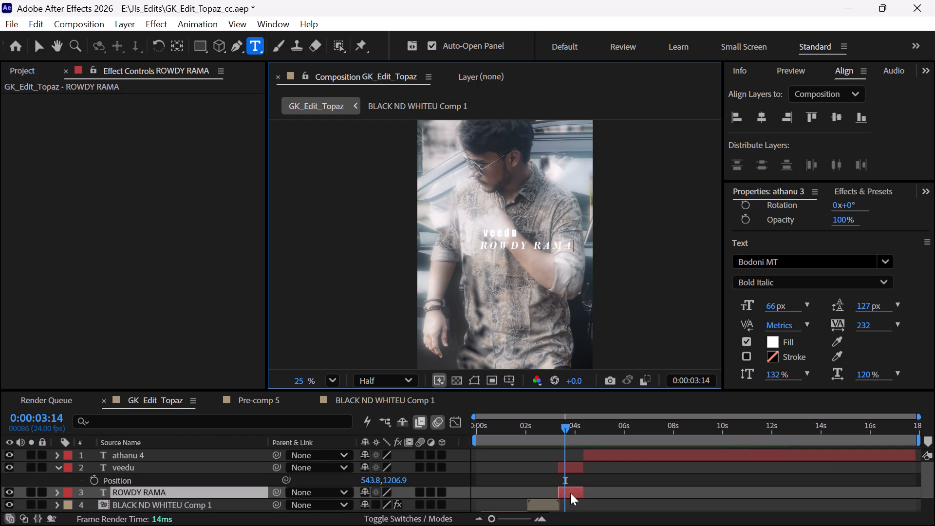
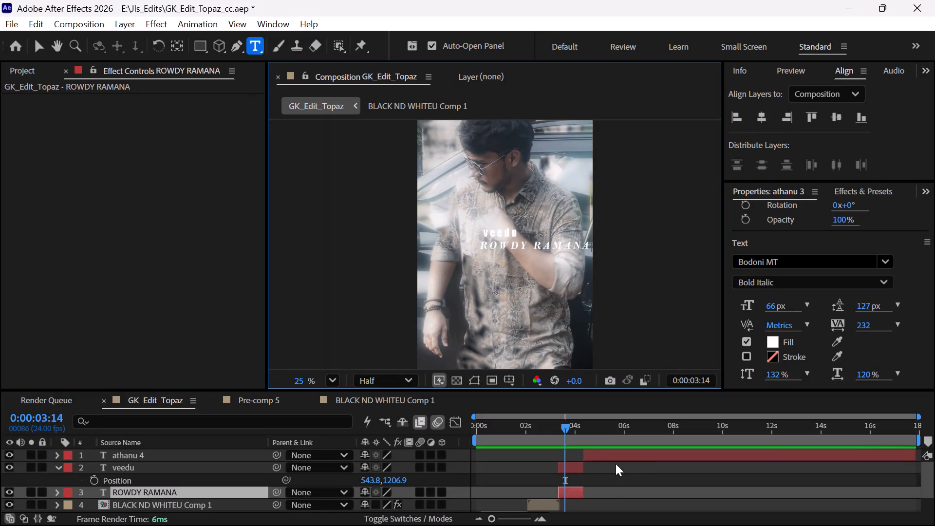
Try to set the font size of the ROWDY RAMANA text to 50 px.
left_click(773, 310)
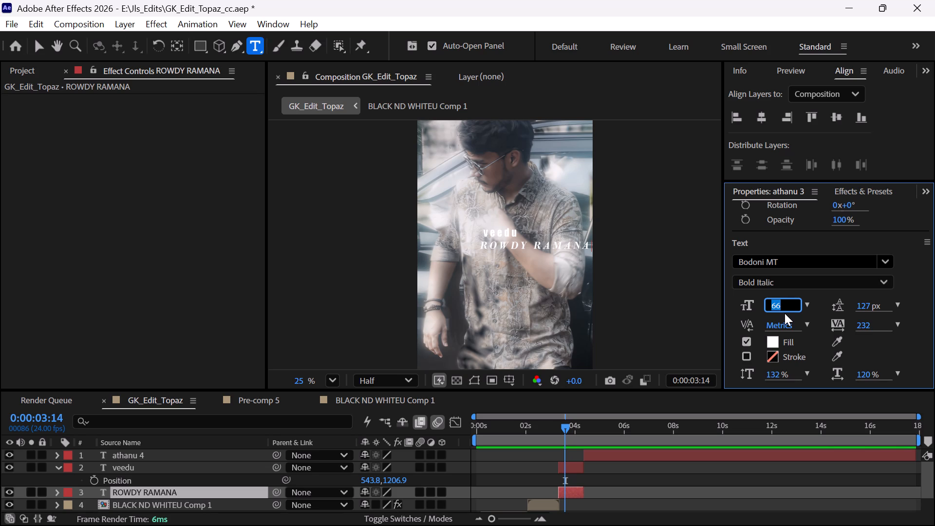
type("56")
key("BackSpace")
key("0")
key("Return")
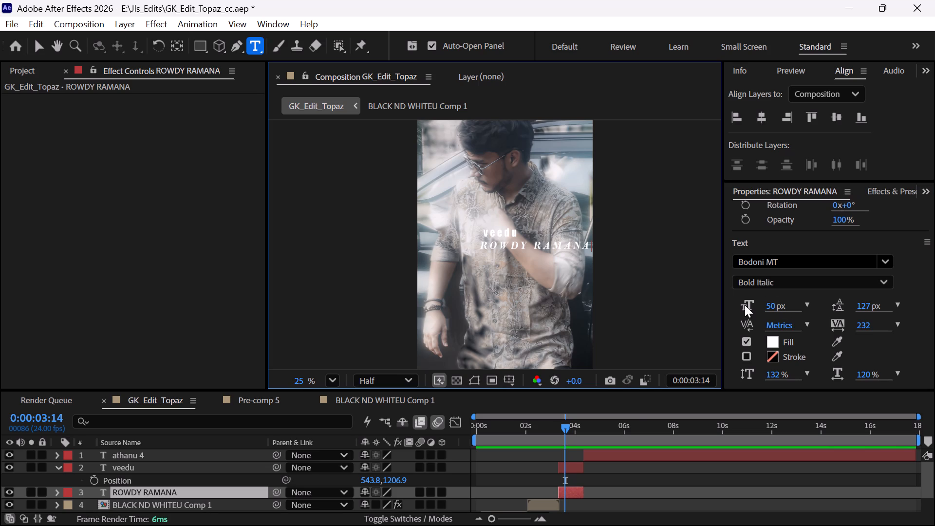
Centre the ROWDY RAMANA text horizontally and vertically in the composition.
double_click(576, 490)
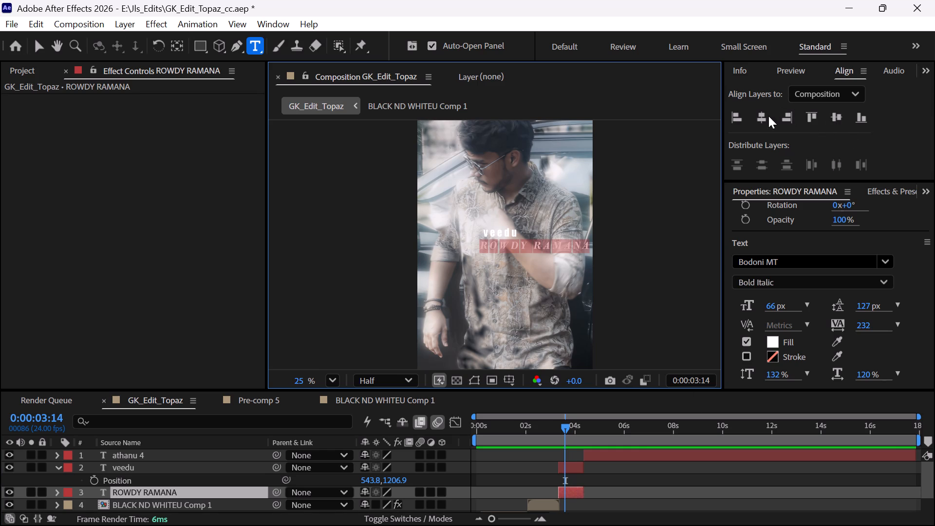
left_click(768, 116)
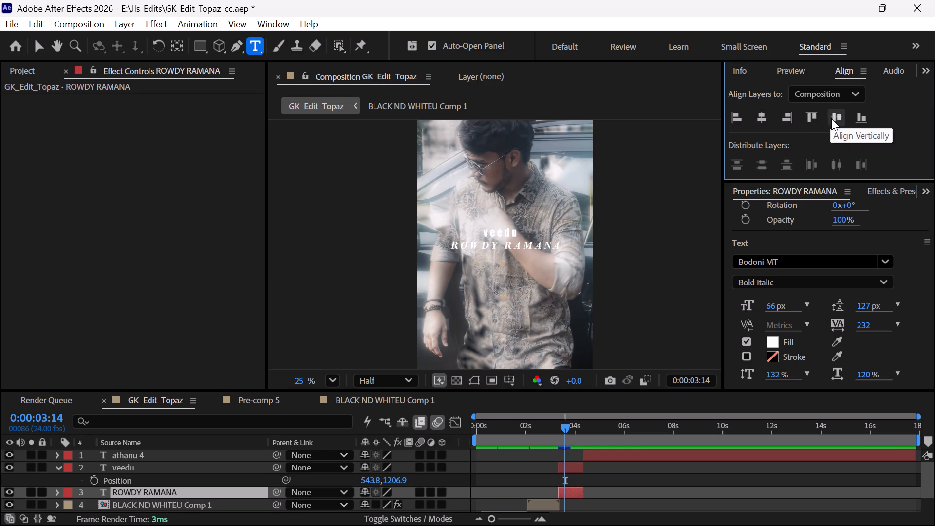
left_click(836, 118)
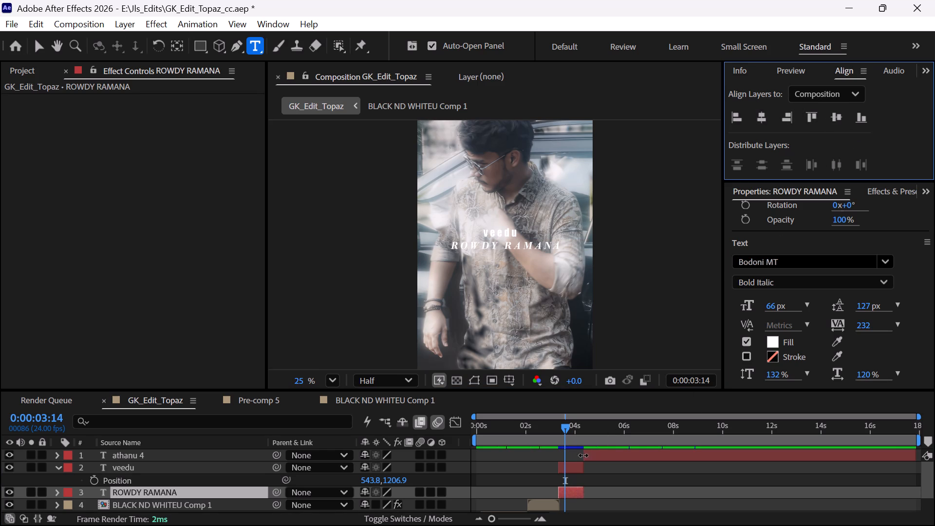
Set the font size of the veedu text to 50 px.
double_click(578, 465)
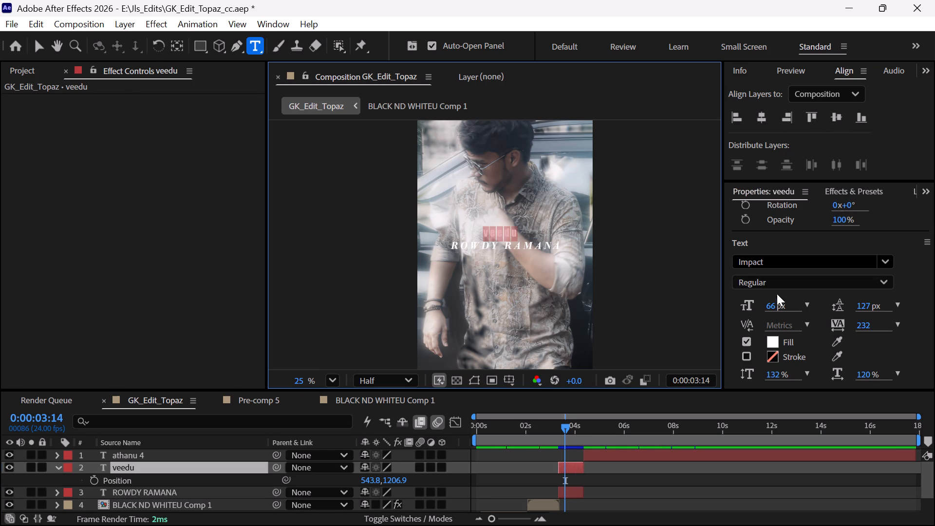
left_click(780, 304)
type("50")
key("Return")
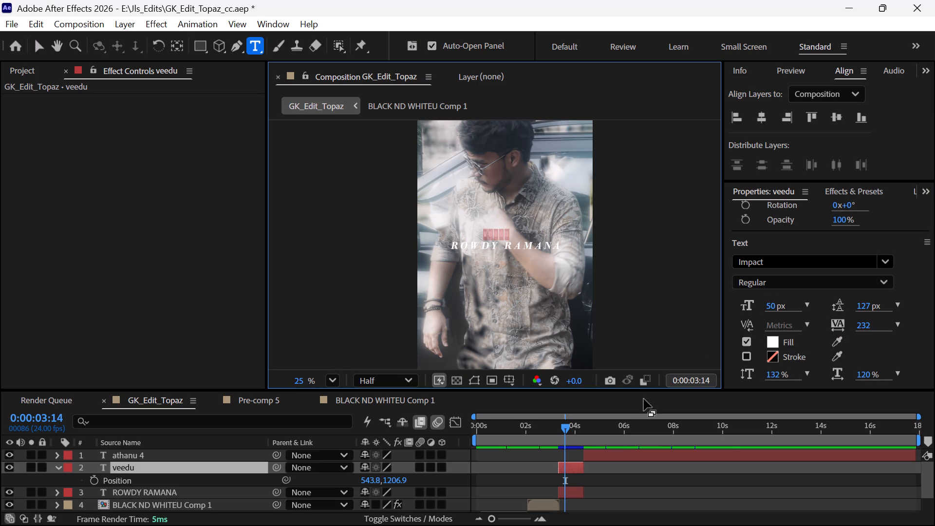
Examine the text settings of the earlier captions in BLACK ND WHITEU Comp 1 and Pre-comp 5, and return to GK_Edit_Topaz.
double_click(545, 501)
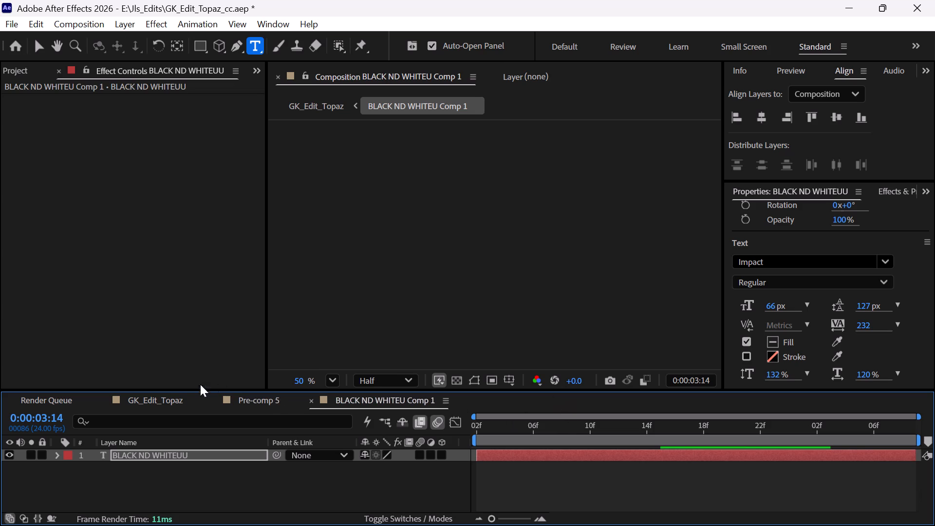
left_click(196, 399)
scroll(531, 484, "down", 1)
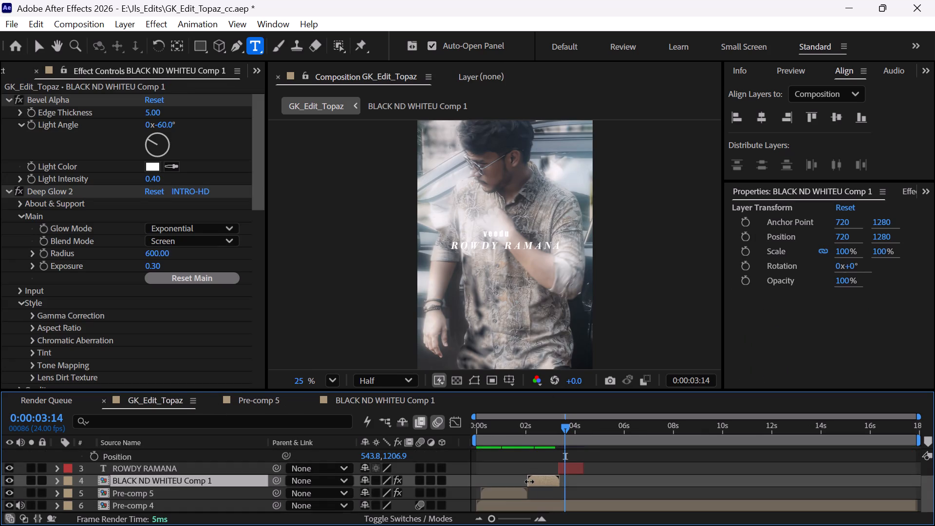
double_click(515, 494)
left_click(517, 432)
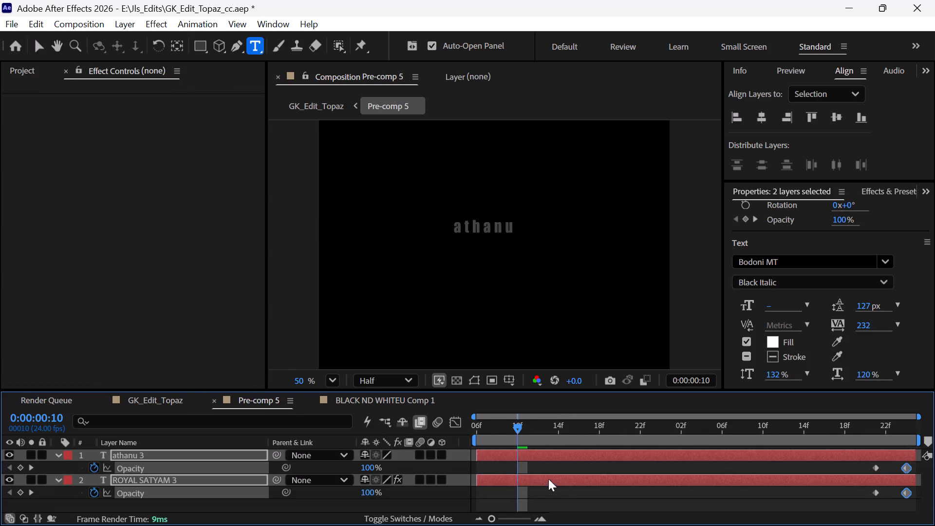
left_click(567, 498)
left_click(562, 459)
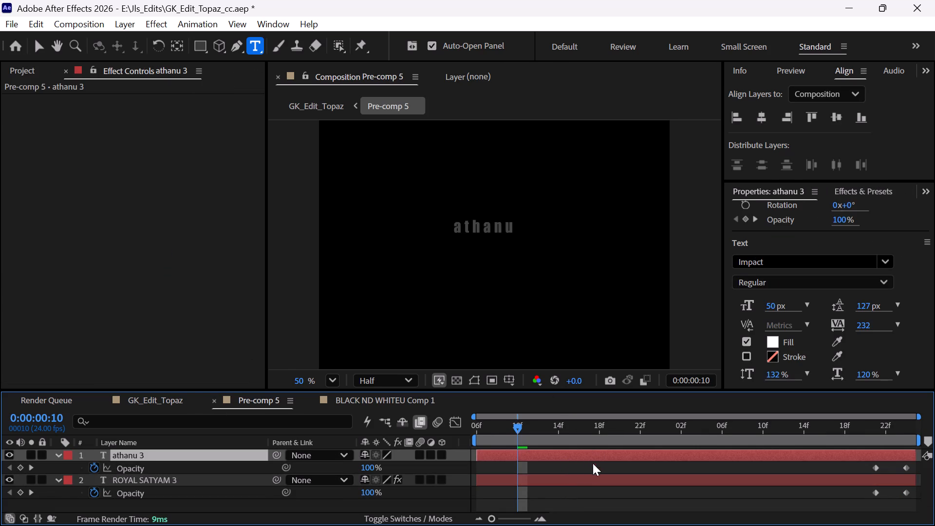
left_click(584, 480)
left_click(389, 399)
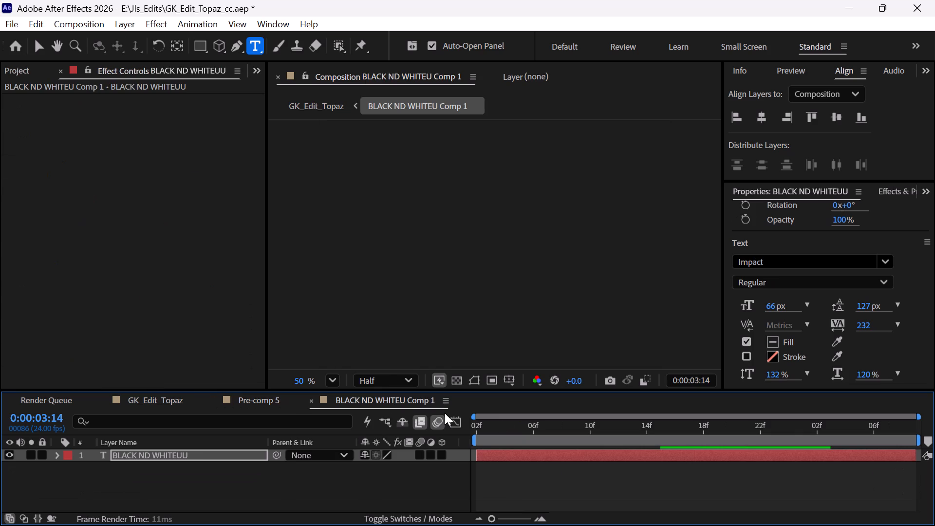
left_click(195, 393)
scroll(572, 460, "up", 1)
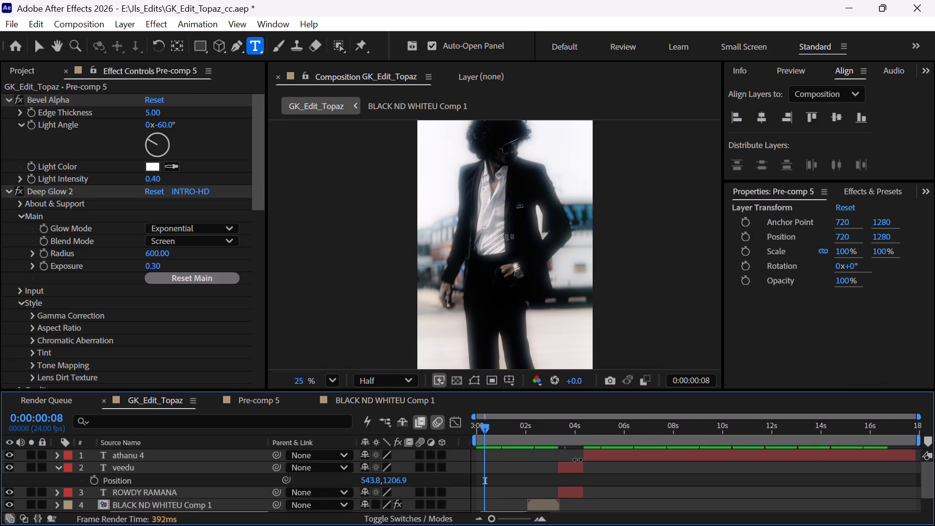
Set the font size of the ROWDY RAMANA text to 56 px, viewing the caption at 0:00:03:21.
left_click(574, 467)
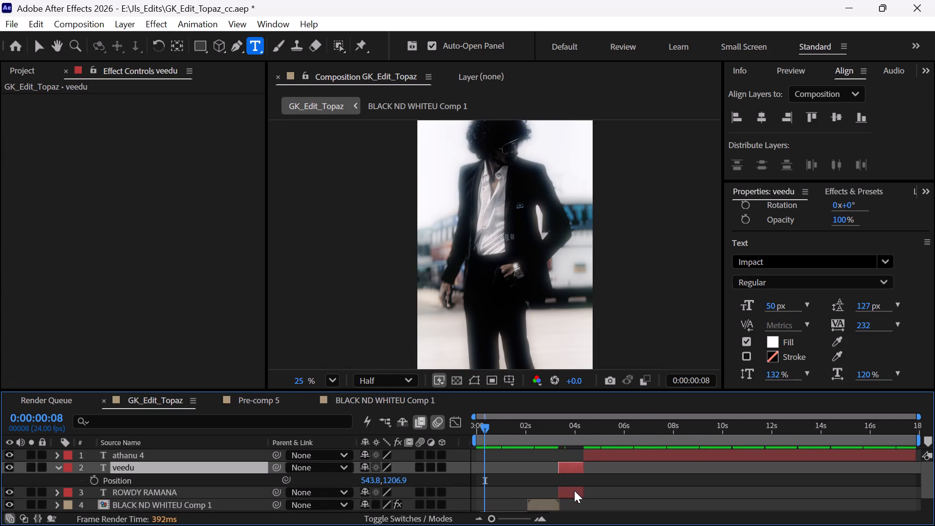
left_click(574, 490)
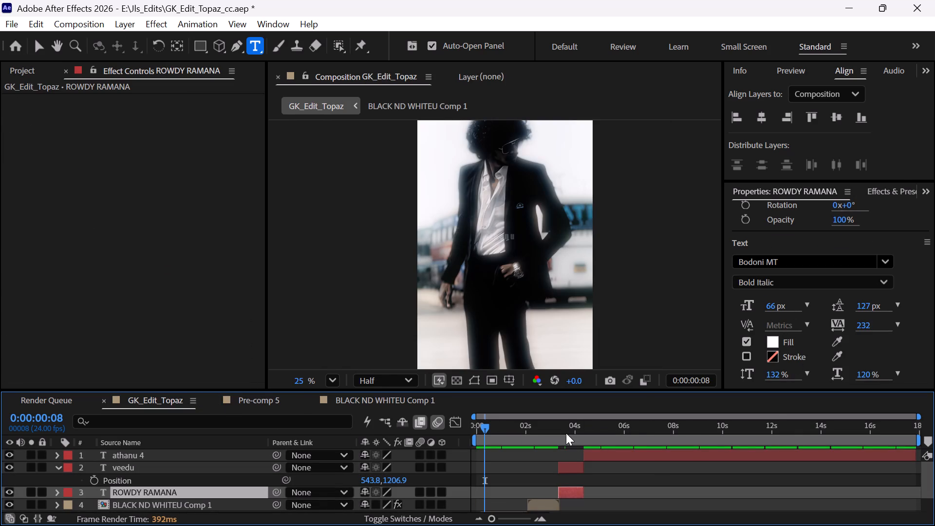
left_click_drag(566, 433, 572, 433)
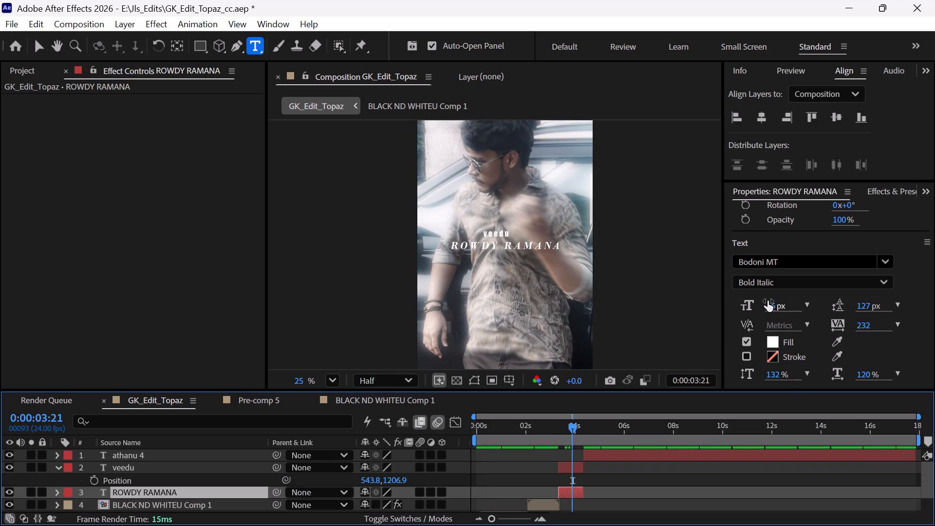
left_click(767, 301)
left_click(775, 307)
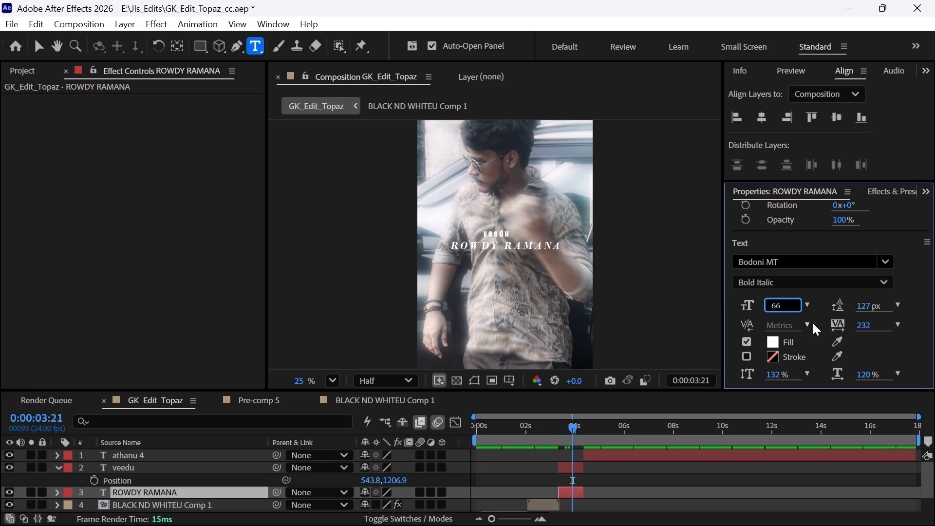
key("BackSpace")
key("5")
key("Return")
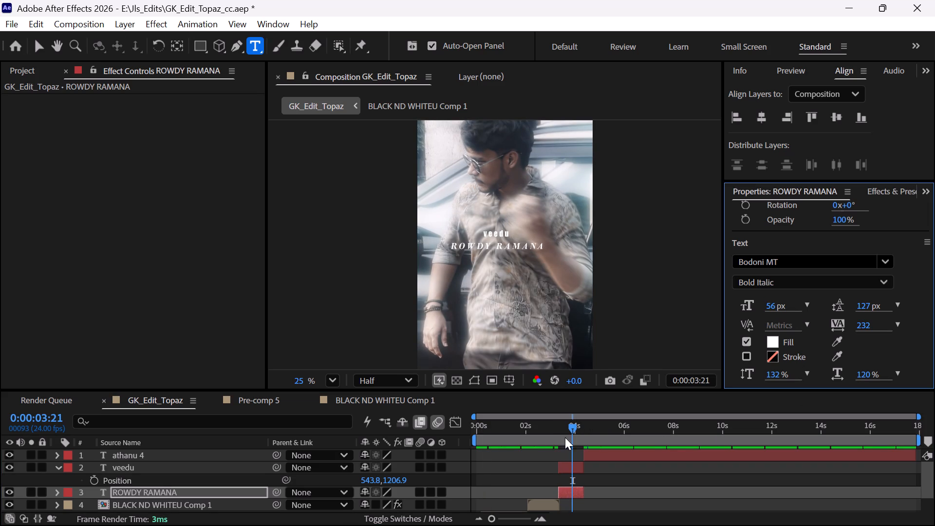
Centre the resized ROWDY RAMANA text vertically and horizontally in the composition.
left_click(566, 461)
left_click(571, 468)
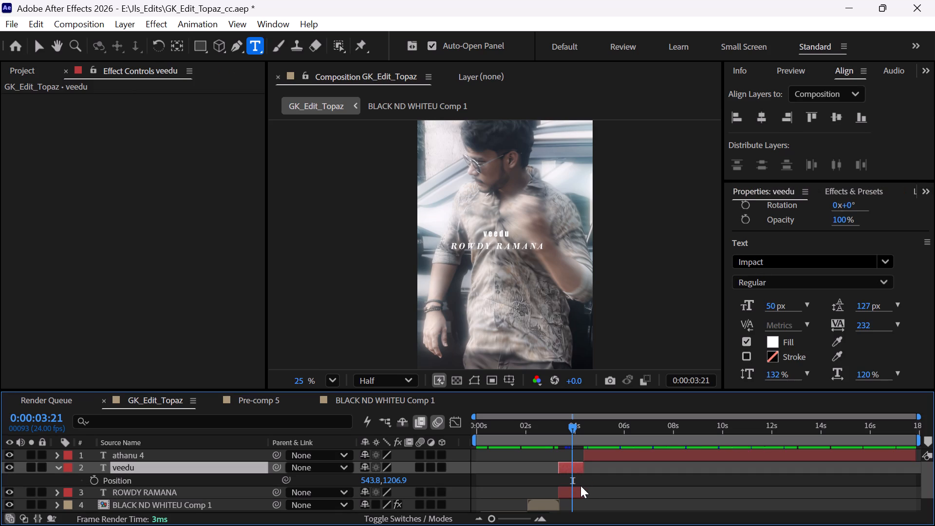
left_click(579, 487)
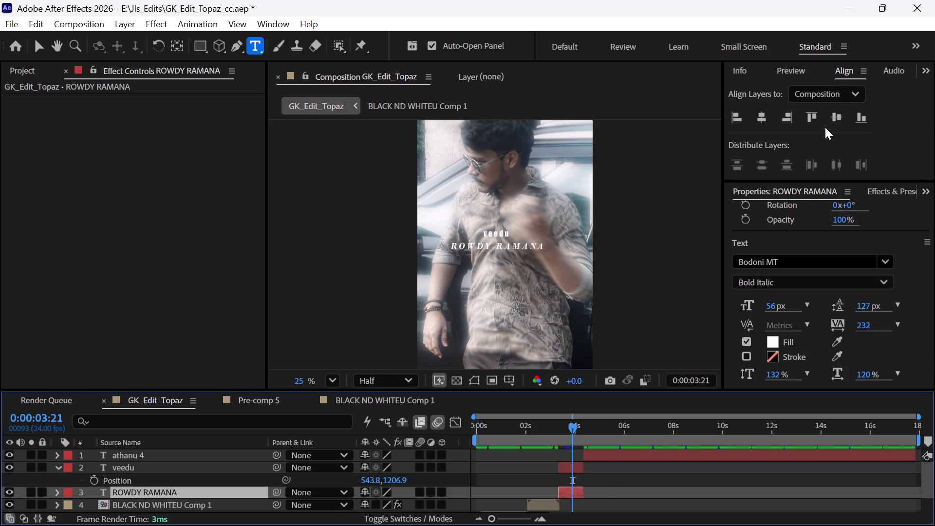
left_click(840, 115)
left_click(760, 119)
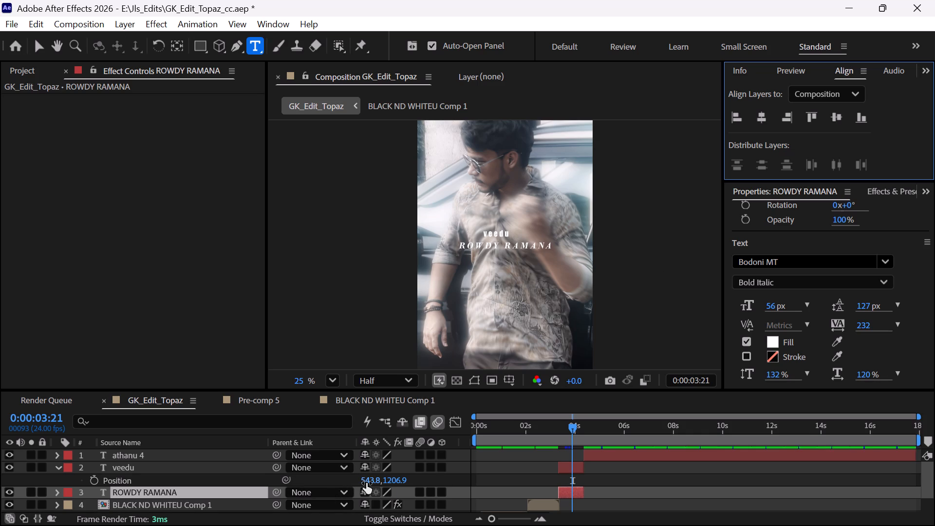
Shift the veedu text horizontally over the middle of ROWDY RAMANA, to an X position of about 602.8.
left_click_drag(368, 483, 413, 483)
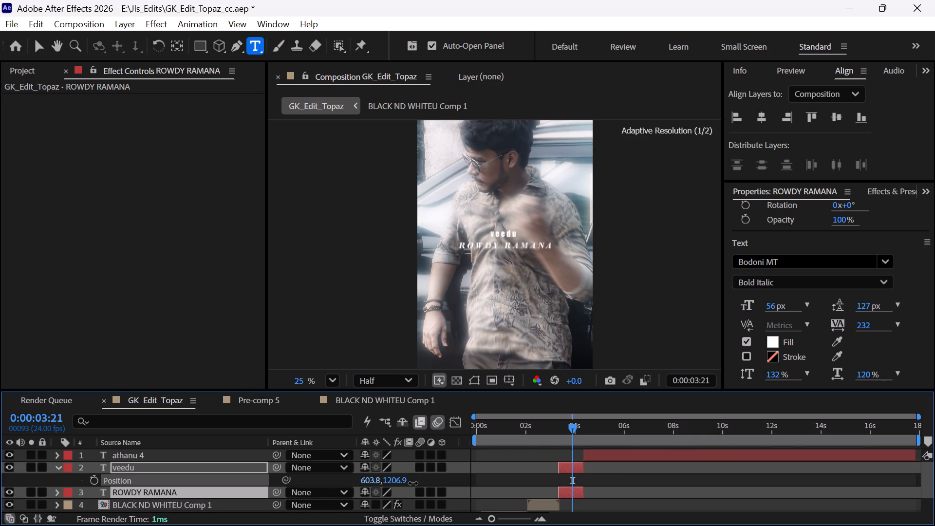
left_click_drag(413, 483, 413, 485)
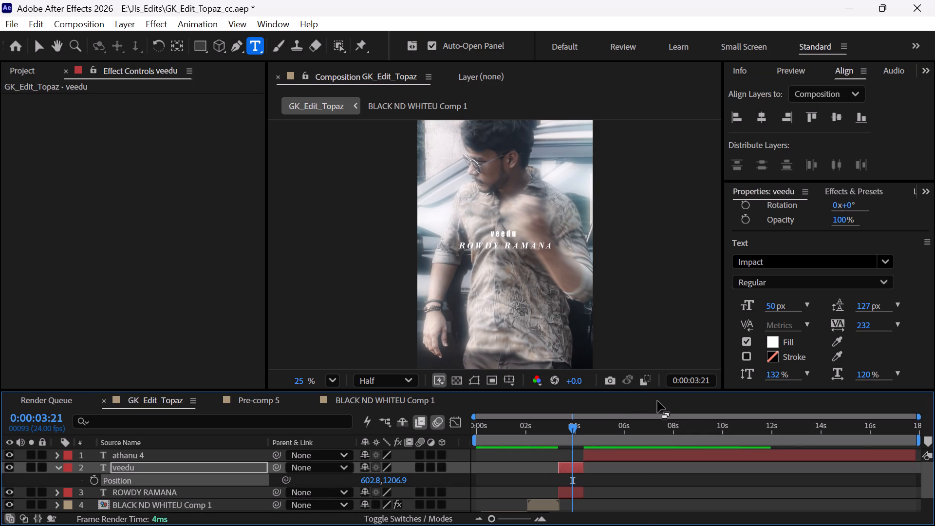
Add a Gradient Overlay layer style to the ROWDY RAMANA layer.
left_click(576, 491)
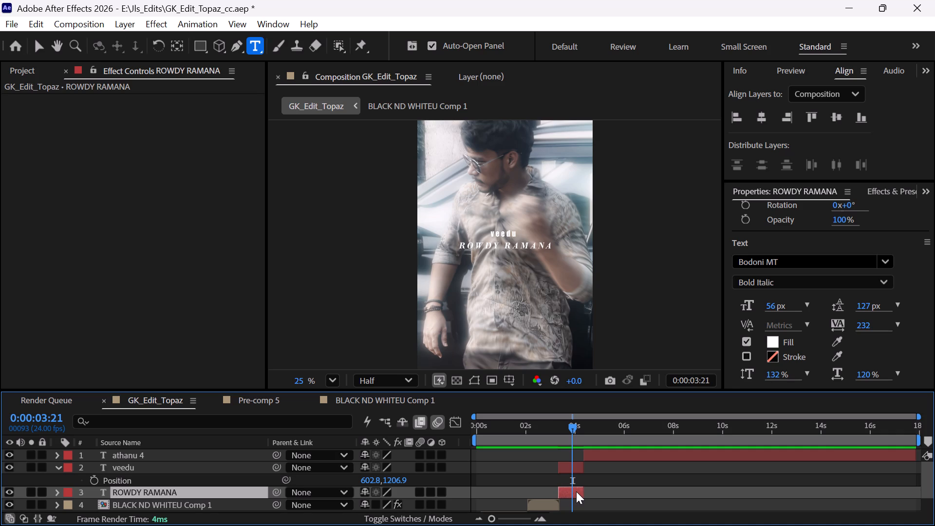
right_click(570, 492)
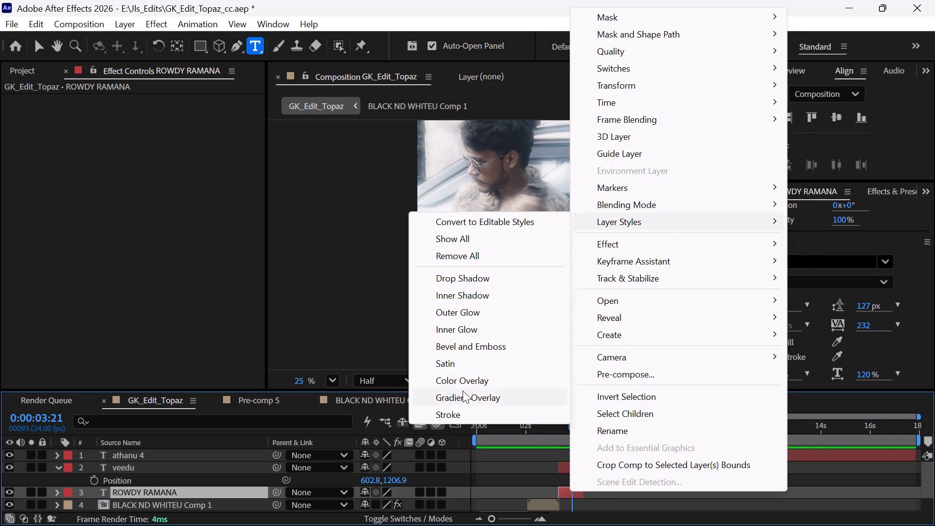
left_click(463, 392)
Set the colours of the ROWDY RAMANA Gradient Overlay to run from red FF0000 to white FFFFFF.
scroll(320, 472, "down", 2)
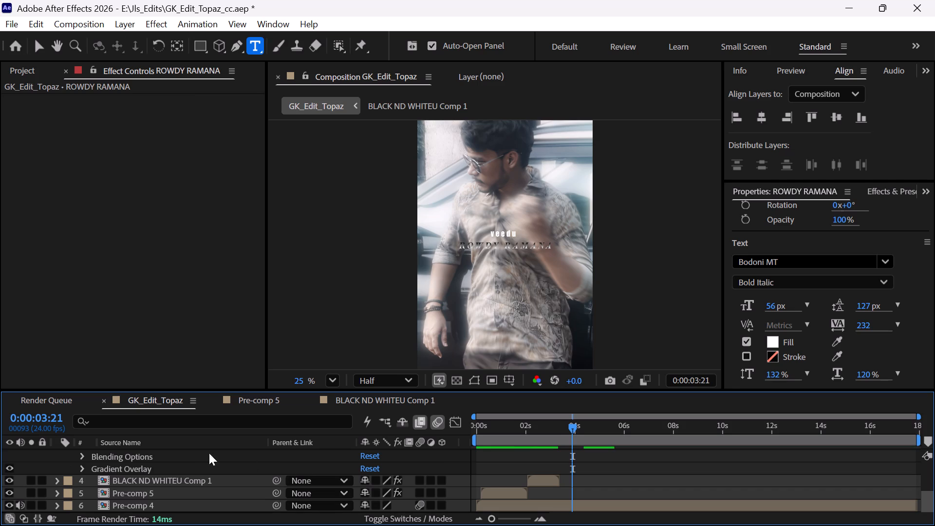
left_click(92, 465)
left_click(86, 468)
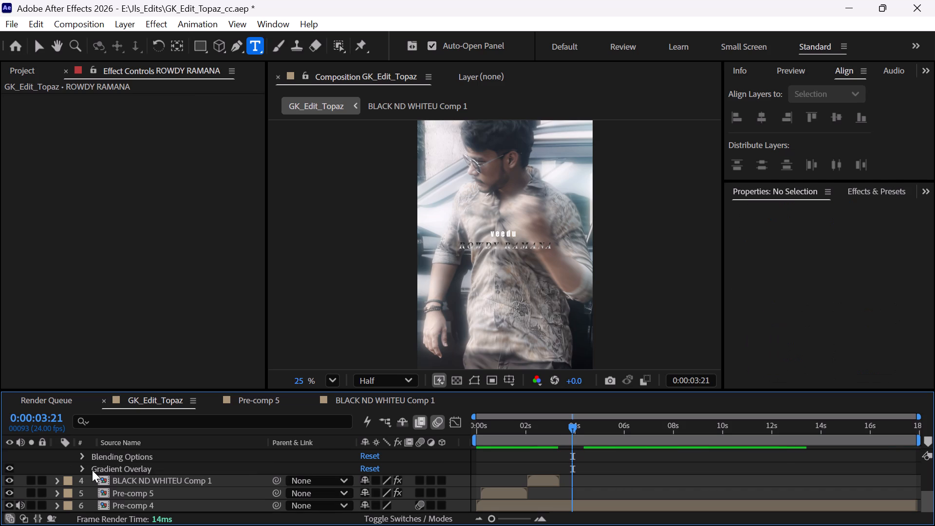
left_click(85, 470)
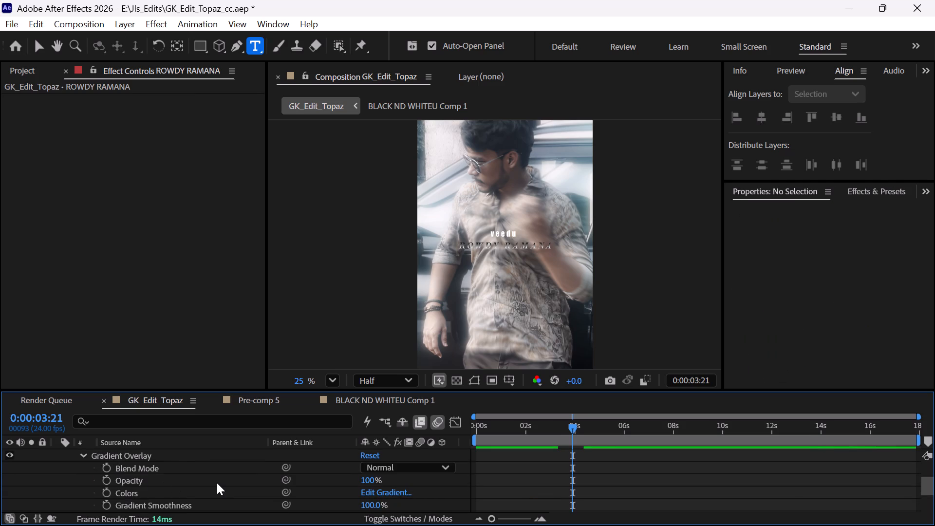
scroll(217, 483, "down", 1)
double_click(380, 454)
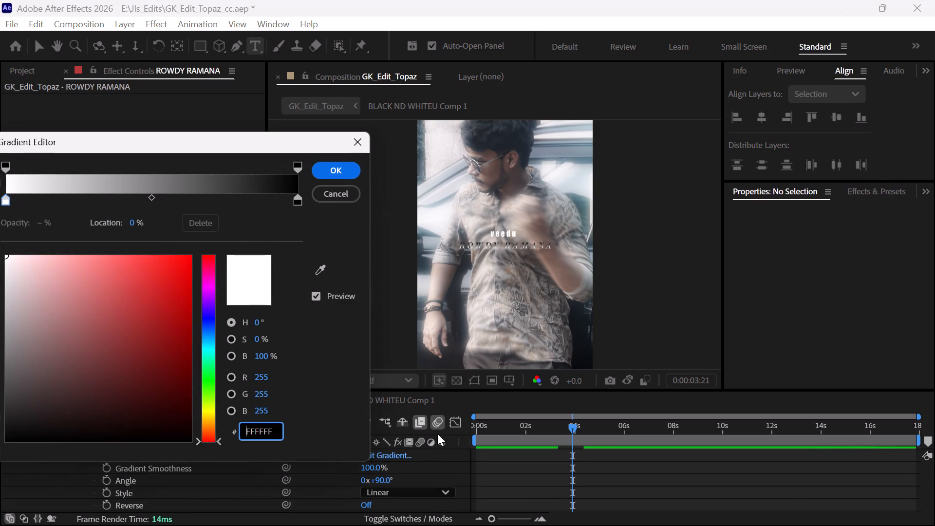
left_click(298, 200)
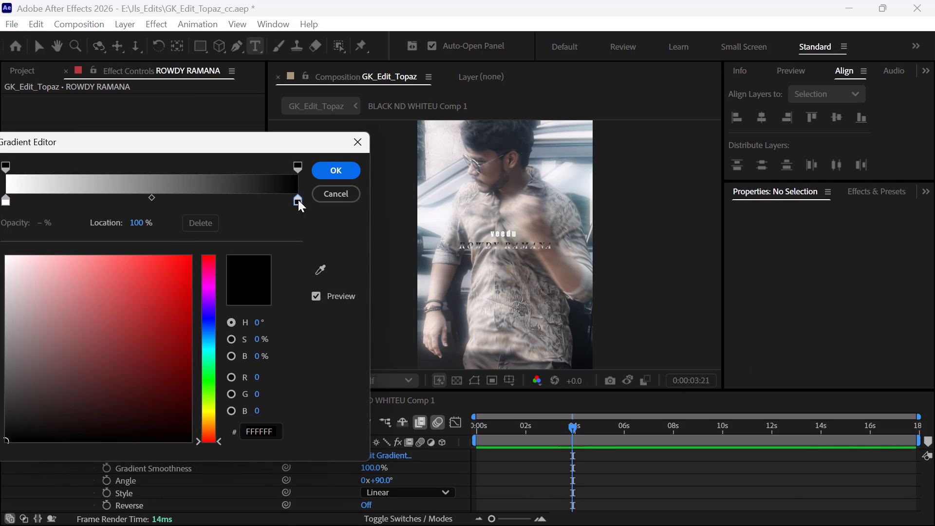
left_click_drag(81, 279, 0, 239)
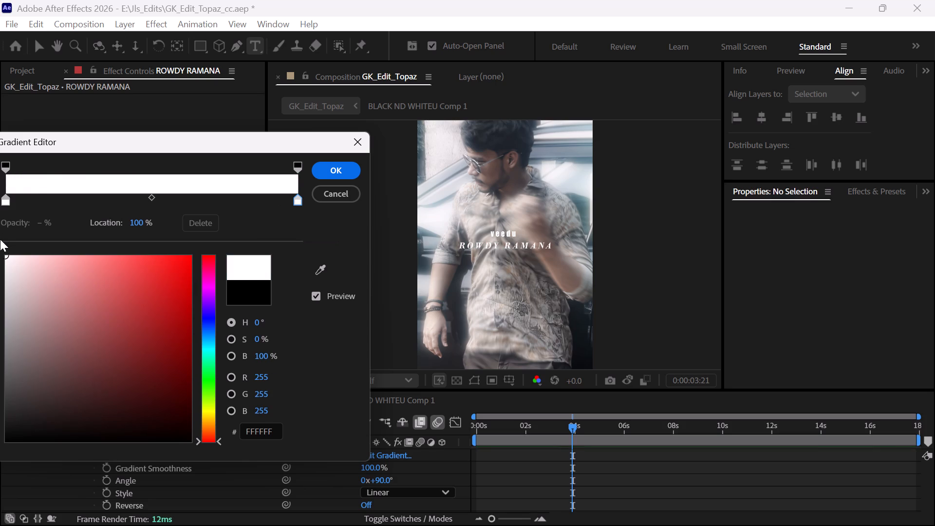
left_click(6, 198)
left_click_drag(204, 289, 236, 216)
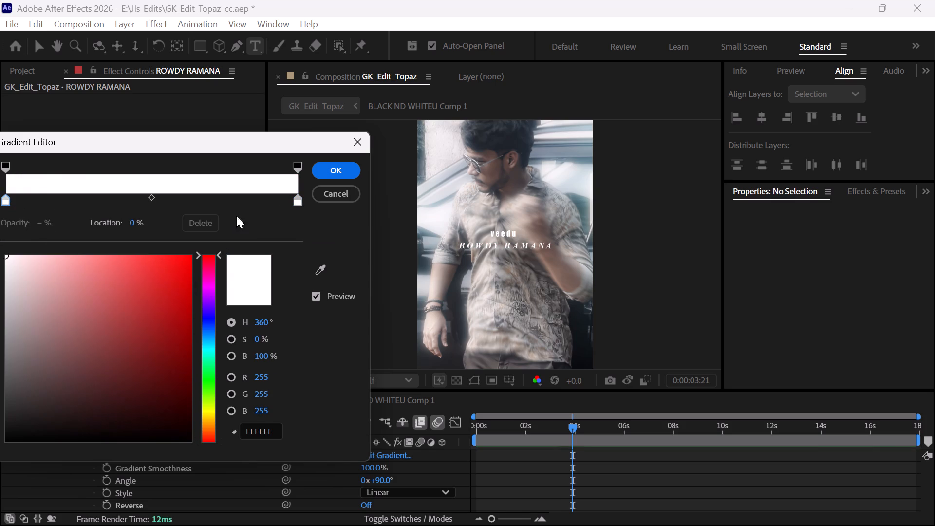
left_click_drag(236, 216, 244, 211)
left_click_drag(185, 271, 266, 210)
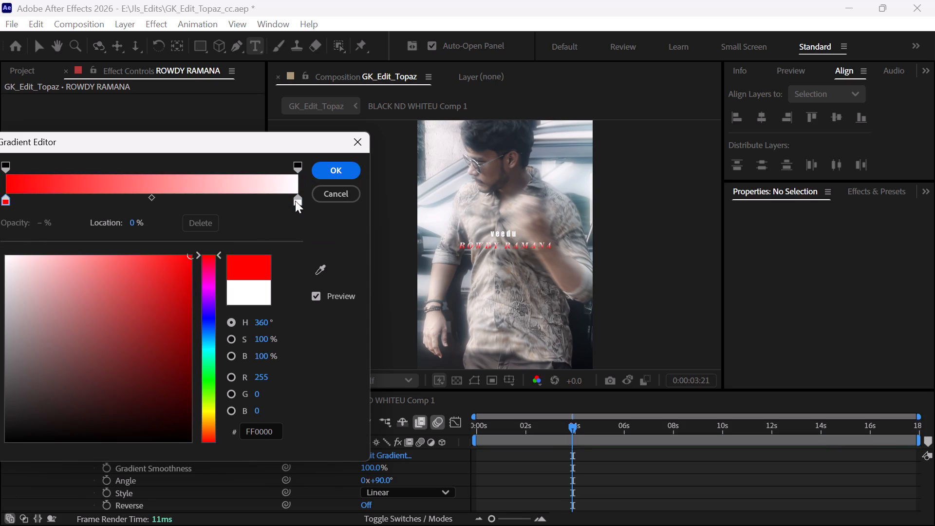
Swap the gradient's end colours, making the start stop white FFFFFF and the end stop red FF0000.
left_click(299, 205)
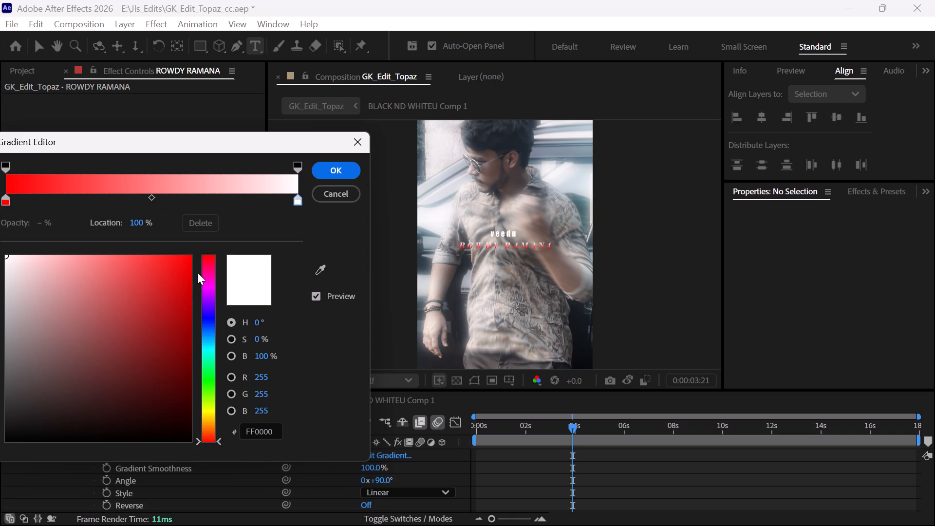
left_click_drag(197, 272, 239, 228)
left_click_drag(174, 263, 320, 184)
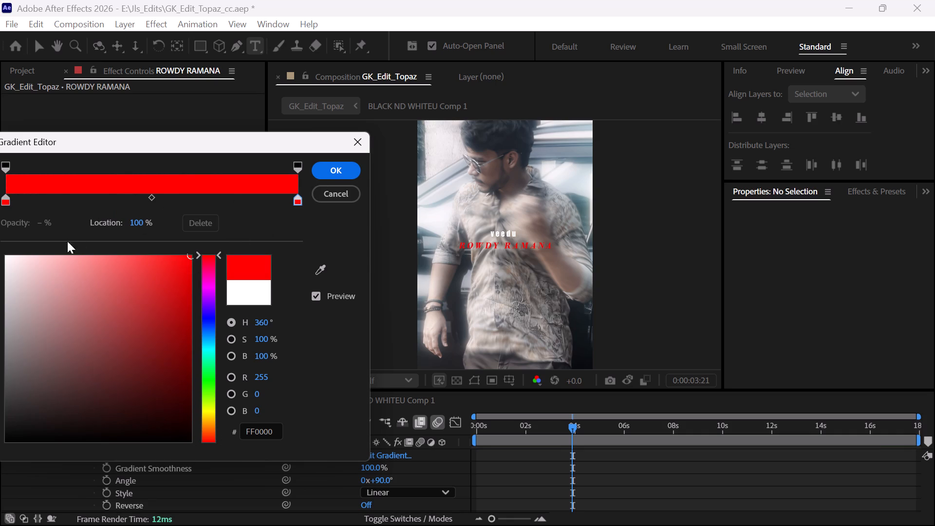
left_click(4, 201)
left_click_drag(153, 293, 0, 241)
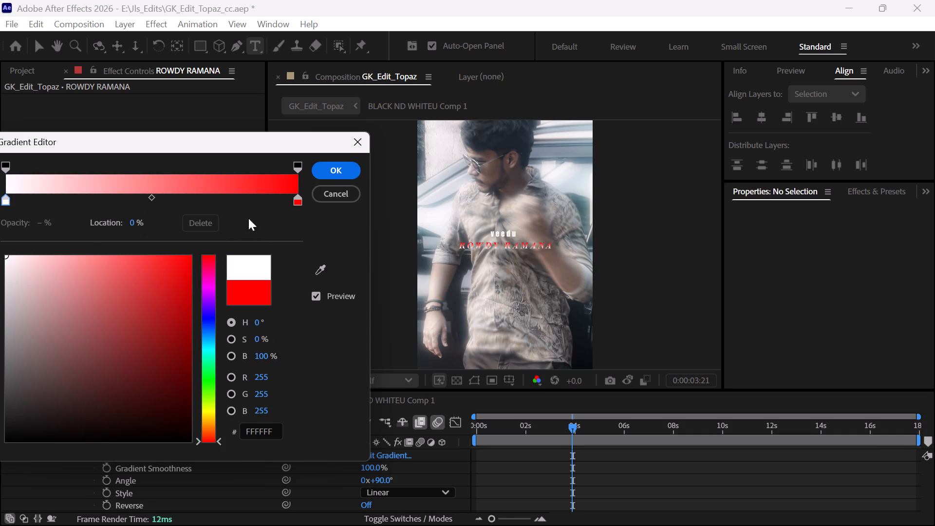
Move the gradient's red colour stop toward the white end, to a location below 46%, and apply the gradient.
left_click_drag(130, 217, 131, 217)
left_click_drag(131, 217, 80, 227)
left_click_drag(80, 227, 75, 229)
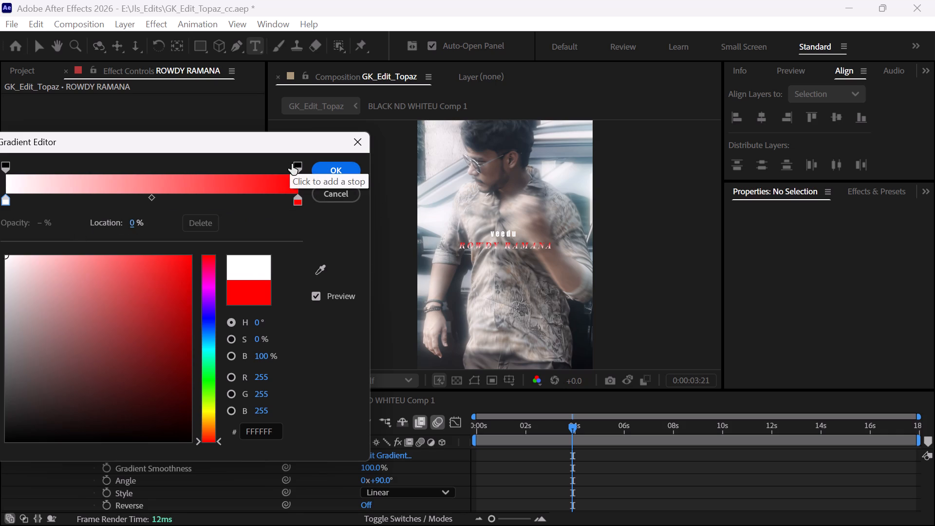
left_click_drag(295, 200, 178, 225)
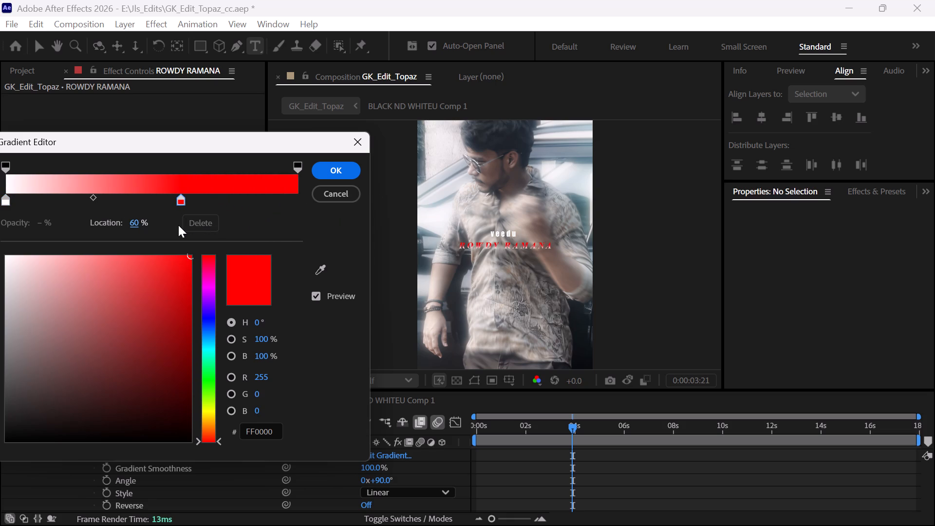
left_click_drag(178, 225, 151, 229)
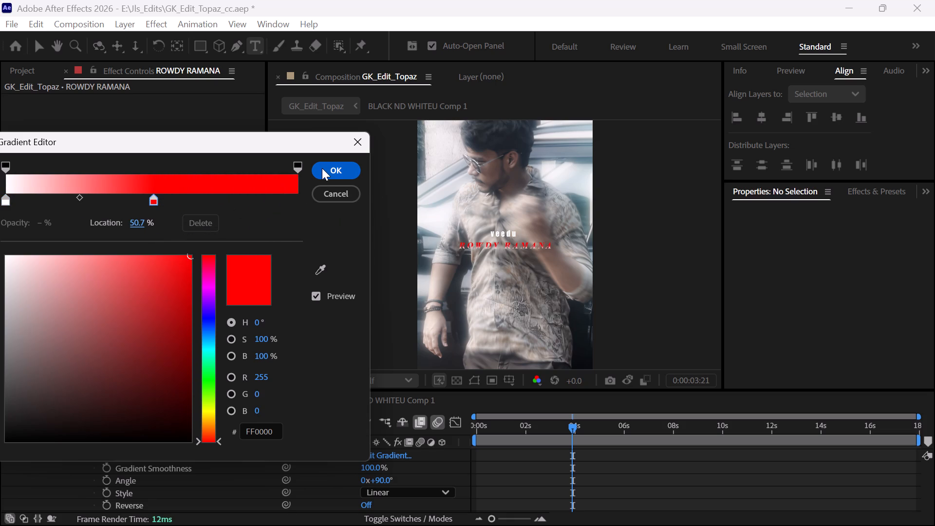
left_click_drag(155, 202, 136, 206)
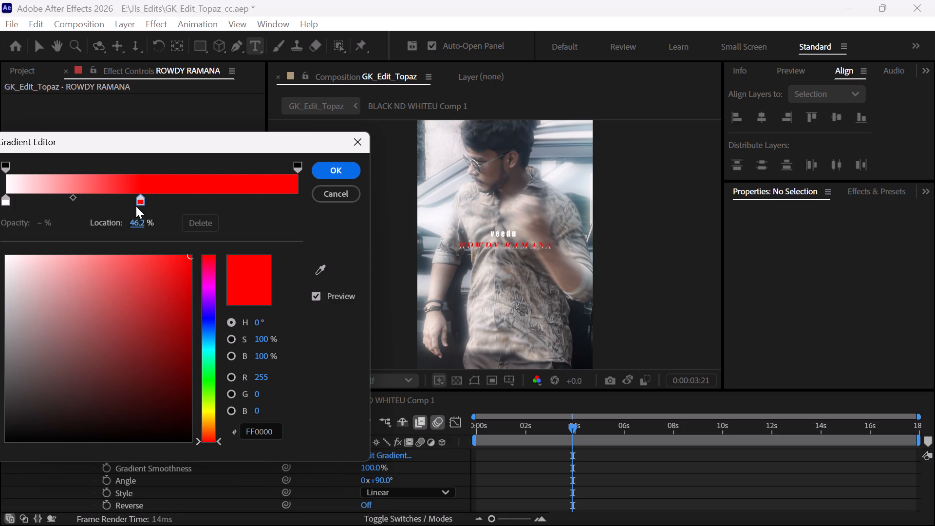
left_click_drag(136, 206, 100, 212)
left_click(346, 174)
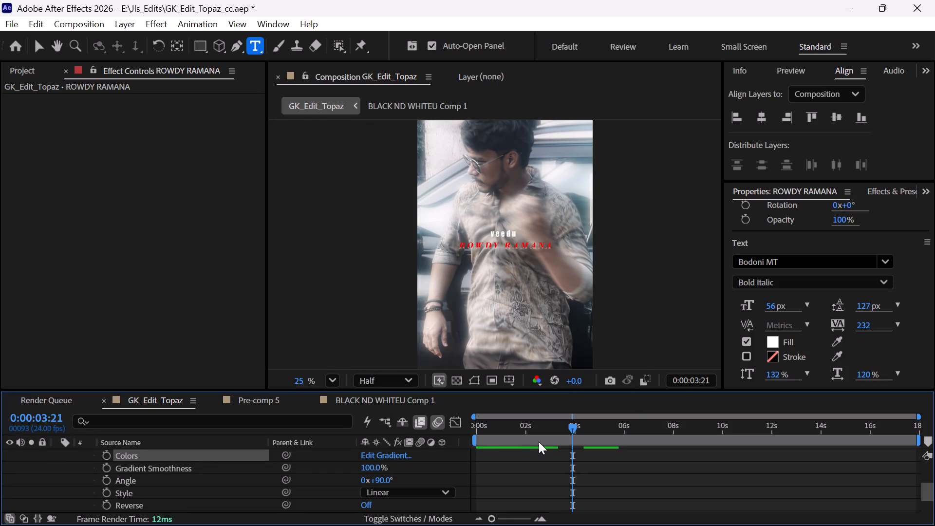
key("u")
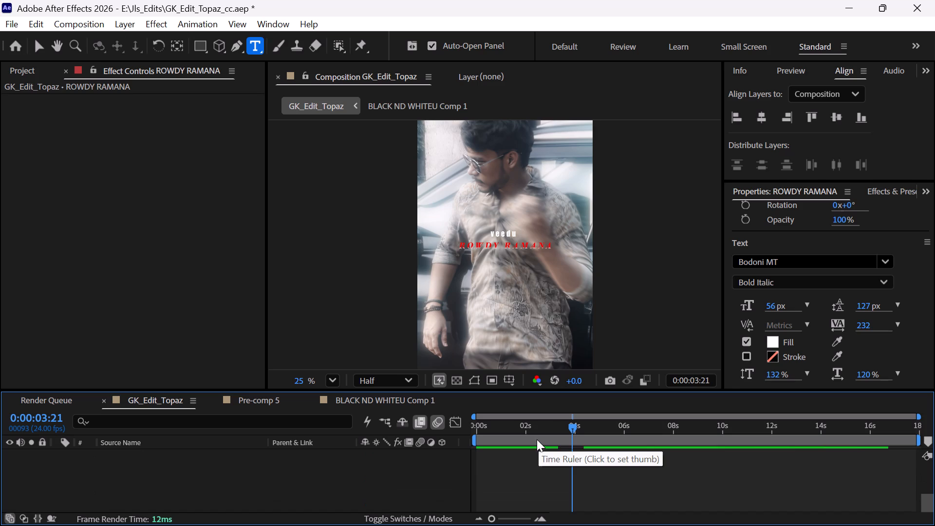
scroll(580, 465, "up", 3)
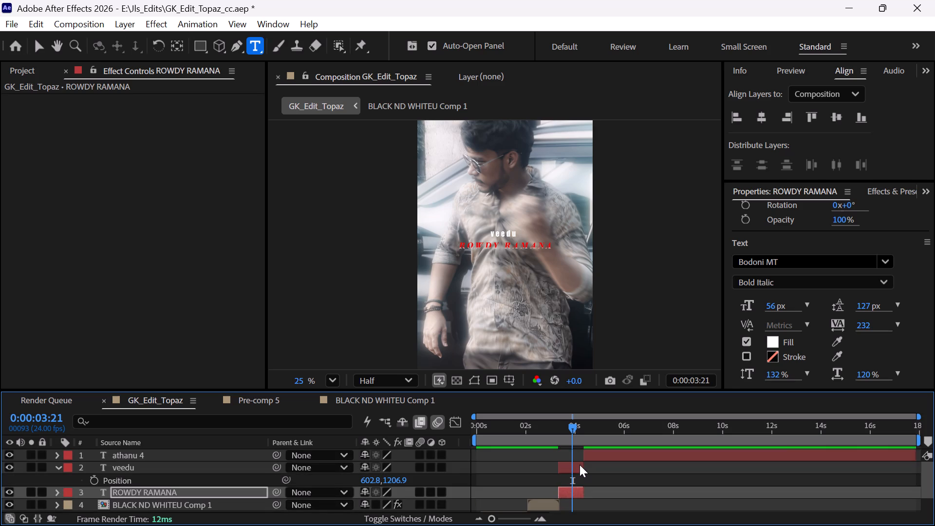
Apply the Fade Up Words animation preset to the ROWDY RAMANA layer at its in point, 0:00:03:08.
key("i")
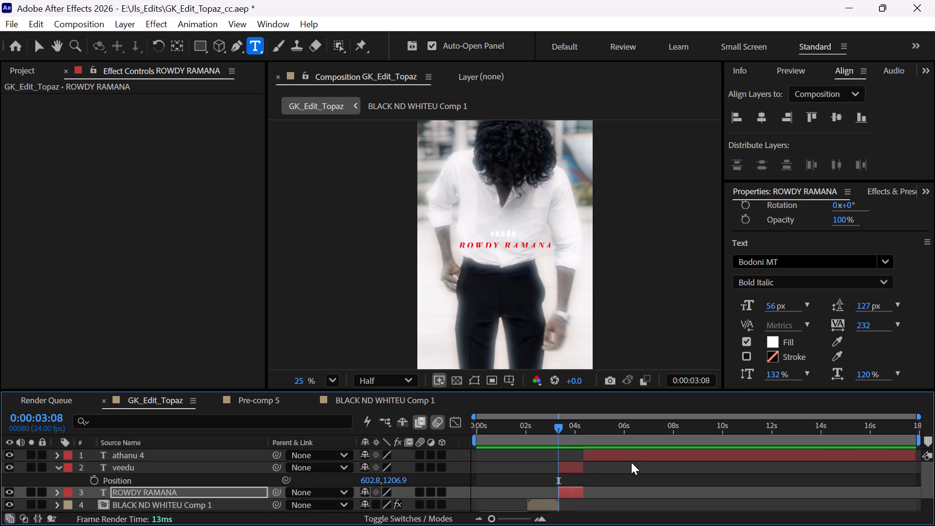
key("ctrl+Right")
key("ctrl+Right")
key("ctrl+Right")
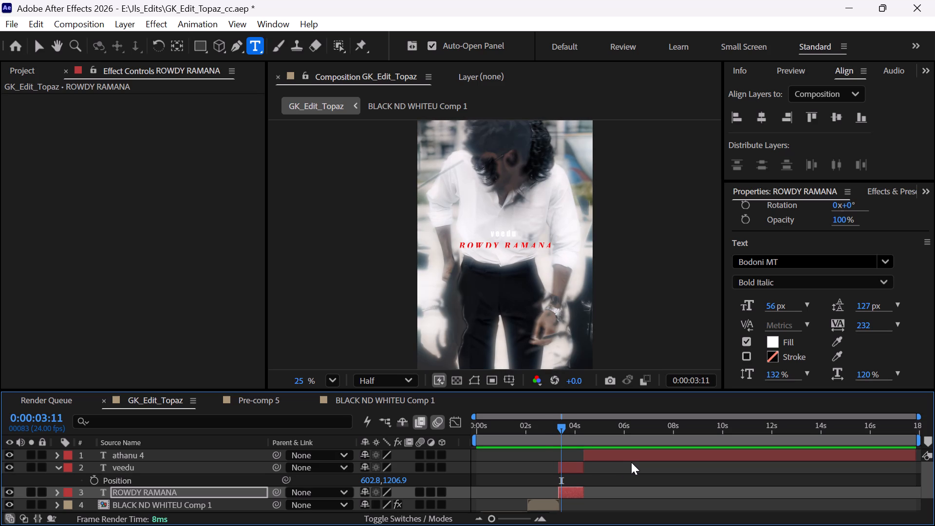
key("ctrl+Left")
key("ctrl+Left")
key("ctrl+Left")
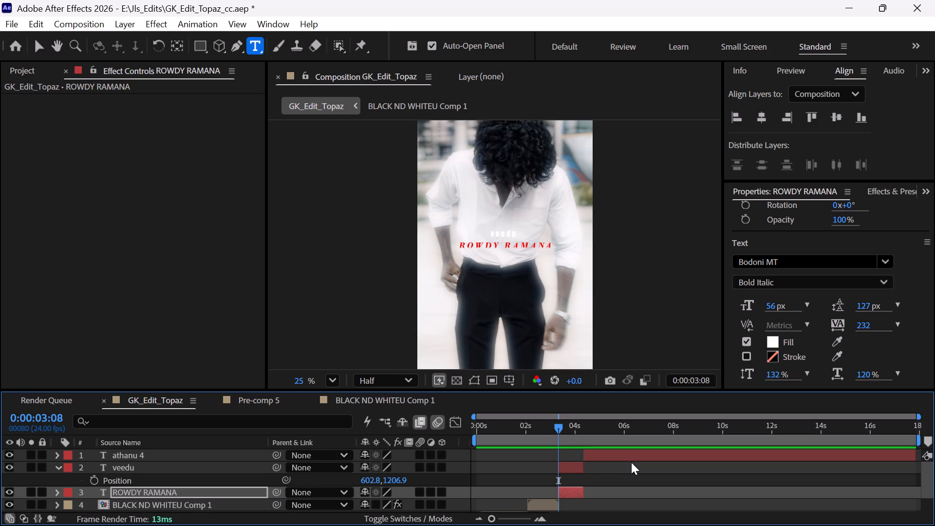
key("i")
key("ctrl+space")
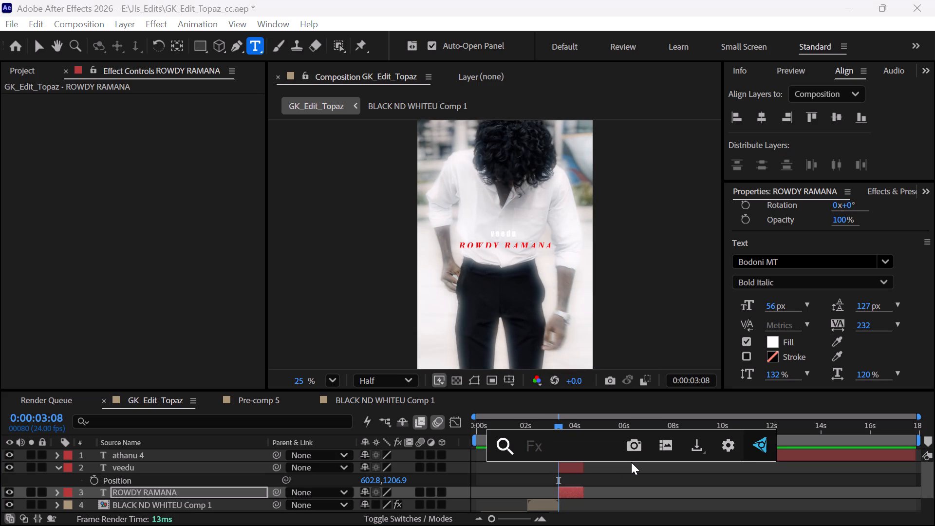
type("fade")
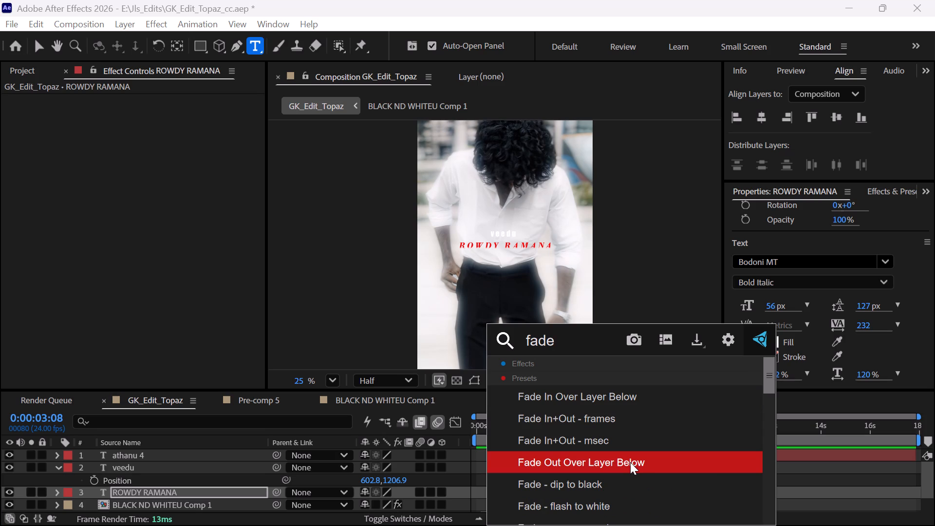
key("space")
type("up")
key("Down")
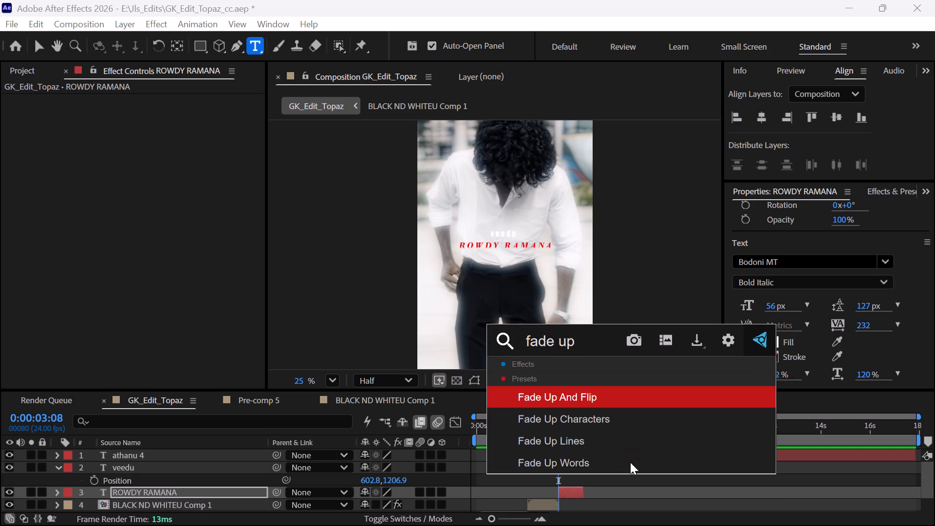
key("Down")
key("Down")
key("Down")
key("Up")
key("Return")
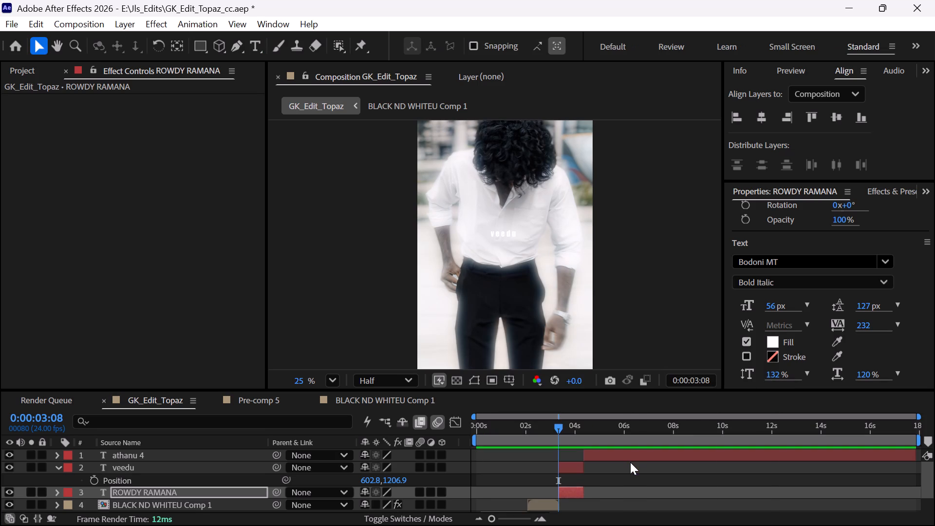
Retime the ROWDY RAMANA Range Selector Start keyframes to about 0:00:03:15 and 0:00:03:23.
left_click(568, 431)
scroll(566, 456, "up", 3, "alt")
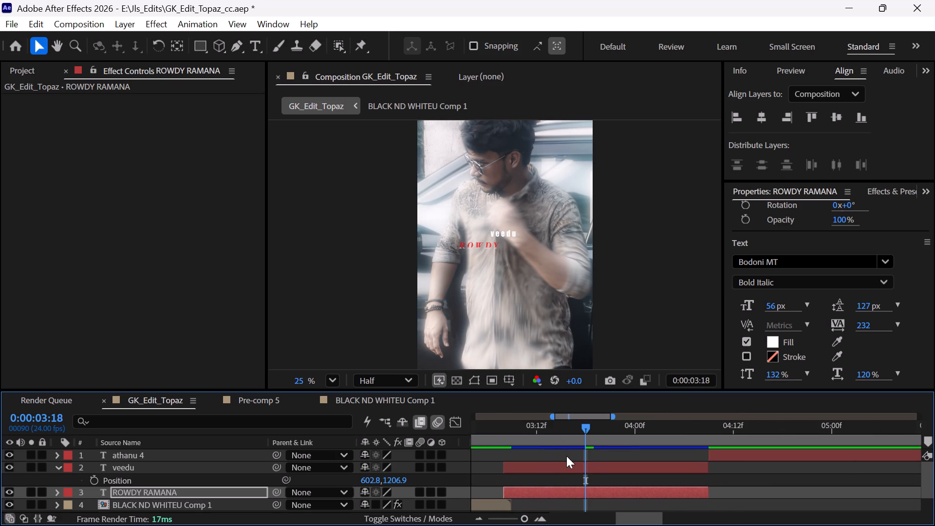
key("u")
scroll(613, 455, "down", 2)
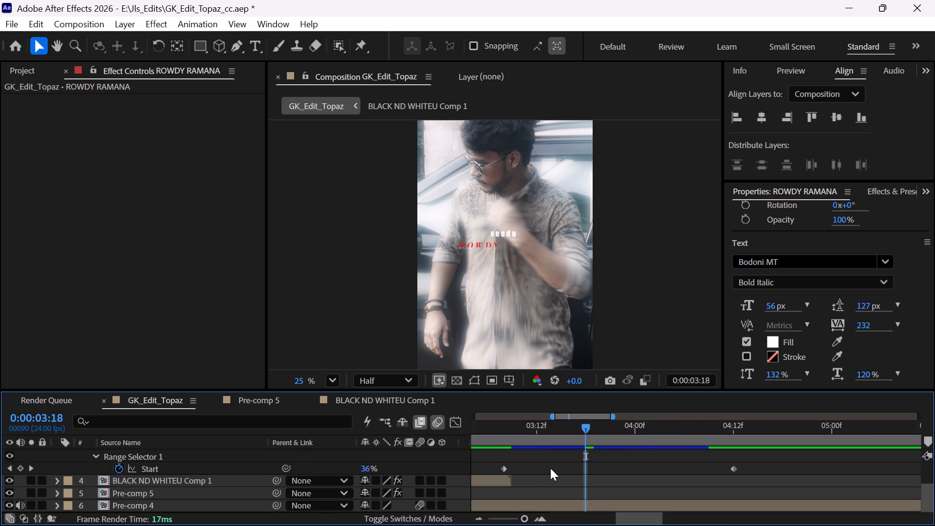
left_click_drag(504, 467, 586, 469)
scroll(722, 466, "up", 1)
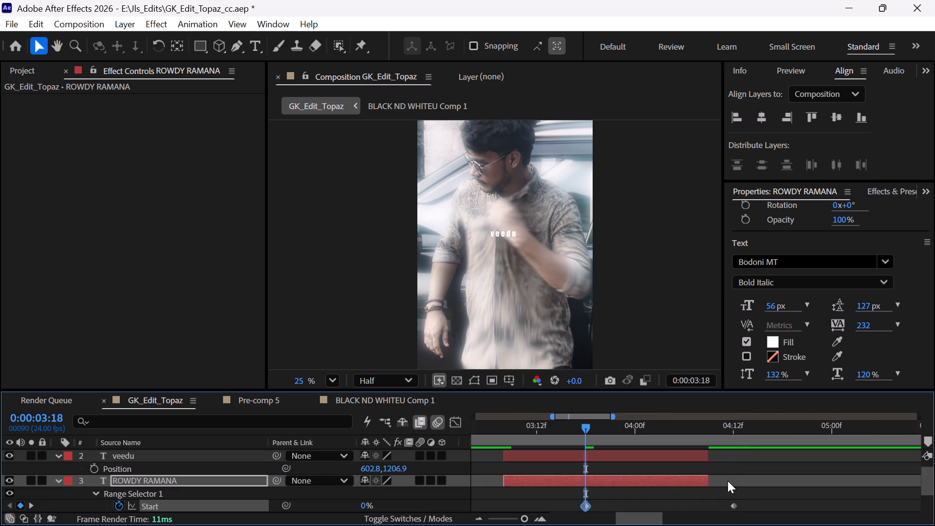
left_click_drag(733, 506, 643, 514)
left_click_drag(584, 506, 569, 508)
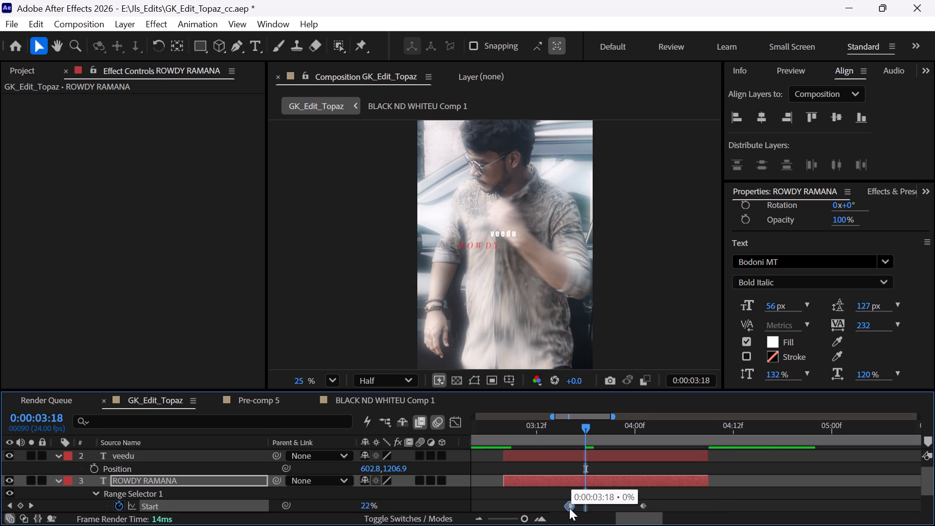
left_click_drag(569, 508, 563, 509)
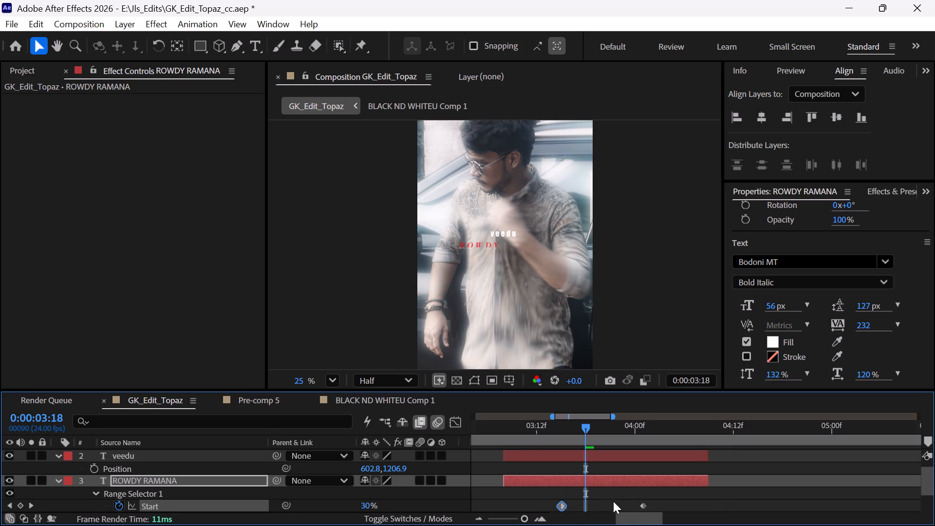
left_click_drag(643, 504, 628, 507)
Apply the Fade Up Words animation preset to the veedu layer at 0:00:03:18.
left_click(587, 457)
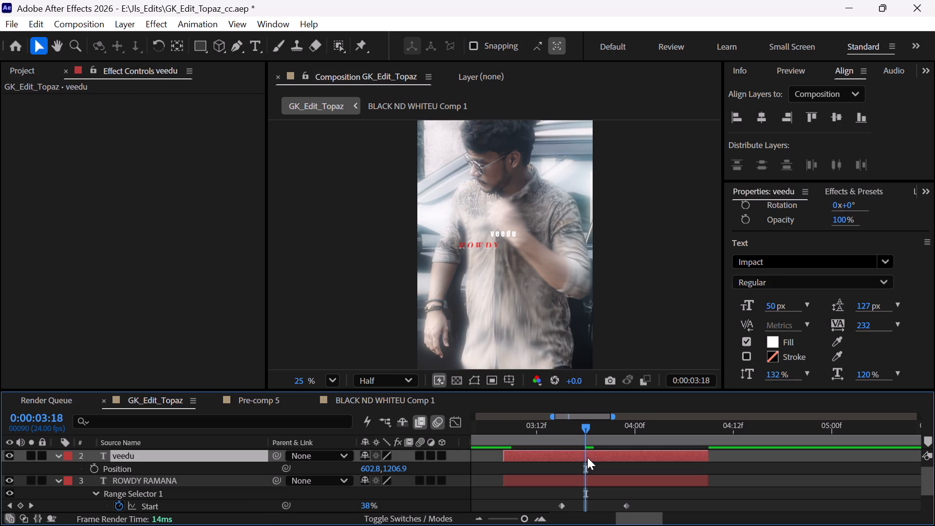
key("ctrl+space")
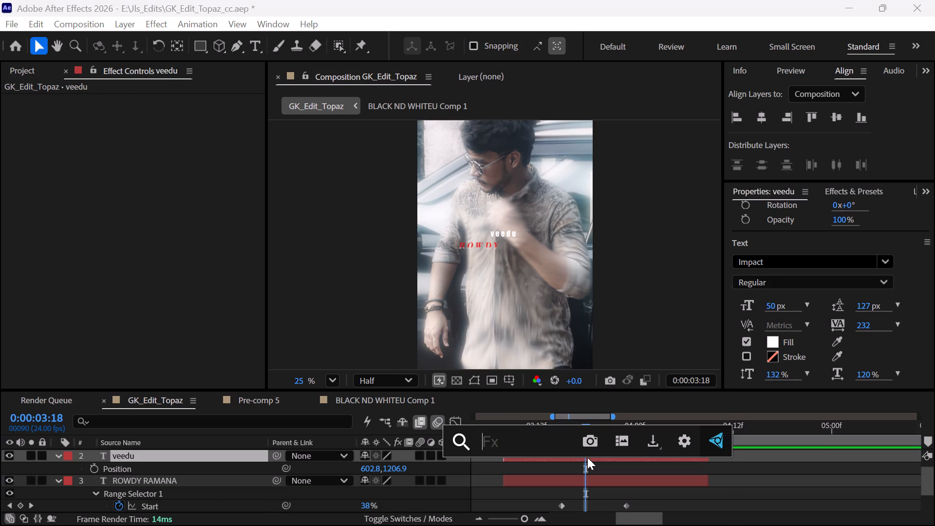
type("fade up")
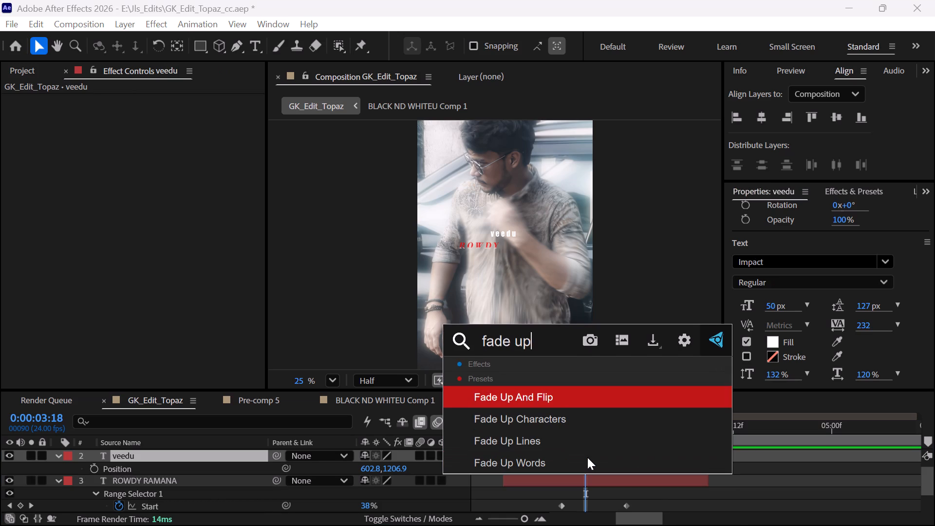
left_click(578, 457)
Retime the veedu Range Selector Start keyframes to the layer's in point, about 0:00:03:08, and to 0:00:03:18.
key("u")
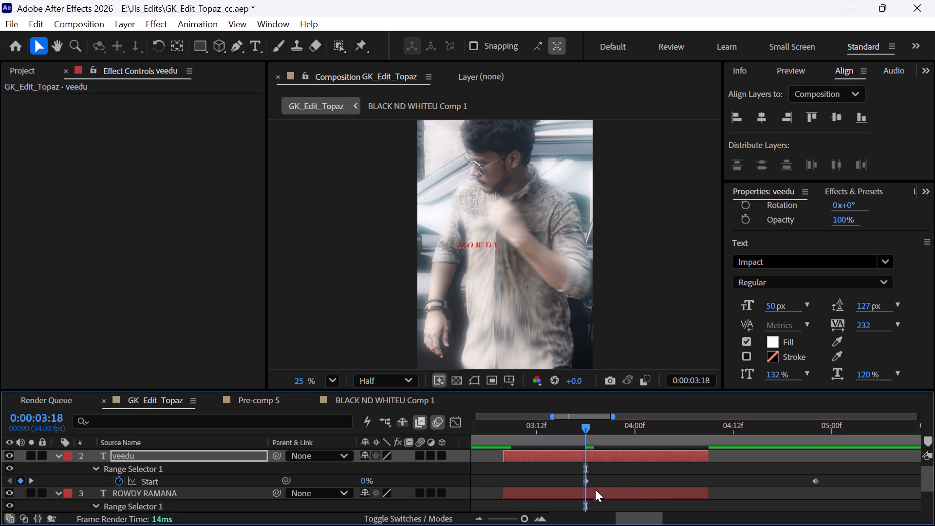
left_click_drag(584, 485, 503, 492)
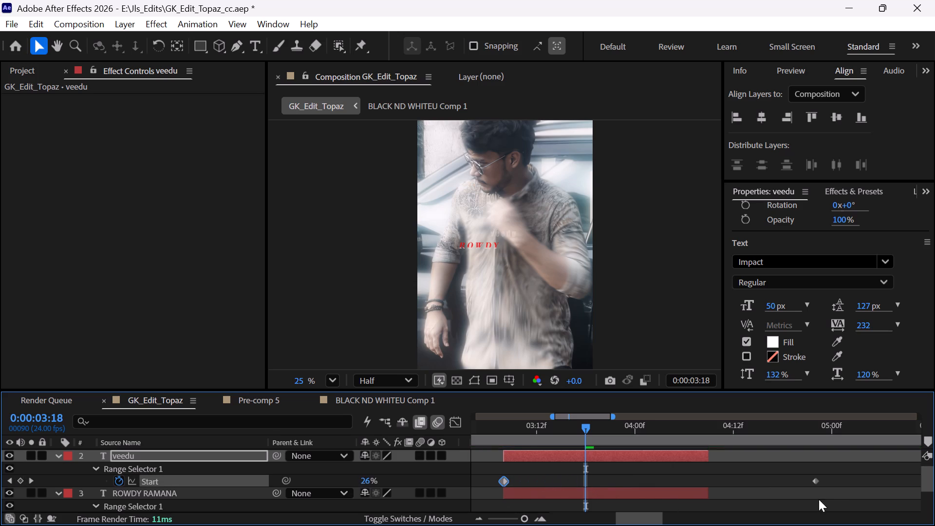
left_click_drag(812, 480, 585, 483)
left_click(728, 484)
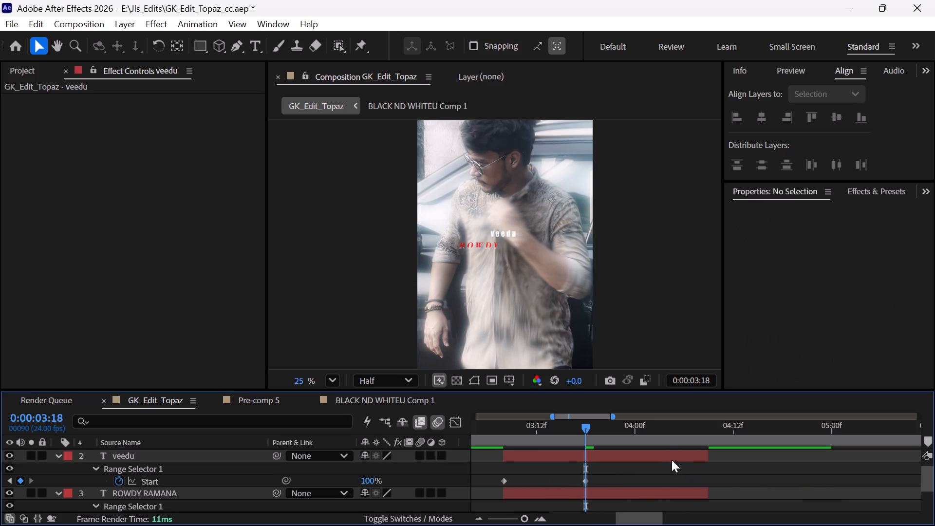
Apply the Fade Out Slow animation preset to the veedu layer at 0:00:04:04.
left_click_drag(665, 438, 664, 439)
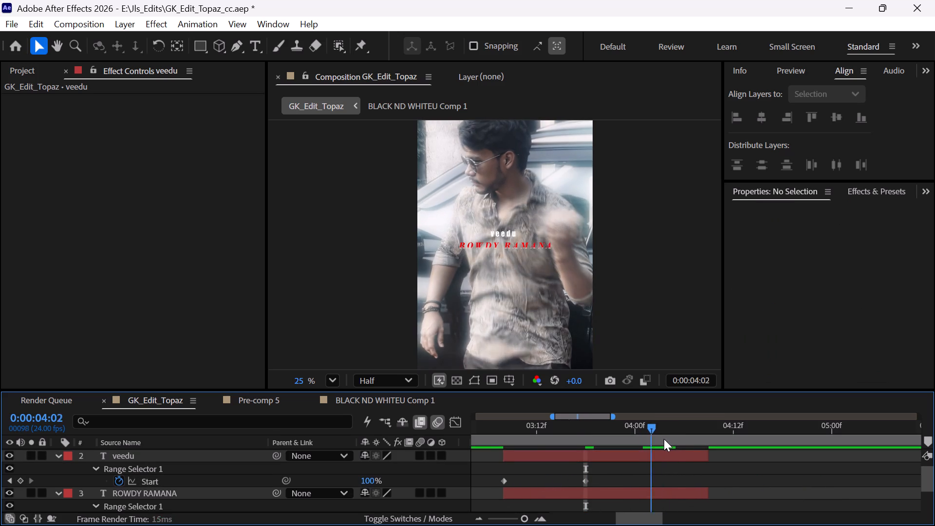
left_click_drag(664, 439, 672, 439)
left_click(665, 433)
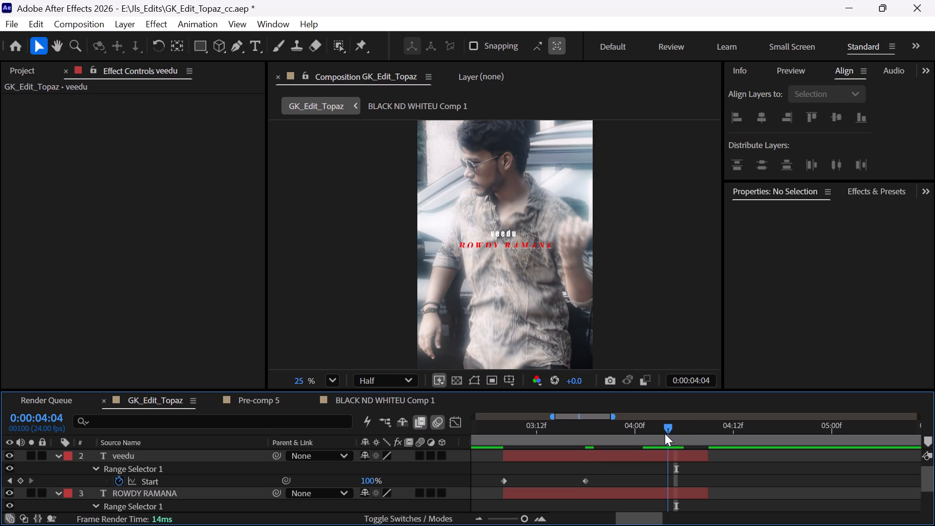
left_click(669, 458)
key("ctrl+space")
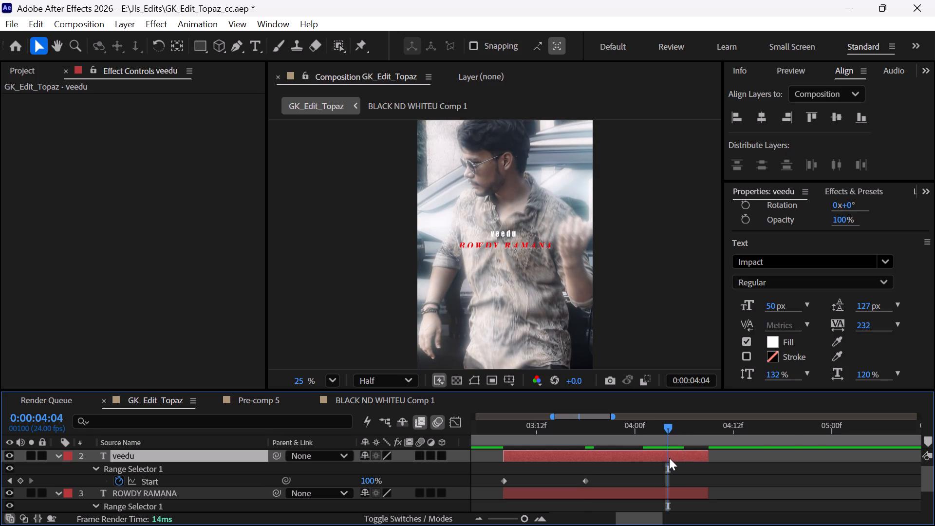
type("fa")
type("de ou")
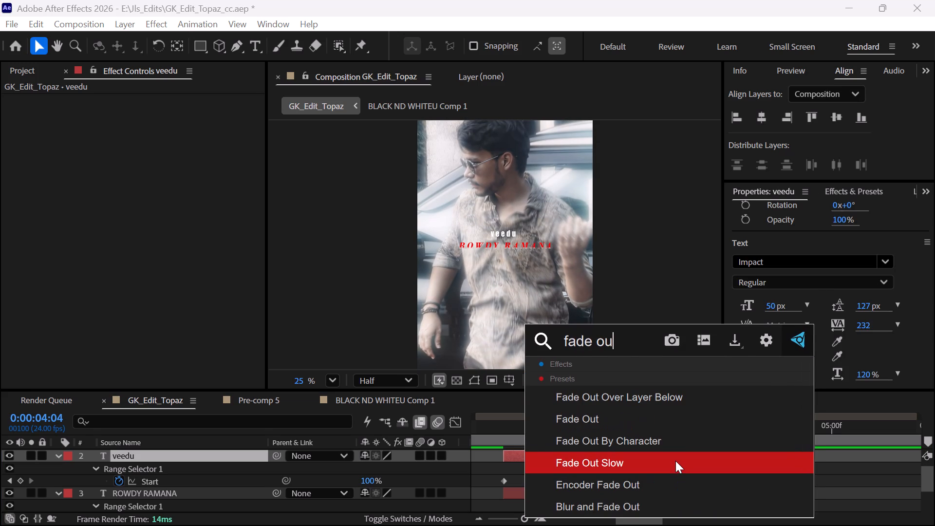
key("Return")
Retime the final Offset keyframe of veedu's fade-out Range Selector to 0:00:04:09, where the layer ends.
key("u")
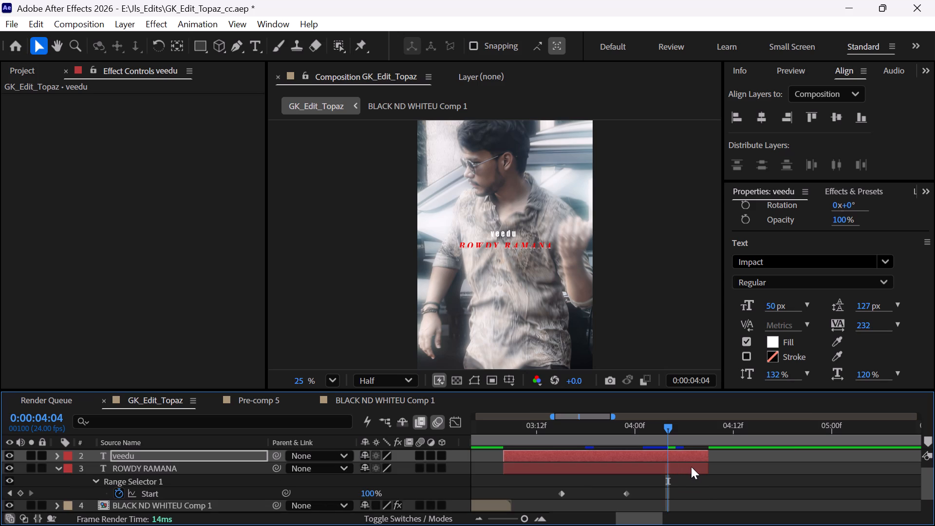
key("u")
type("uu")
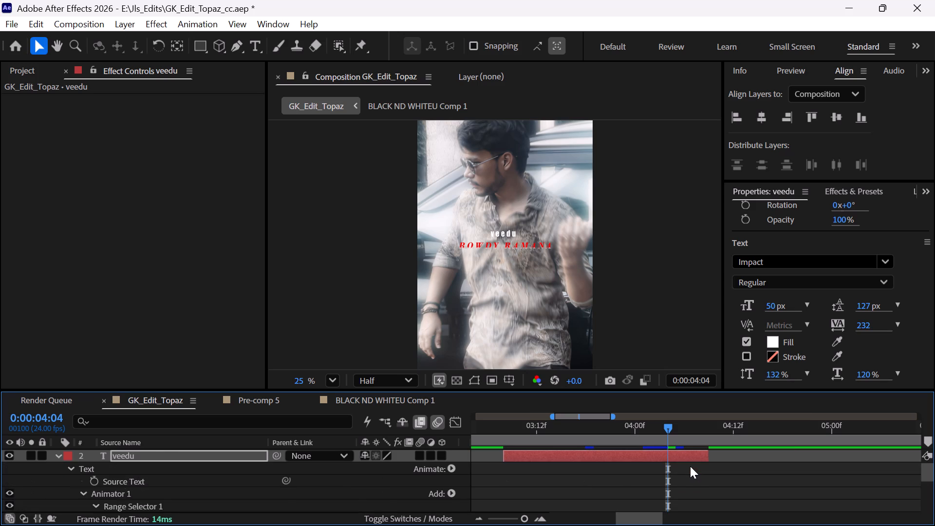
scroll(690, 466, "down", 7)
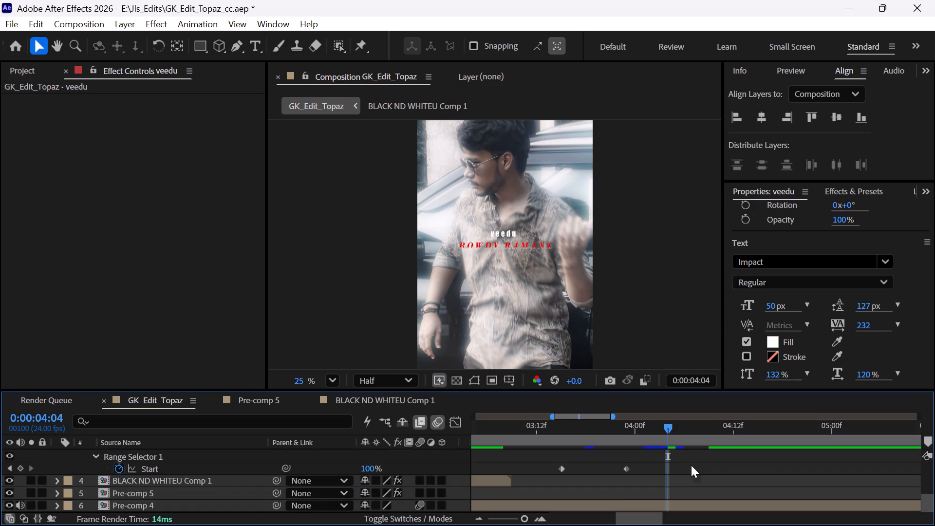
scroll(692, 464, "up", 2)
key("u")
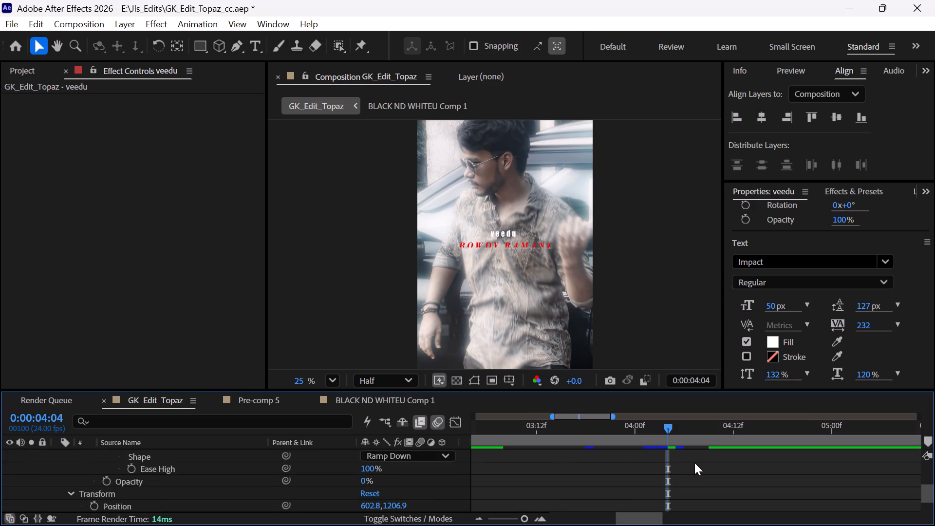
scroll(694, 463, "up", 1)
key("u")
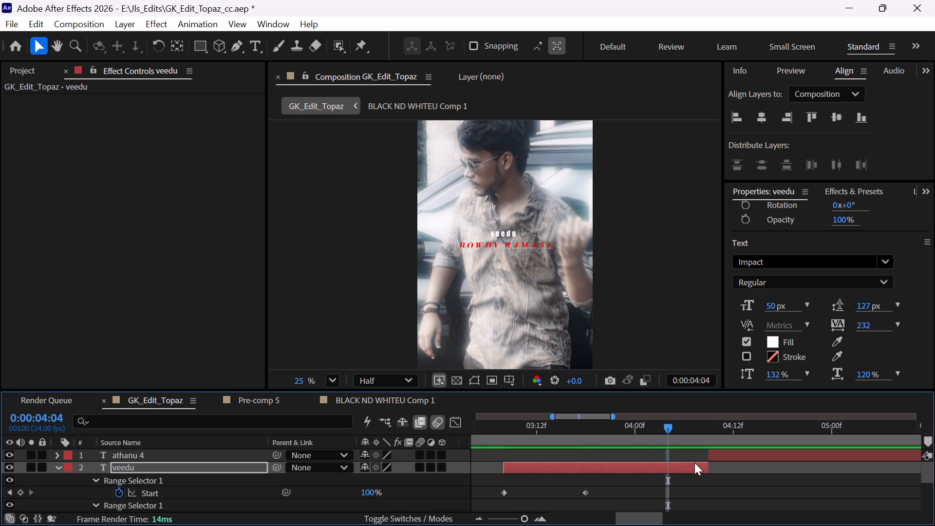
key("o")
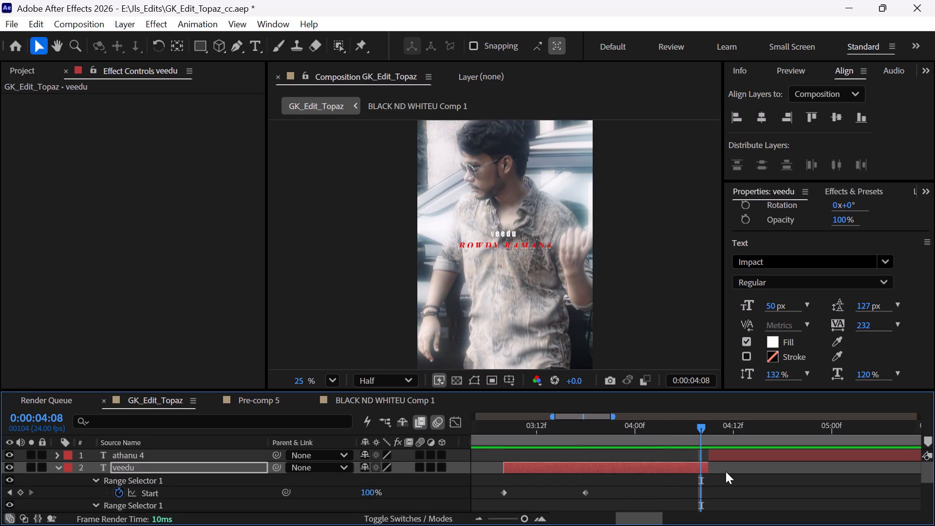
key("ctrl+Right")
scroll(730, 471, "down", 1)
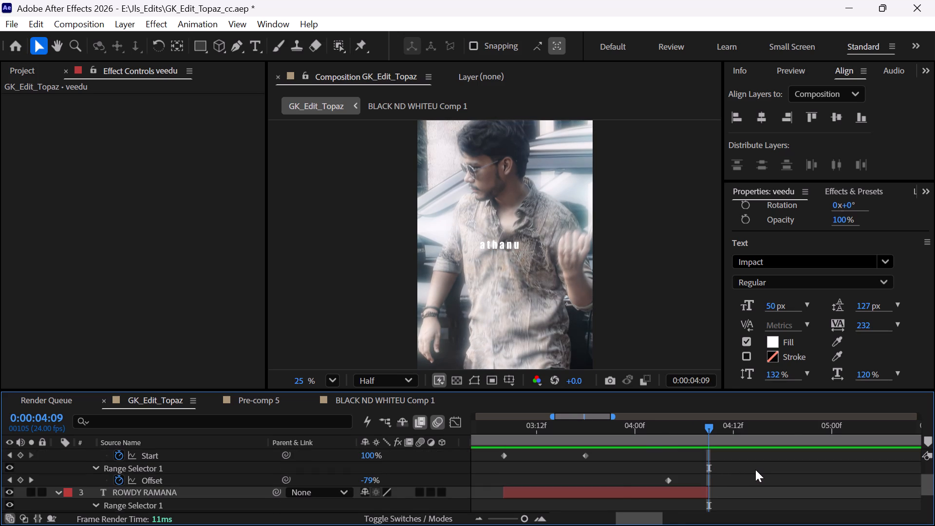
scroll(757, 470, "down", 1, "alt")
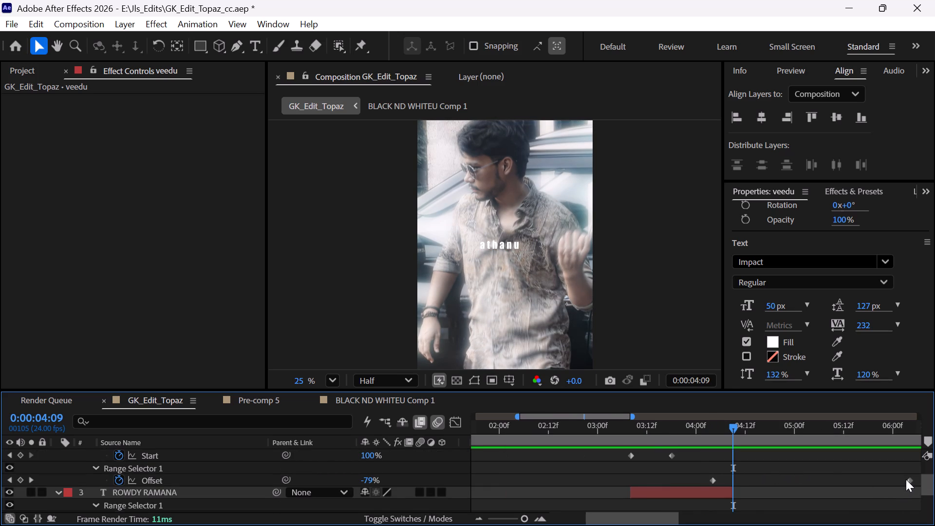
left_click_drag(906, 479, 918, 476)
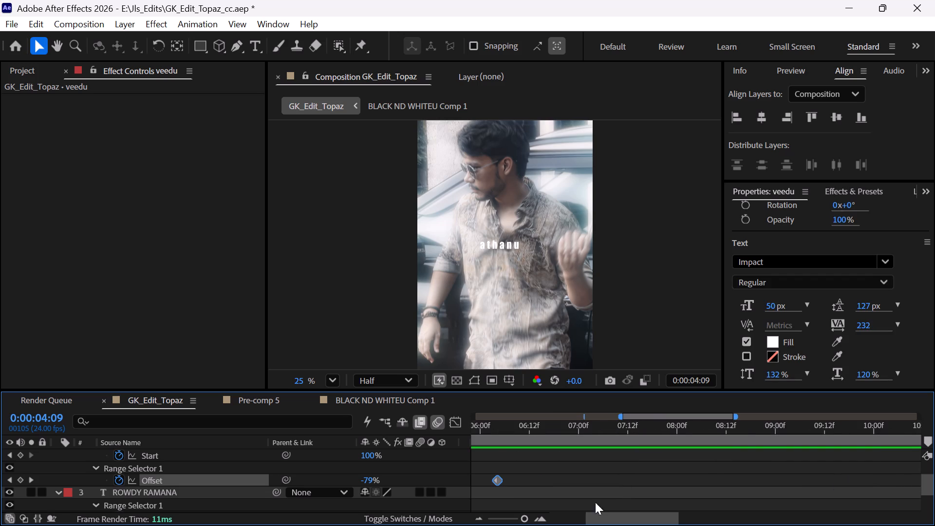
left_click_drag(621, 519, 566, 525)
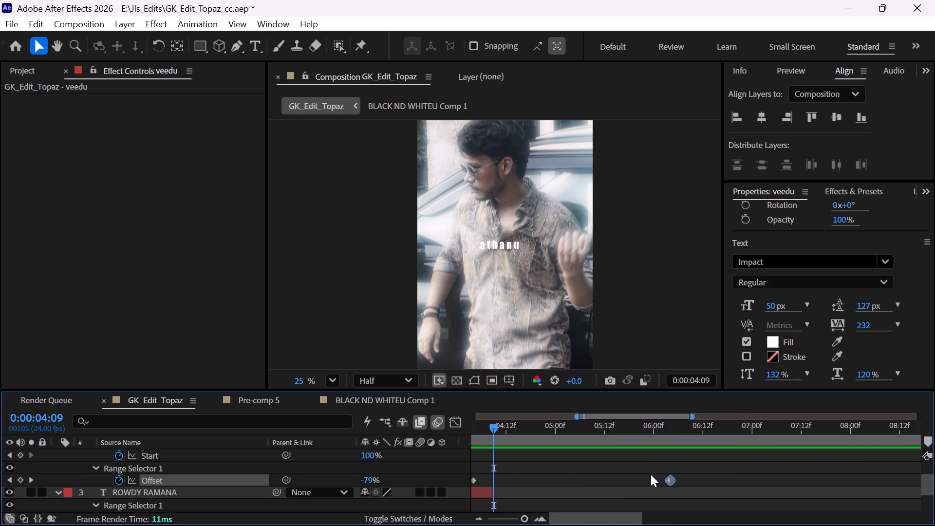
left_click_drag(670, 479, 493, 491)
left_click_drag(577, 517, 552, 519)
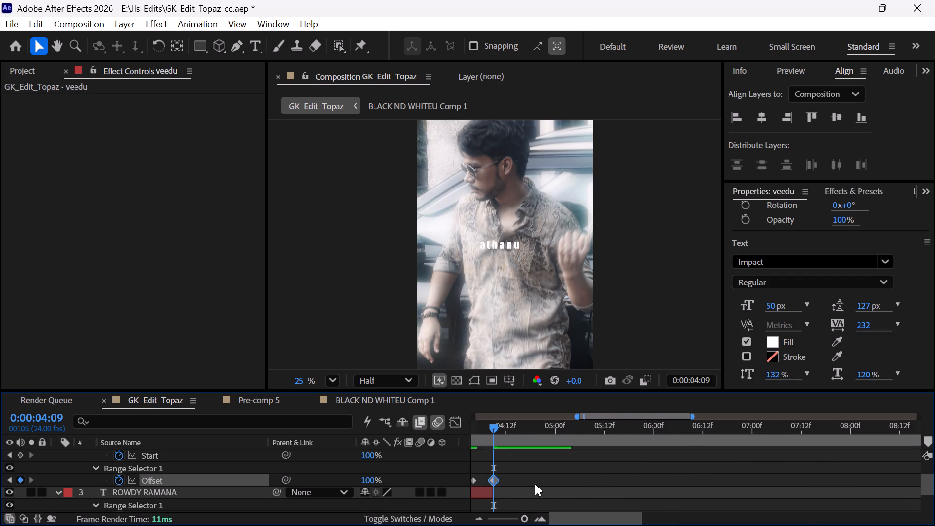
scroll(538, 477, "down", 2, "alt")
left_click_drag(631, 517, 599, 522)
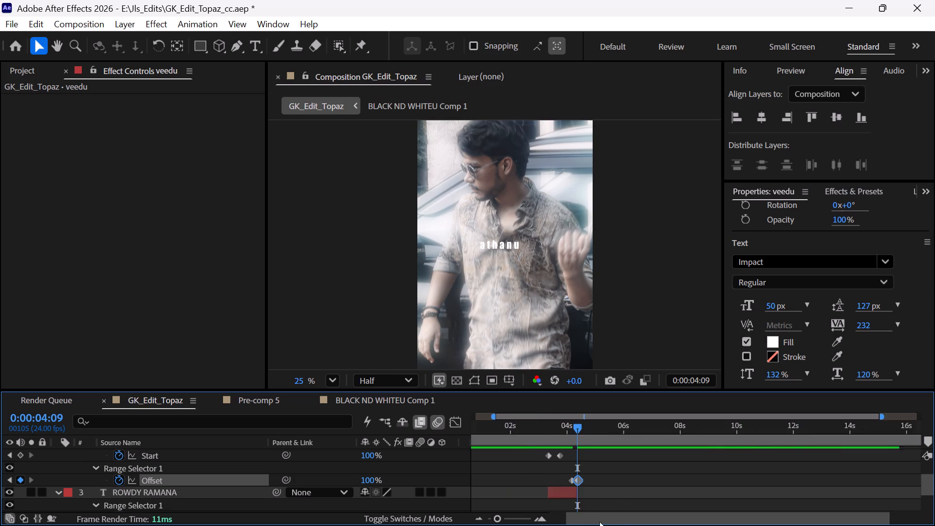
left_click_drag(599, 522, 566, 517)
scroll(564, 476, "up", 2, "alt")
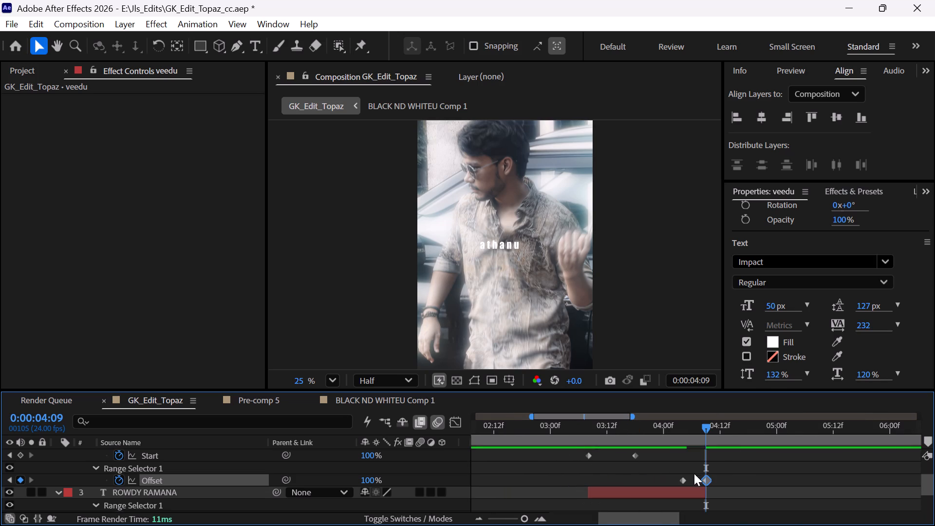
Apply the Fade Out Slow animation preset to the ROWDY RAMANA layer at 0:00:04:04, matching veedu's fade-out start.
key("j")
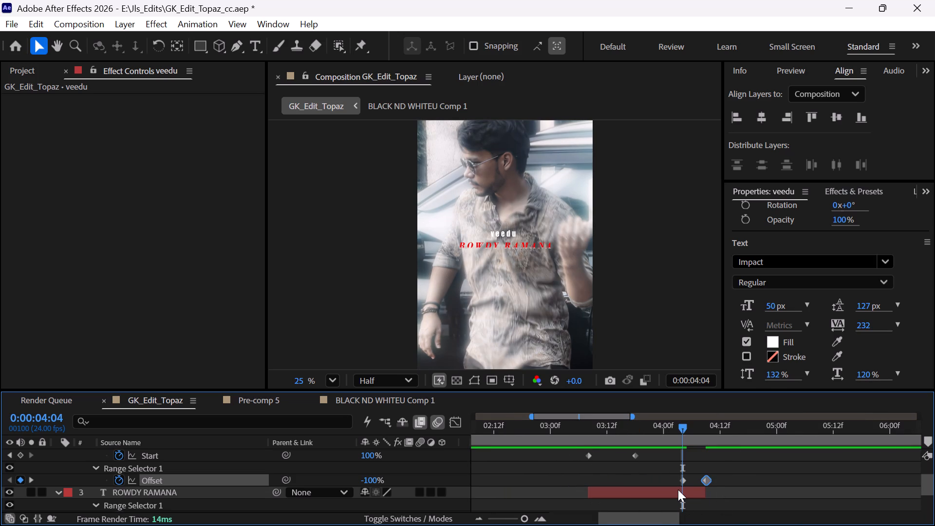
left_click(678, 489)
key("ctrl+space")
type("fade")
key("space")
type("ou")
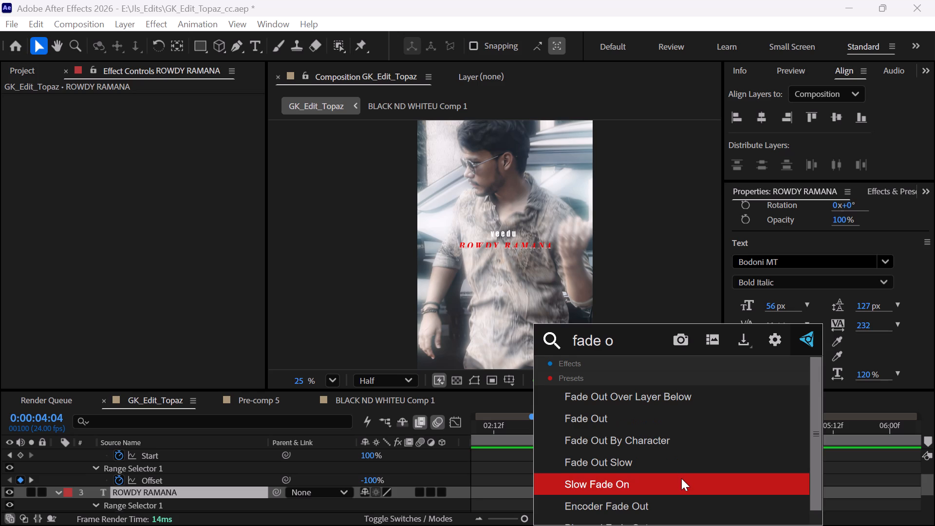
left_click(663, 462)
Retime the final Offset keyframe of ROWDY RAMANA's fade-out Range Selector to 0:00:04:09, at the layer's end.
key("u")
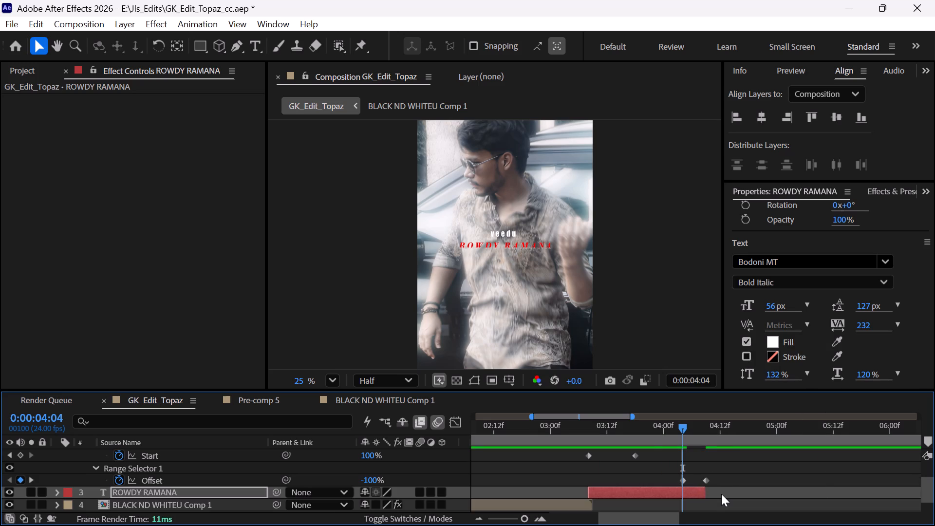
scroll(725, 493, "down", 1)
key("u")
key("o")
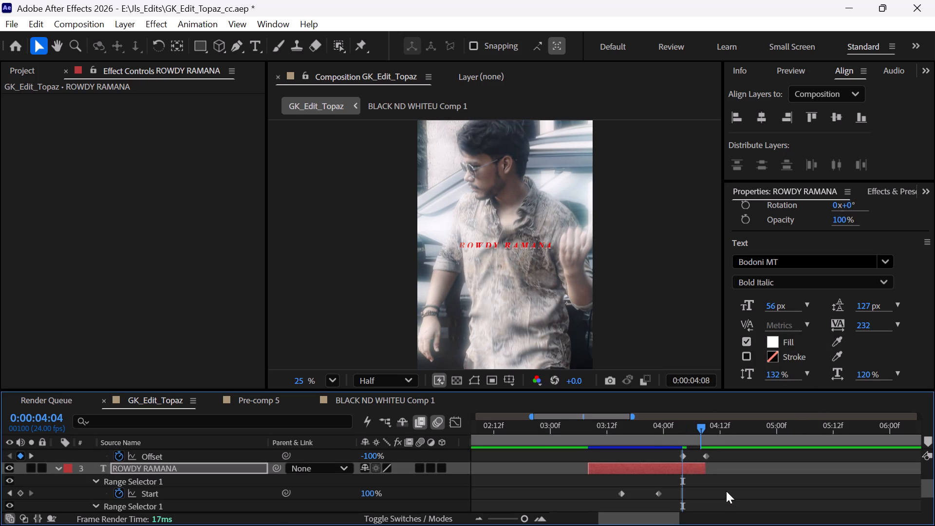
key("ctrl+Right")
scroll(772, 485, "down", 1)
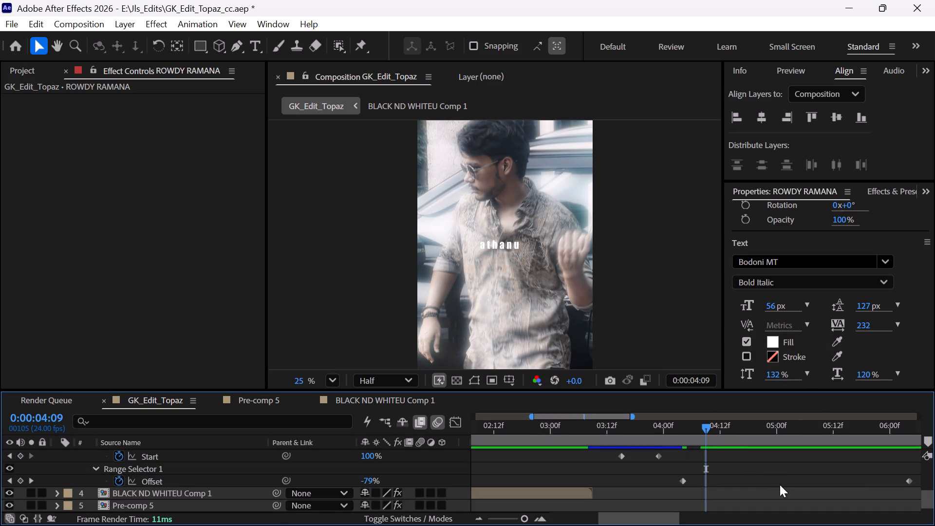
left_click_drag(908, 477, 696, 517)
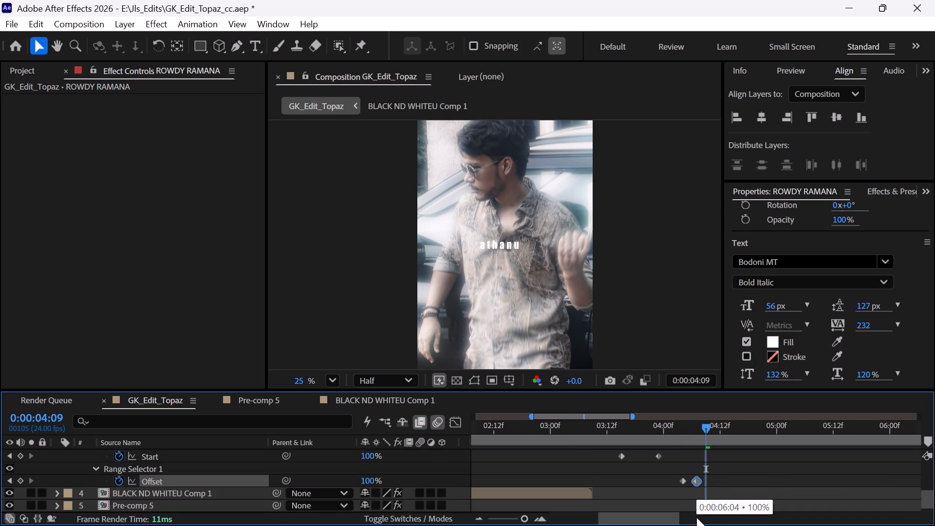
left_click_drag(696, 517, 702, 514)
Pre-compose the veedu and ROWDY RAMANA layers together, moving all attributes and adjusting the duration to the layers' time span.
scroll(734, 478, "down", 7, "alt")
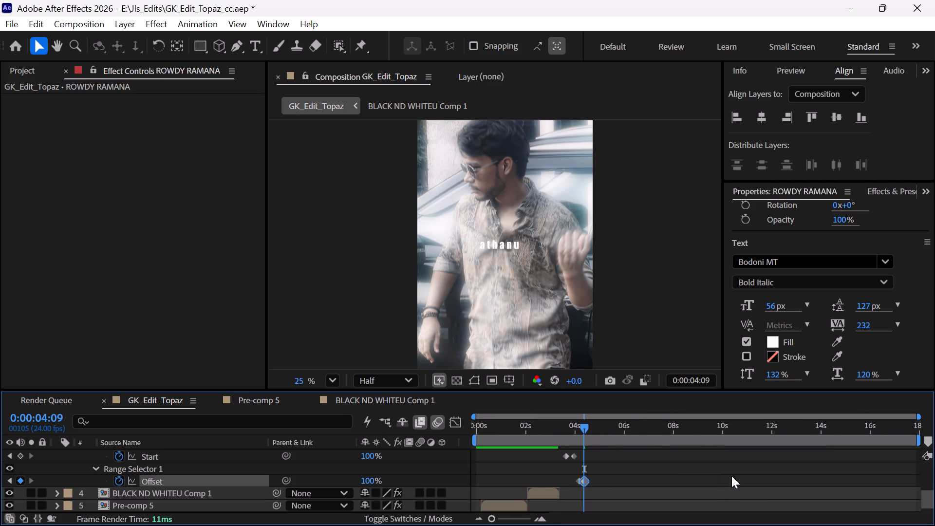
scroll(590, 464, "up", 1)
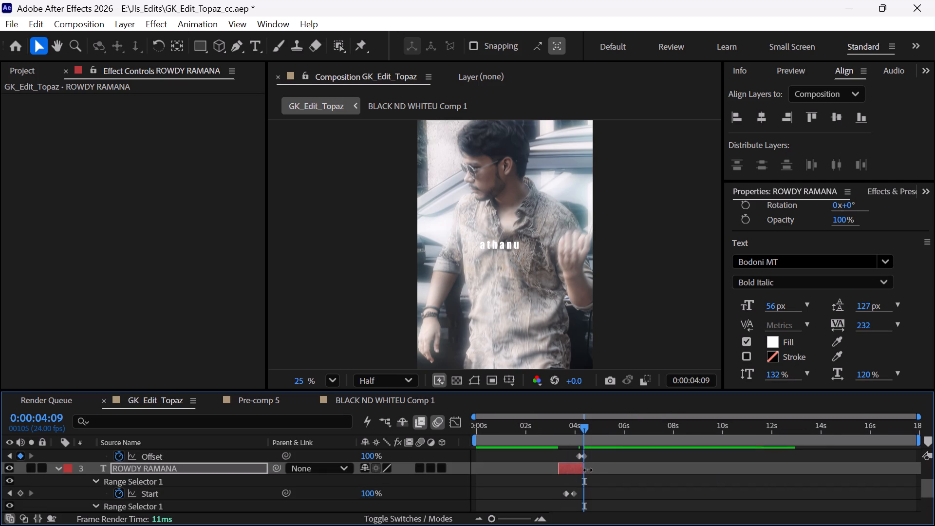
key("ctrl+shift+Up")
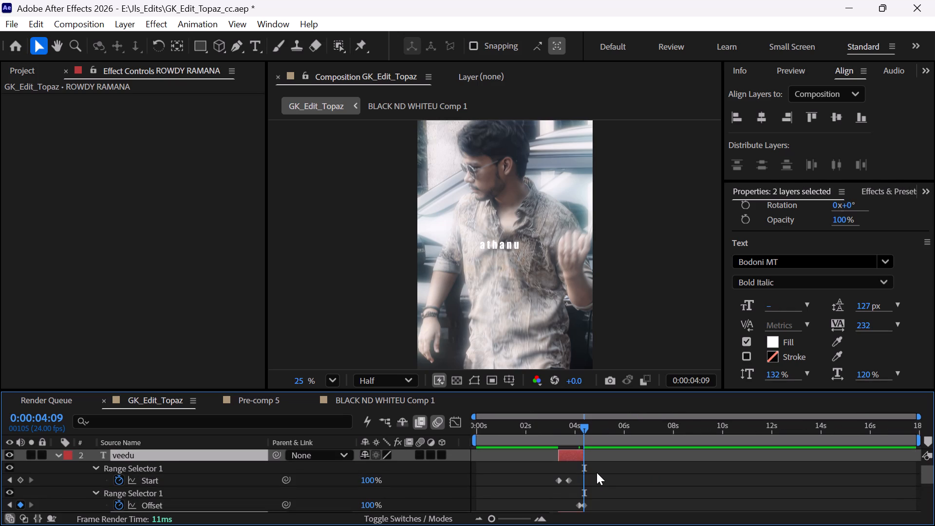
right_click(577, 456)
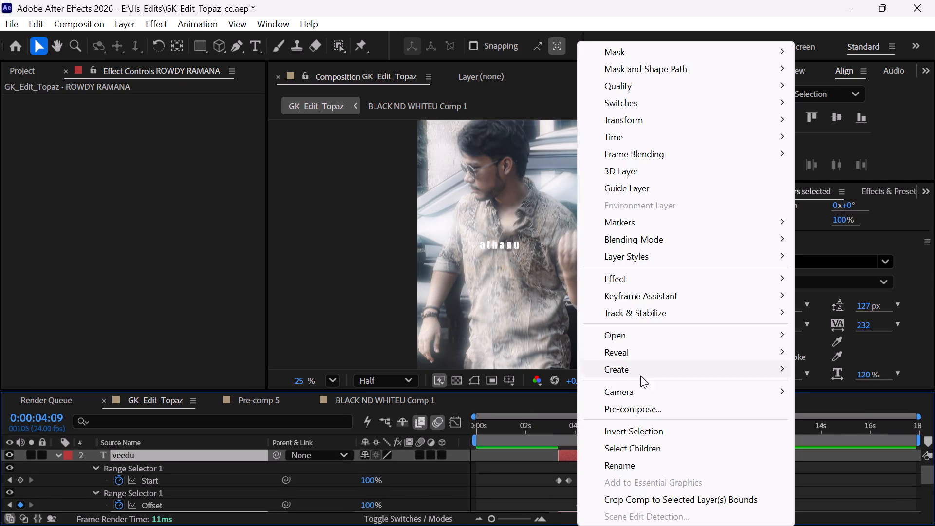
left_click(636, 411)
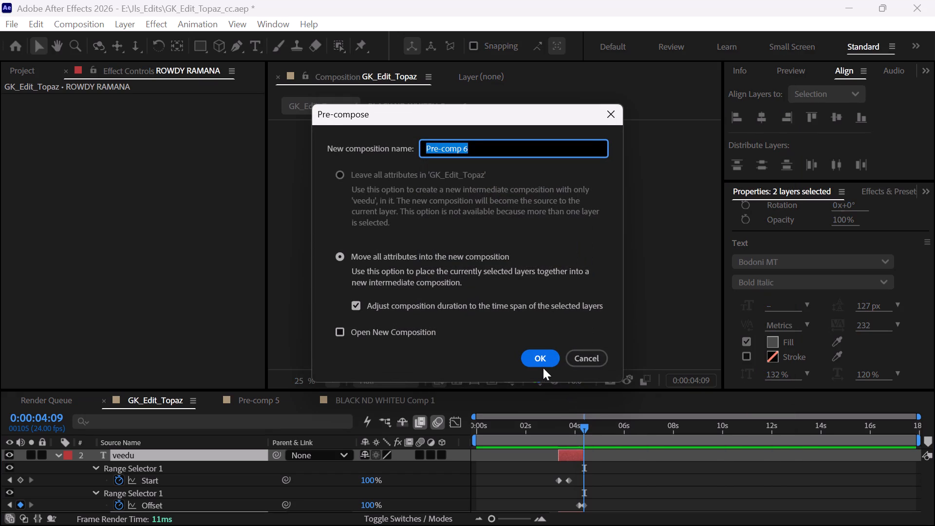
left_click(539, 364)
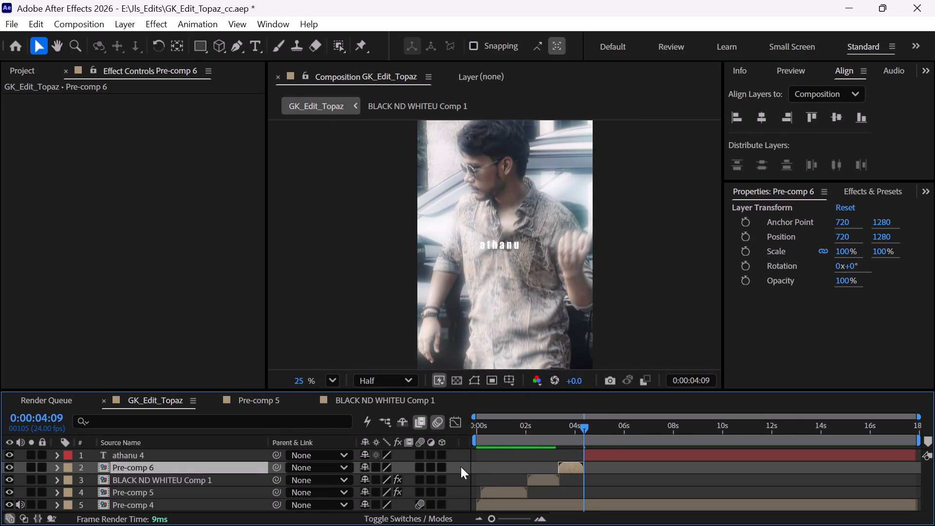
Apply the saved "Own" preset containing Bevel Alpha, Deep Glow 2 and Shadow Studio 3 to the Pre-comp 6 layer.
key("i")
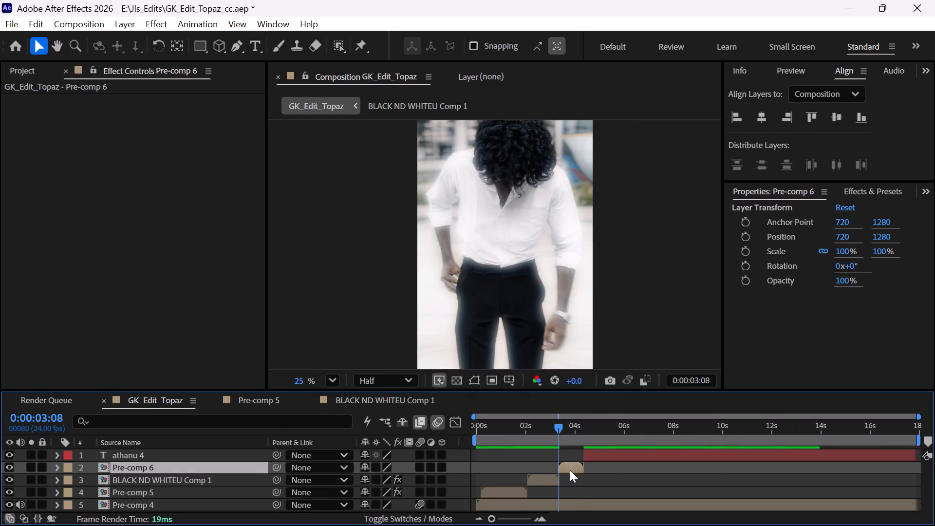
key("ctrl+space")
type("own")
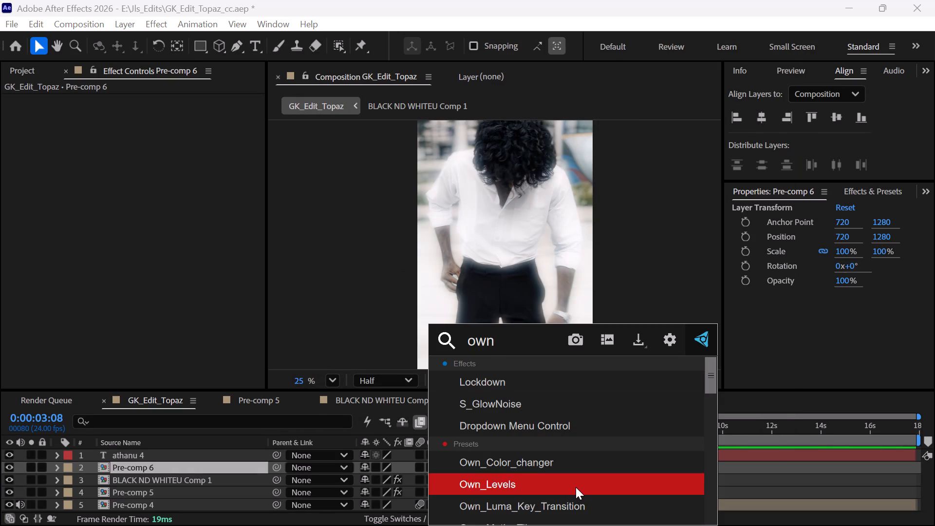
scroll(576, 487, "down", 1)
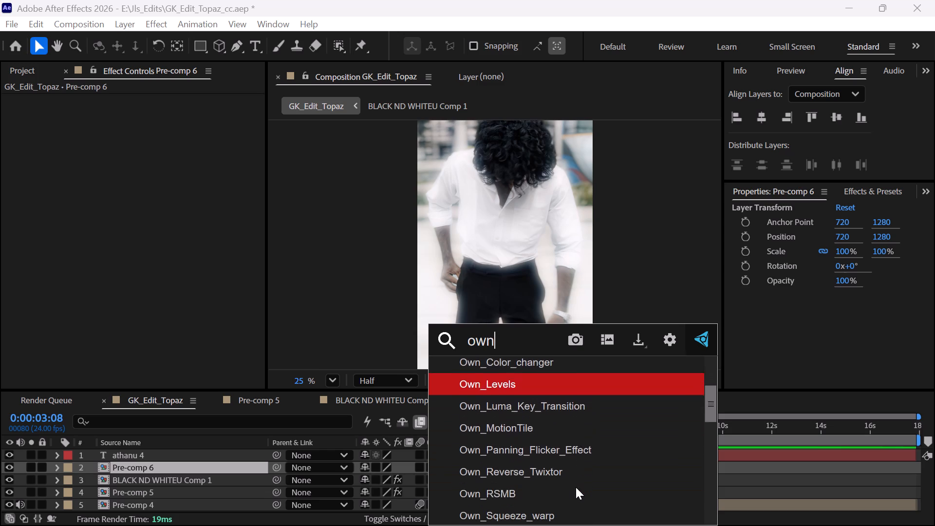
scroll(576, 487, "down", 1)
left_click(532, 507)
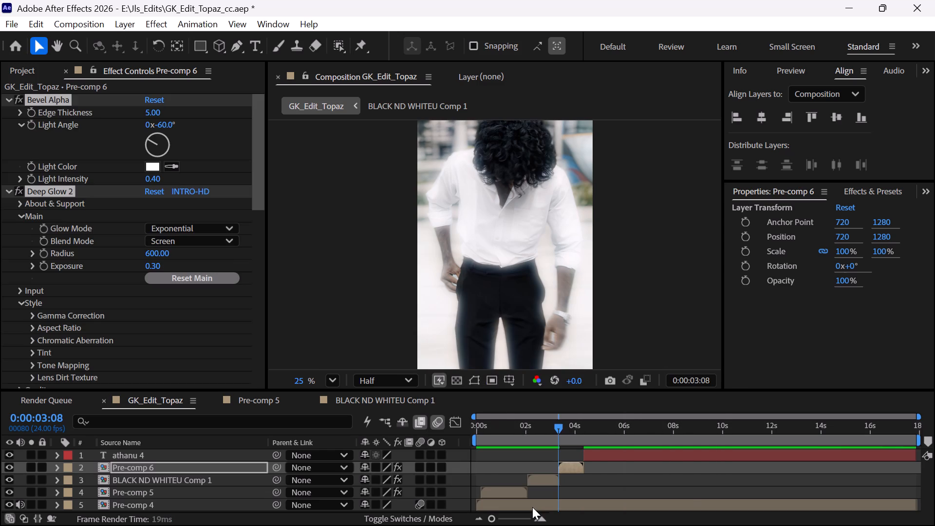
left_click(608, 488)
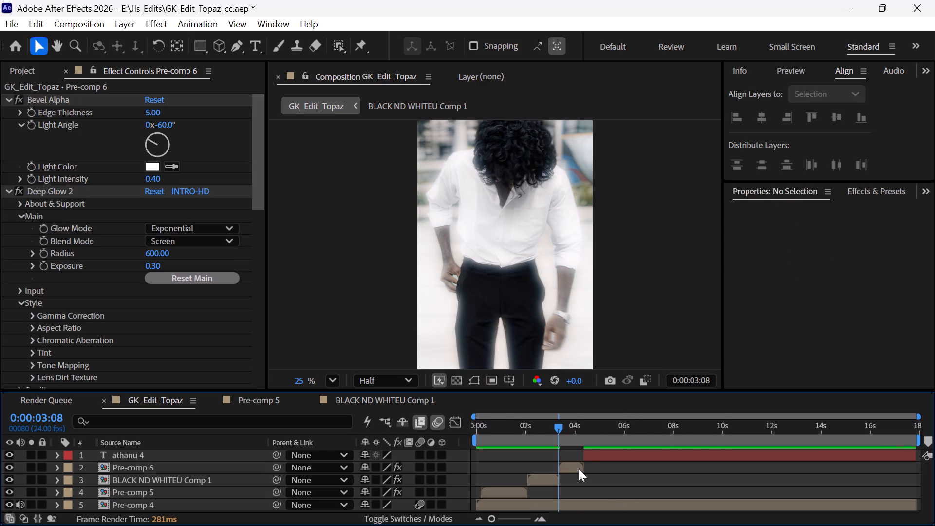
Set the Shadow Length of Shadow Studio 3 on Pre-comp 6 to 50.
left_click(576, 469)
left_click_drag(260, 204, 269, 390)
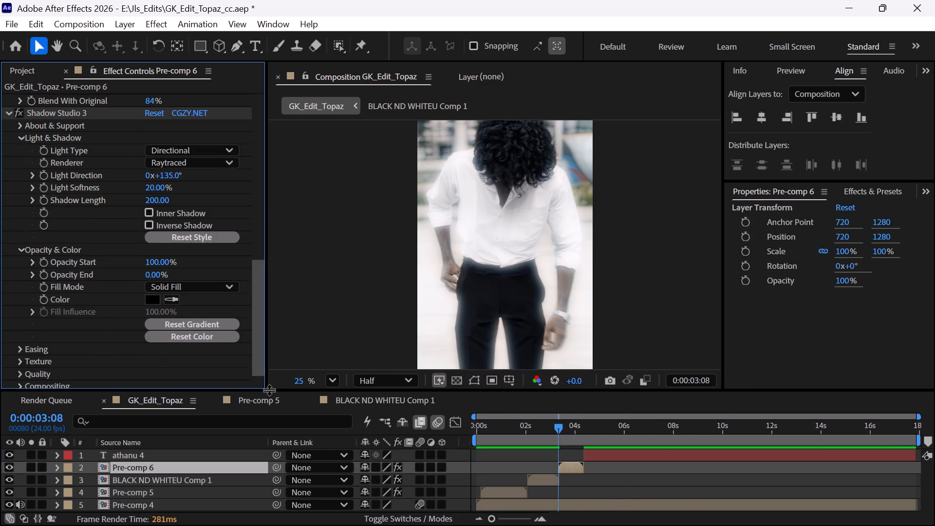
left_click(147, 194)
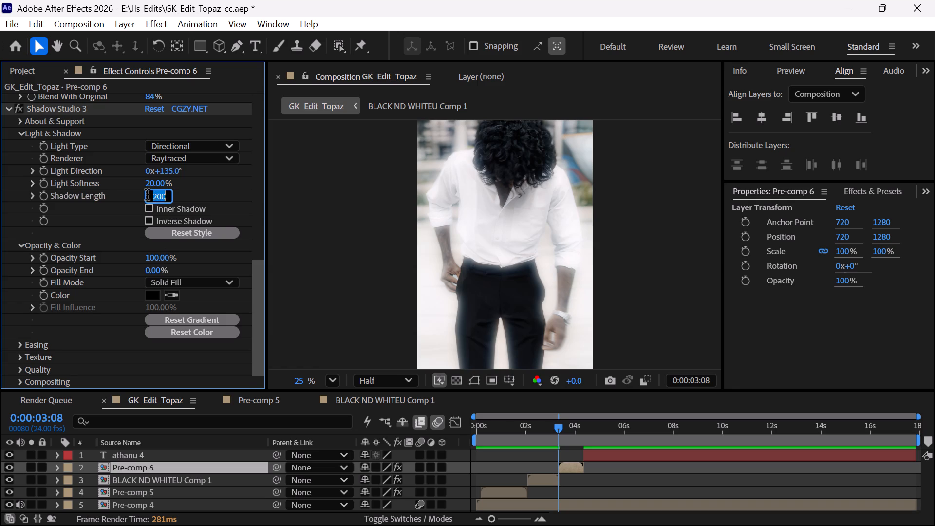
type("50")
key("Return")
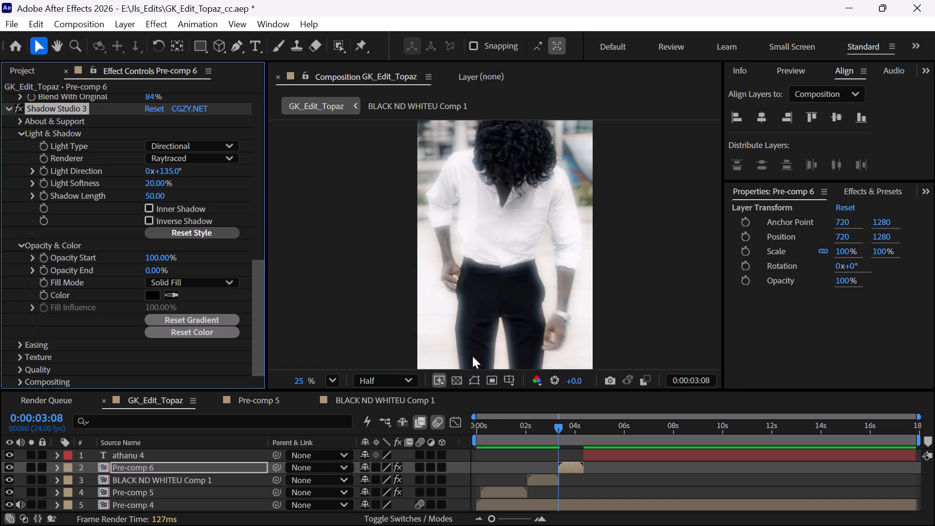
Play back GK_Edit_Topaz from the start and replay the second to fourth seconds to review the styled captions and their fades.
left_click_drag(508, 434, 453, 439)
key("space")
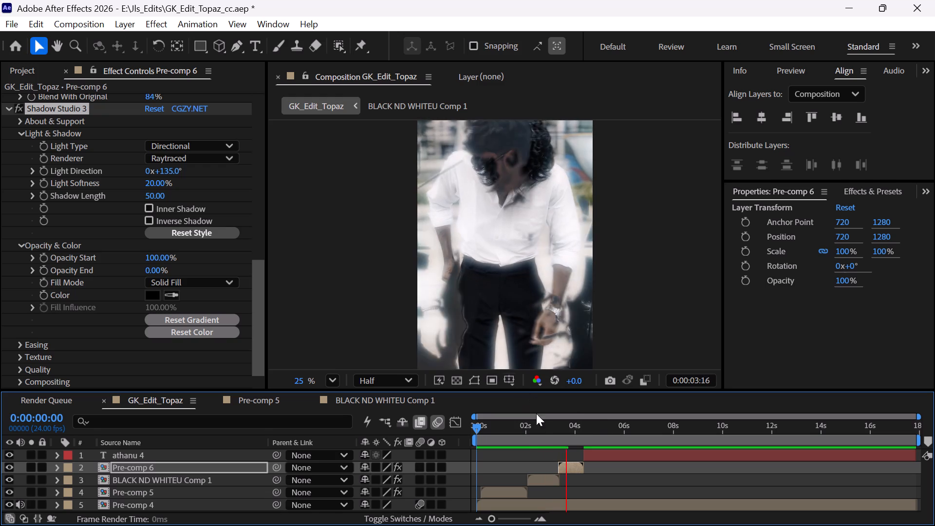
left_click(532, 430)
key("space")
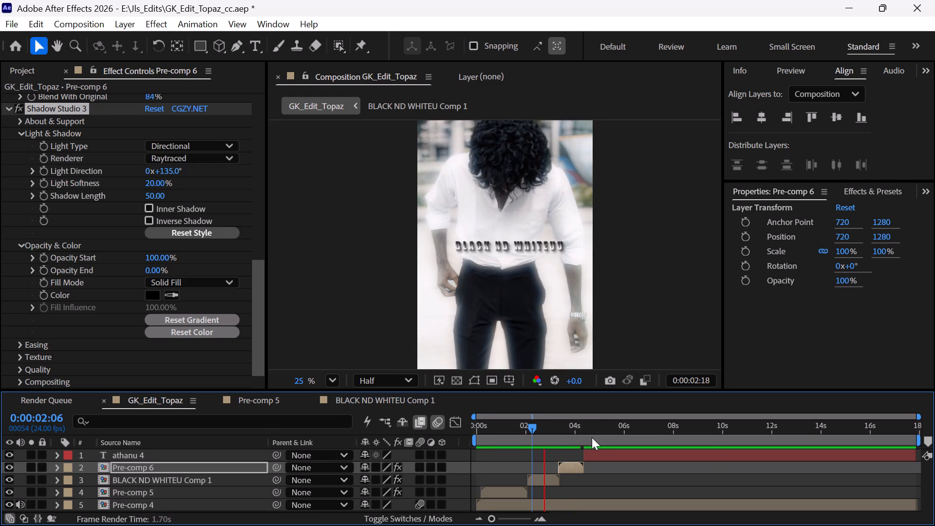
key("space")
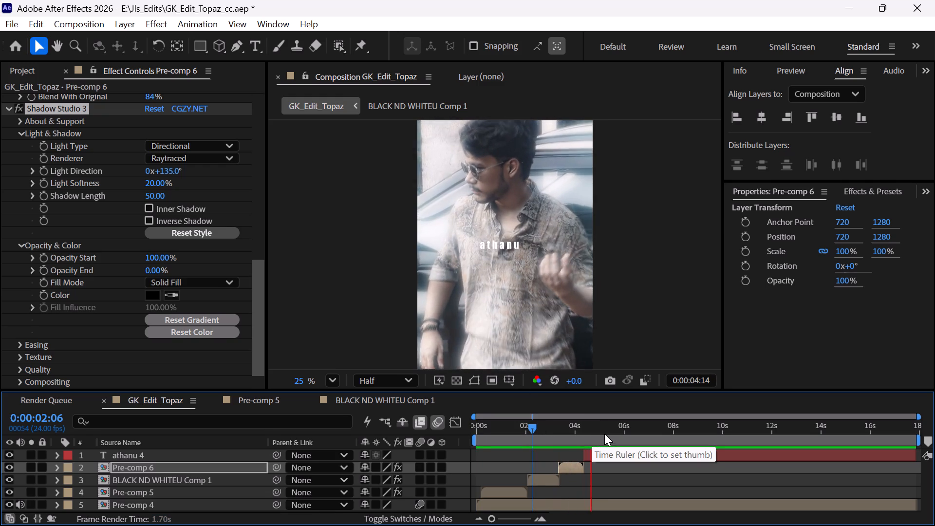
left_click_drag(572, 435, 535, 436)
key("space")
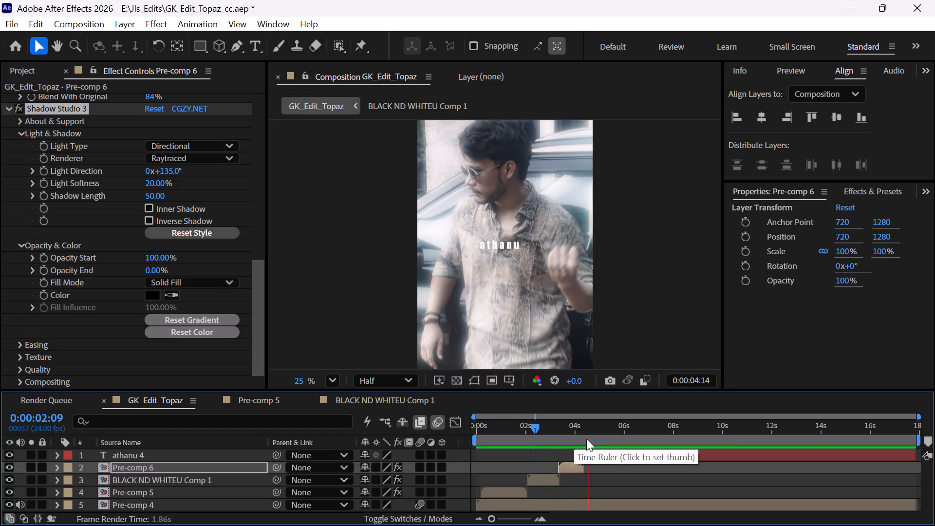
key("space")
left_click_drag(555, 434, 516, 437)
key("space")
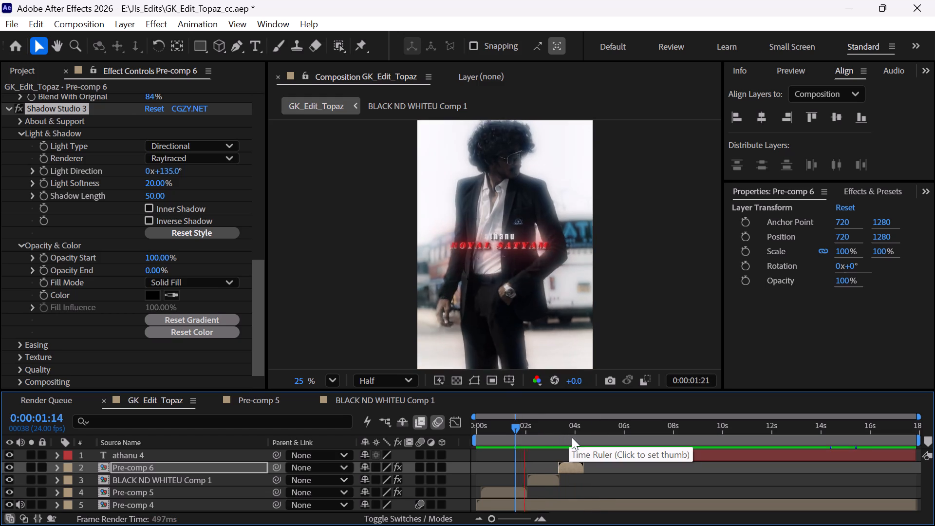
key("space")
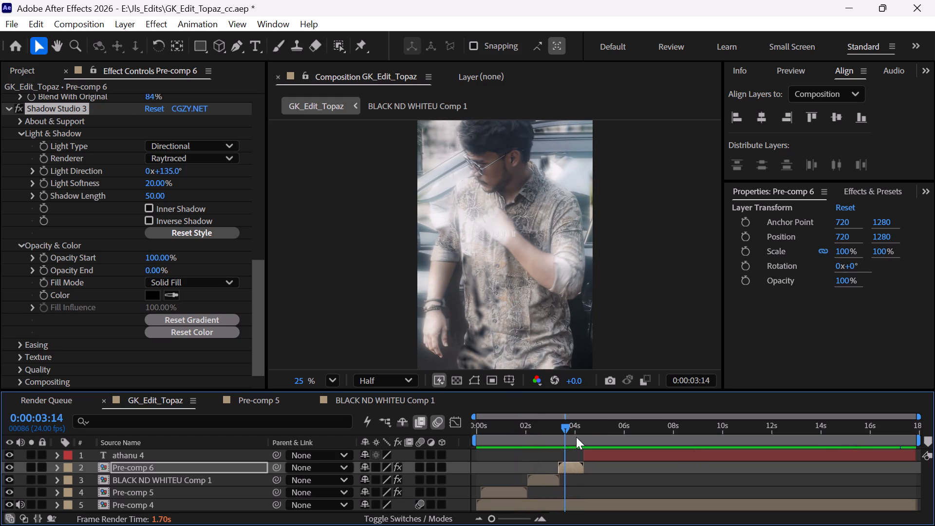
Open Pre-comp 6 to reach its veedu and ROWDY RAMANA text layers.
double_click(563, 464)
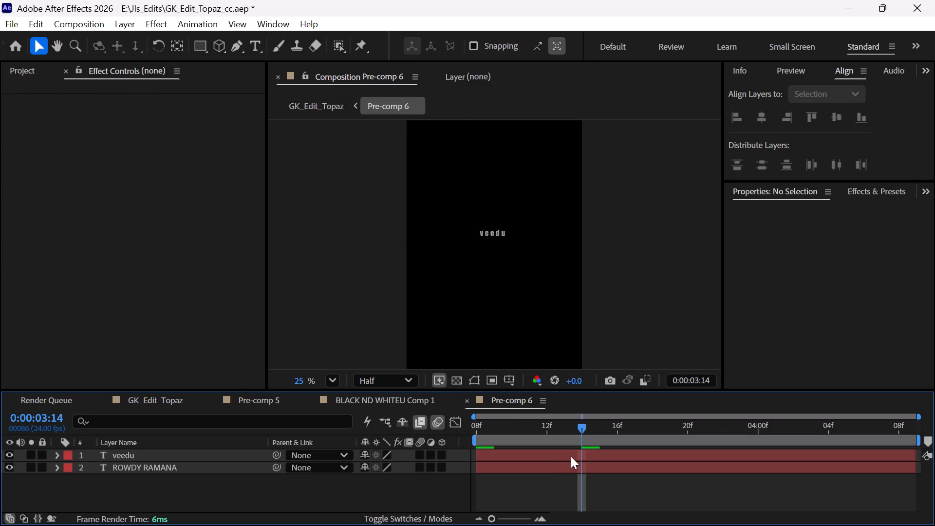
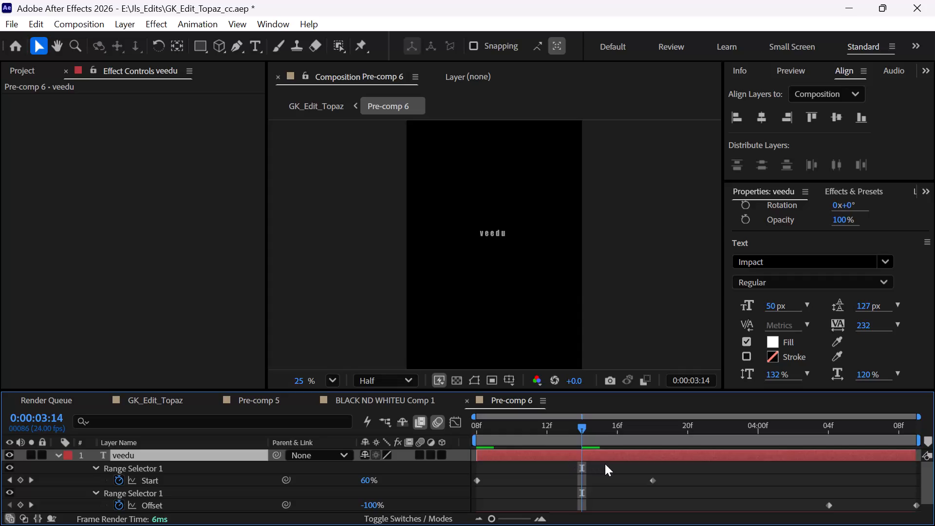
Move the veedu layer's 100% Range Selector Start keyframe to 0:00:03:14.
left_click_drag(651, 478, 587, 488)
Move the ROWDY RAMANA layer's 0% Start keyframe to 0:00:03:14 and its 100% Start keyframe to 0:00:03:21.
scroll(612, 471, "down", 4)
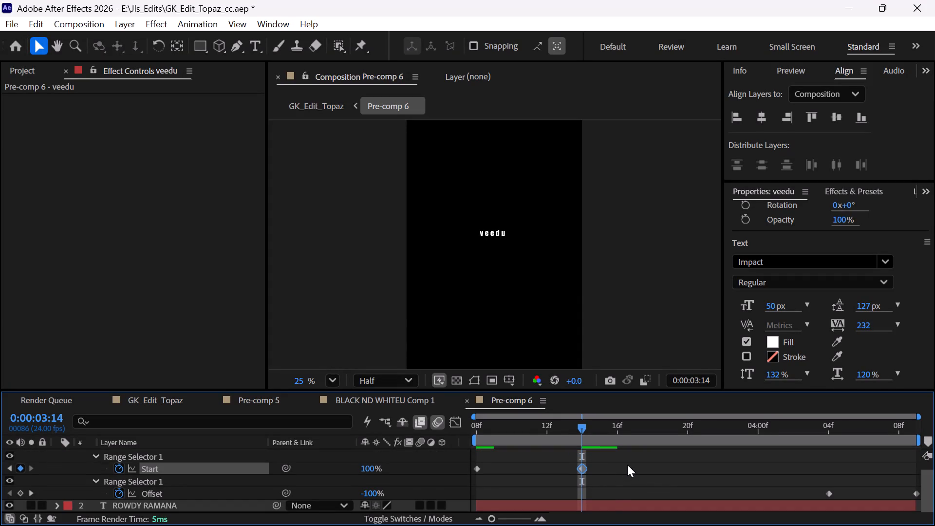
left_click(608, 501)
key("u")
scroll(609, 492, "down", 2)
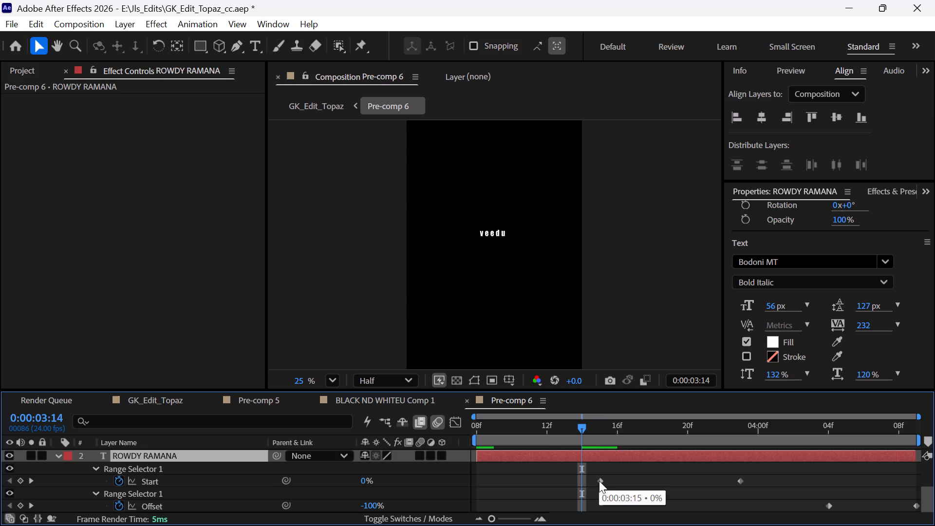
left_click_drag(599, 481, 585, 481)
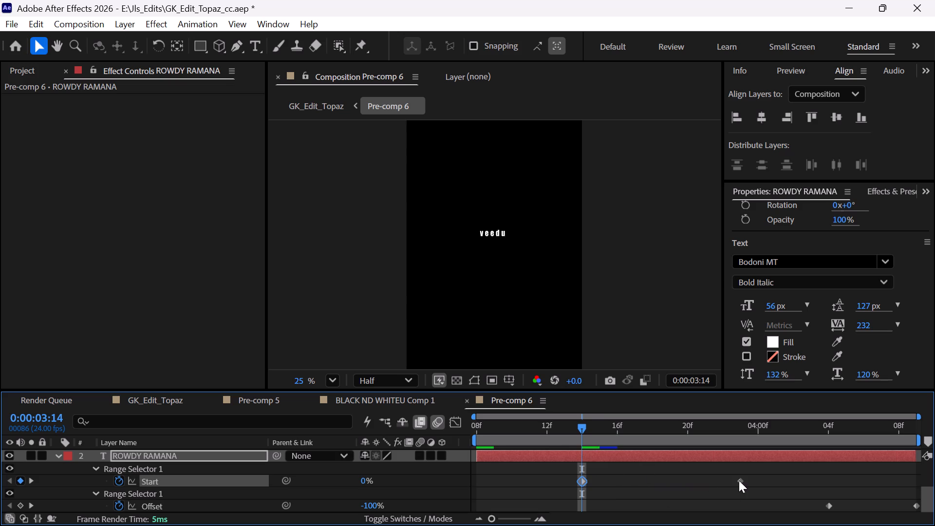
left_click_drag(738, 479, 702, 490)
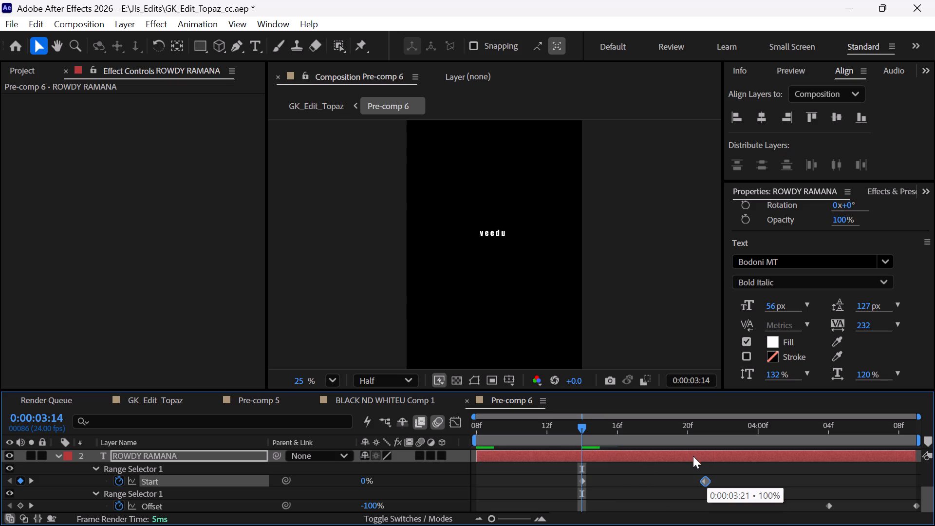
Play back GK_Edit_Topaz from the start and replay from about three seconds to review the retimed captions.
left_click(188, 401)
left_click_drag(512, 434, 466, 446)
key("space")
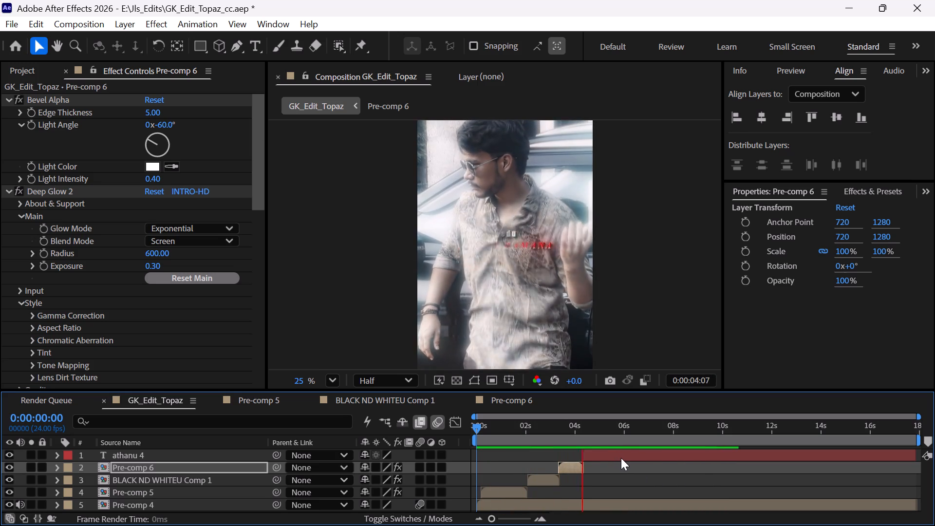
left_click(549, 430)
key("space")
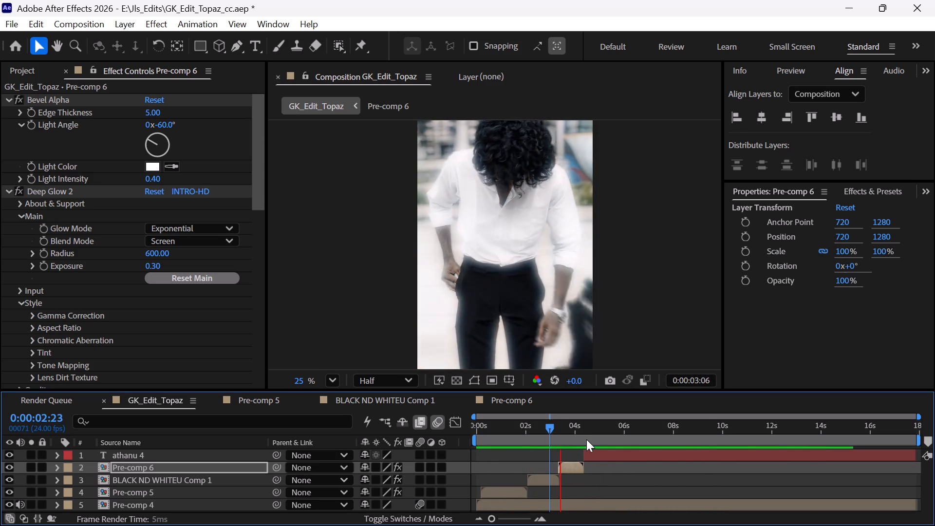
key("space")
left_click(548, 426)
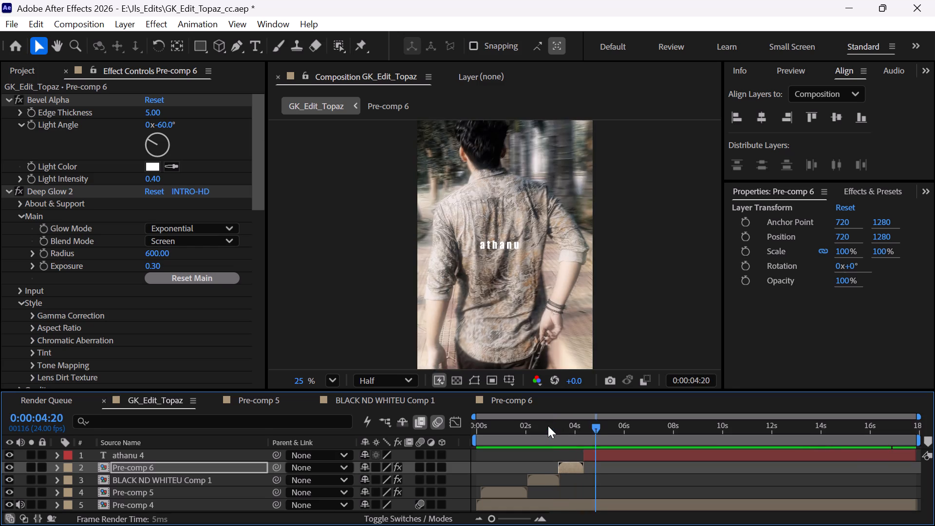
key("space")
key("space")
Extend the start of the Pre-comp 6 layer in GK_Edit_Topaz to 0:00:03:07.
left_click(556, 426)
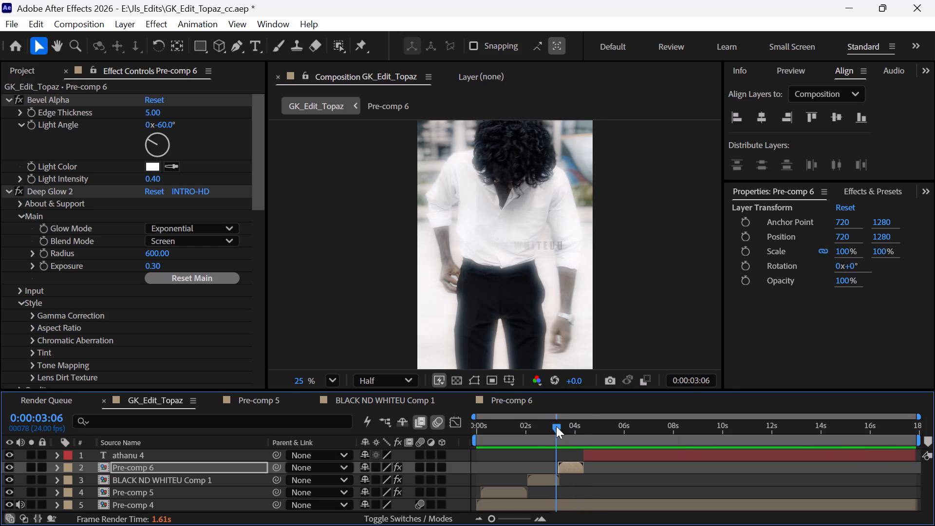
key("ctrl+Right")
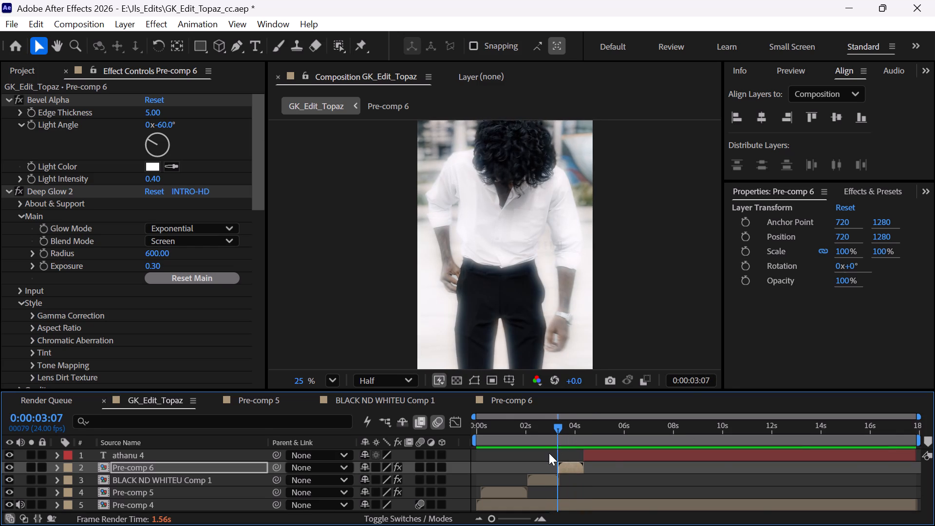
scroll(549, 455, "up", 2, "alt")
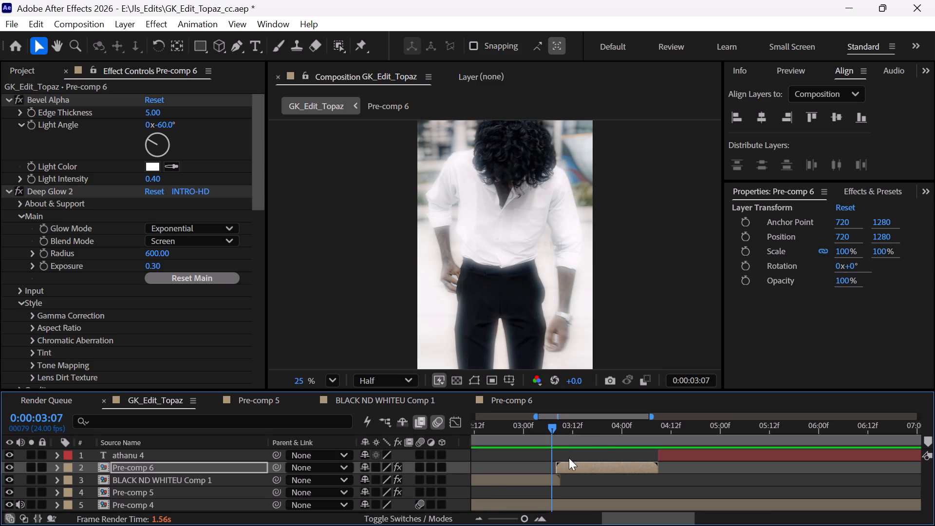
left_click_drag(557, 469, 551, 472, "alt")
Examine the Pre-comp 6 caption reveal frame by frame from 0:00:03:07 to 0:00:03:22 against the footage.
key("ctrl+Right")
key("ctrl+Right")
key("ctrl+Right")
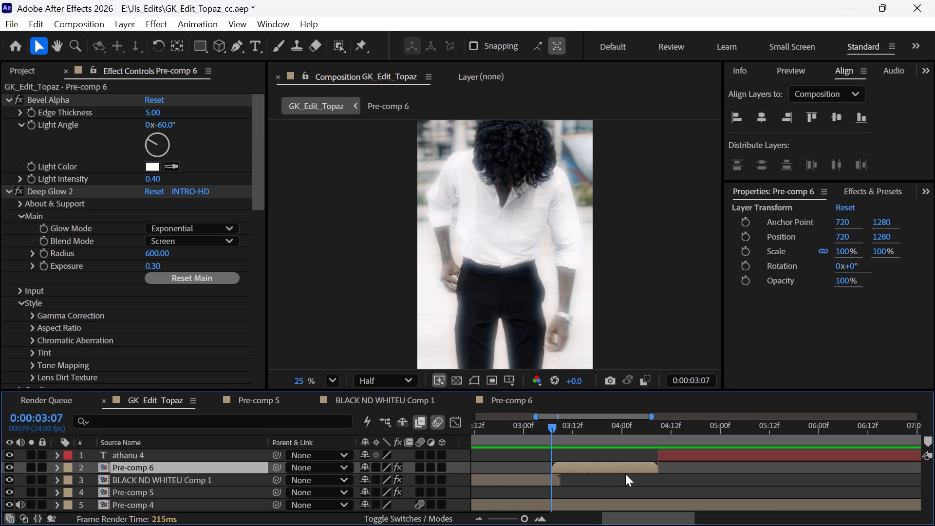
key("ctrl+Right")
key("ctrl+Right")
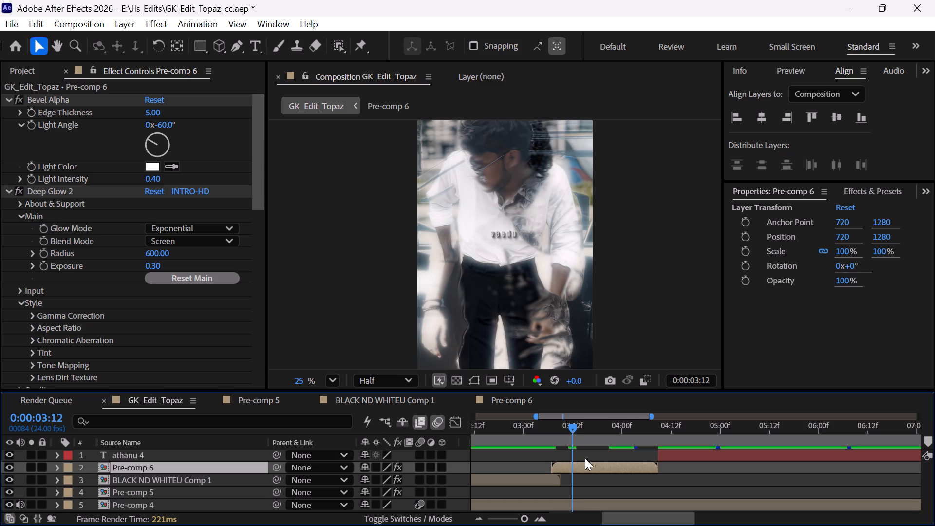
key("ctrl+Right")
key("ctrl+Right")
key("ctrl+Right")
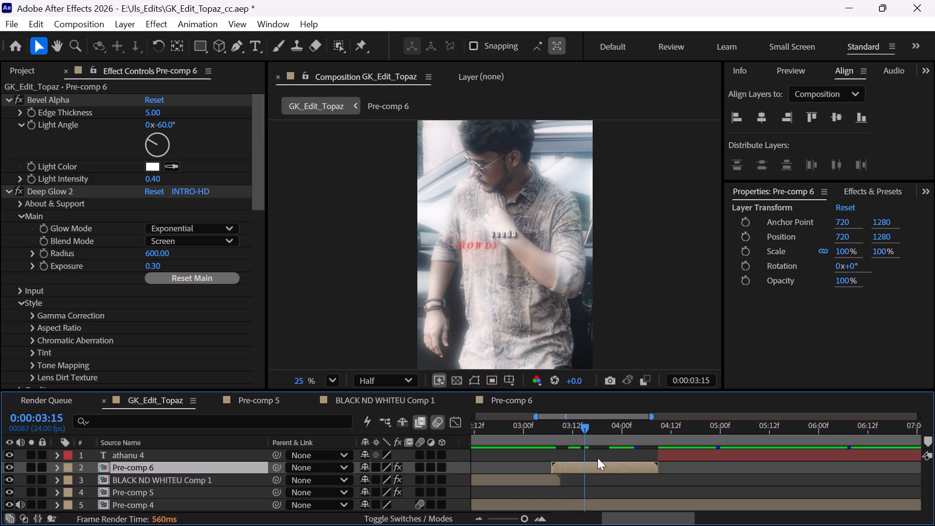
key("ctrl+Right")
key("ctrl+Right")
key("ctrl+Right")
key("ctrl+Right")
key("ctrl+Right")
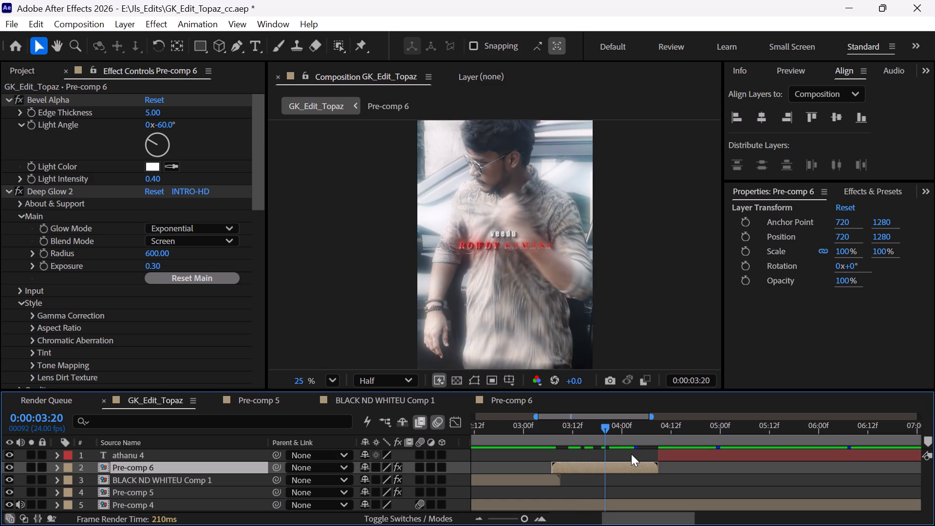
key("ctrl+Right")
key("ctrl+Right")
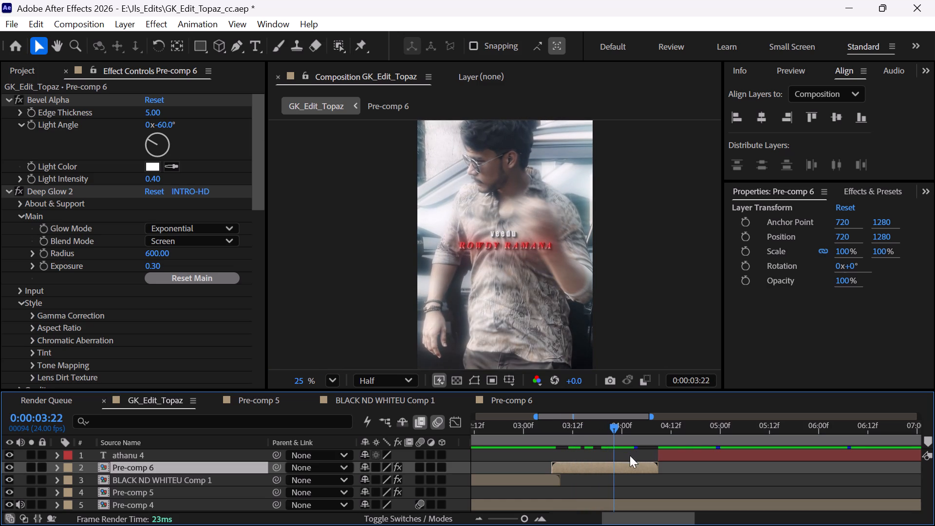
In Pre-comp 6, move the ROWDY RAMANA layer's 100% Start keyframe to 0:00:04:00.
left_click(503, 402)
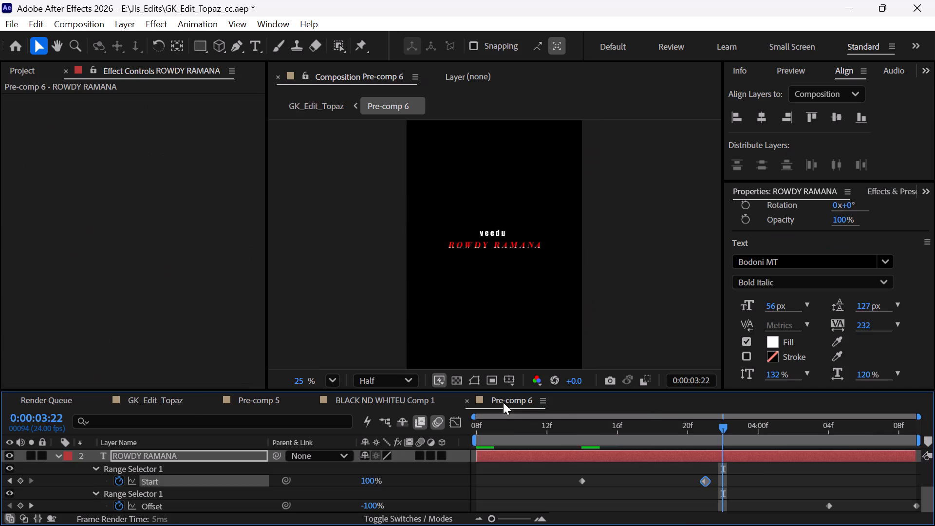
scroll(769, 471, "down", 7)
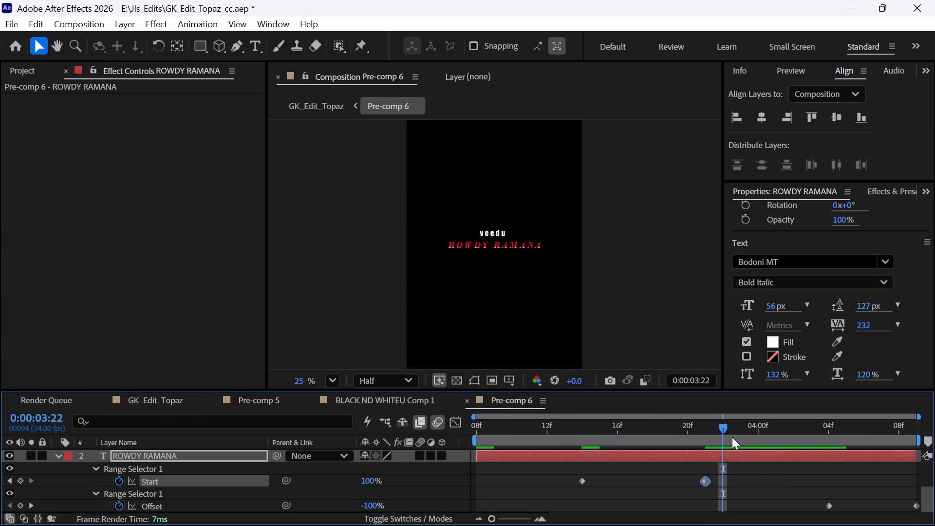
left_click_drag(740, 435, 753, 446)
left_click_drag(706, 481, 755, 482)
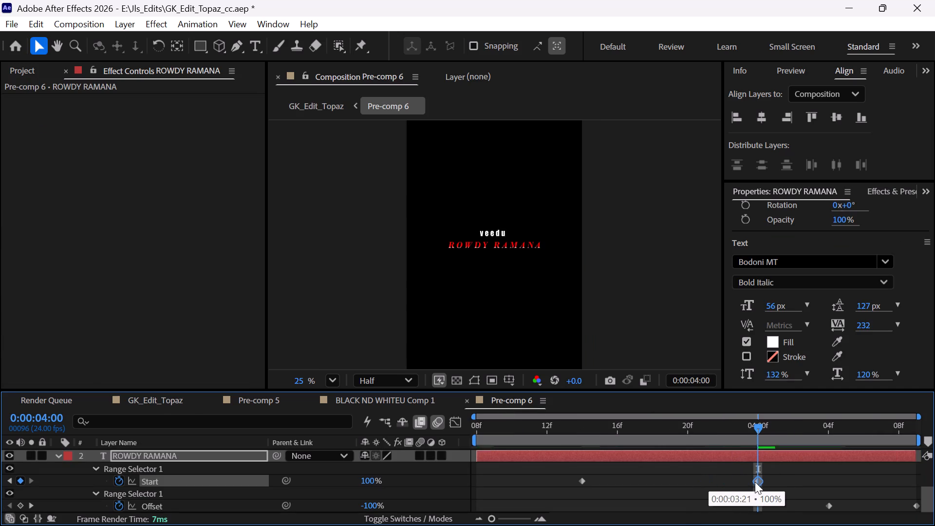
left_click_drag(755, 482, 758, 482)
Play back Pre-comp 6 from its start, and GK_Edit_Topaz from 0:00:03:07, to review the slower ROWDY RAMANA reveal.
scroll(682, 489, "down", 10, "alt")
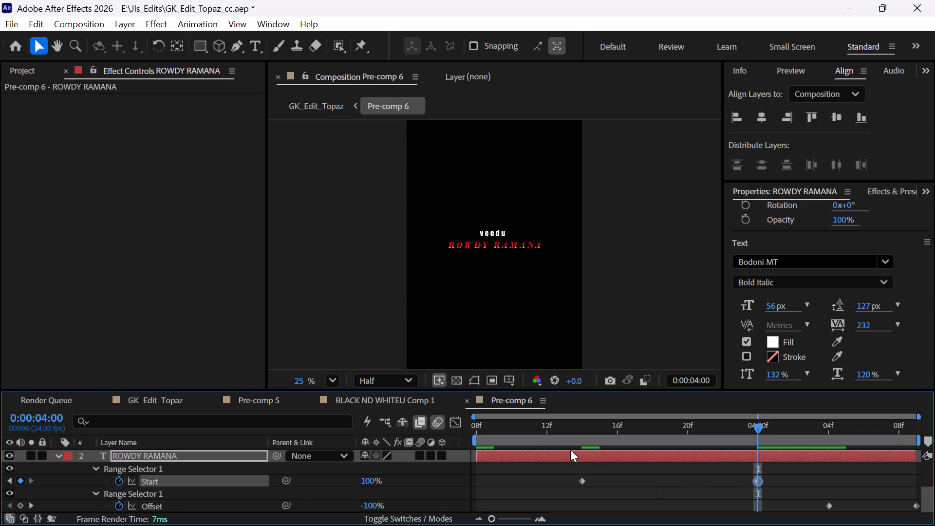
left_click_drag(529, 431, 440, 456)
key("space")
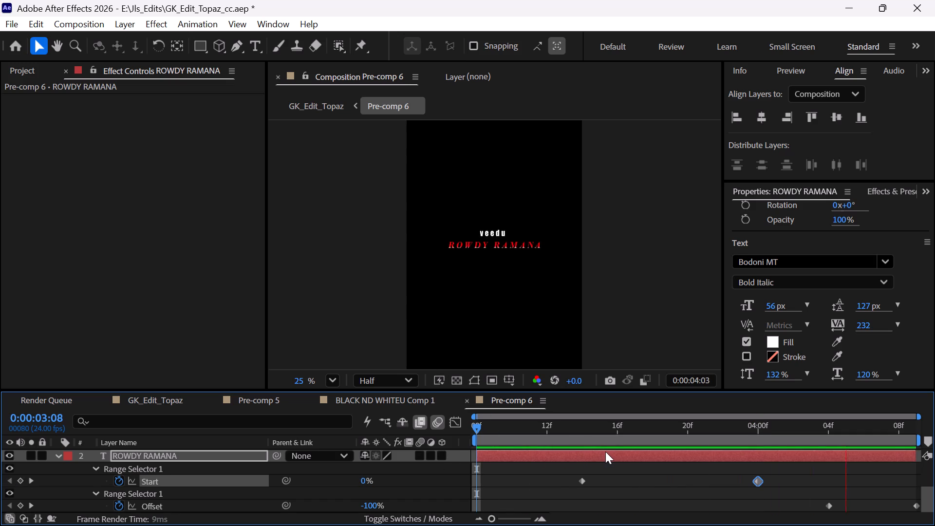
left_click(168, 395)
key("space")
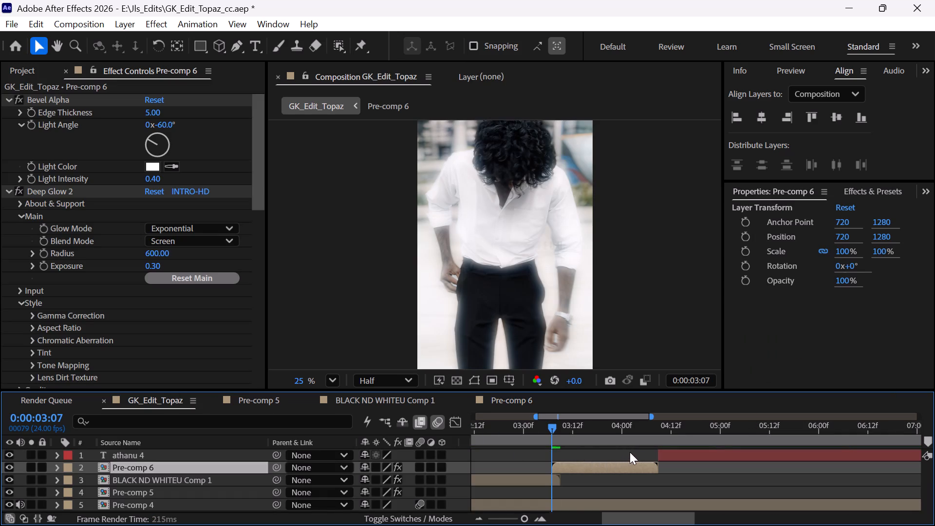
left_click(835, 518)
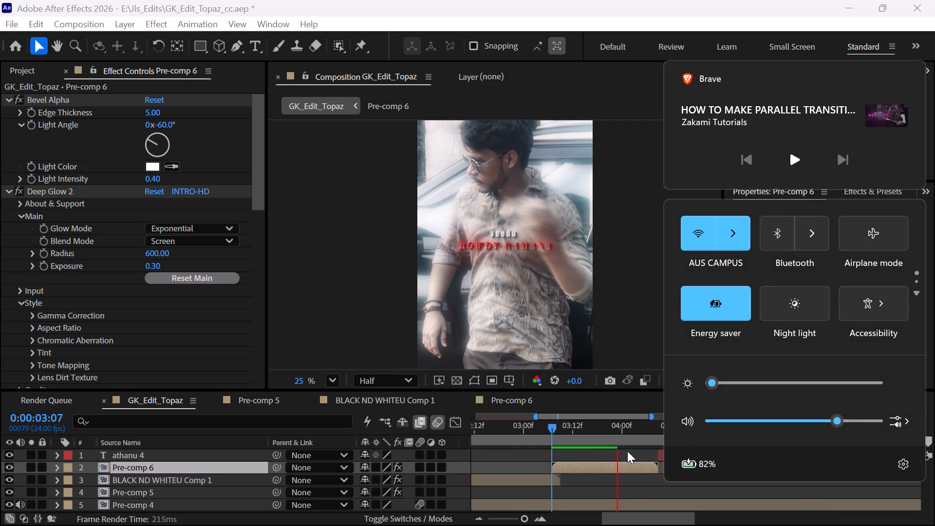
left_click(627, 451)
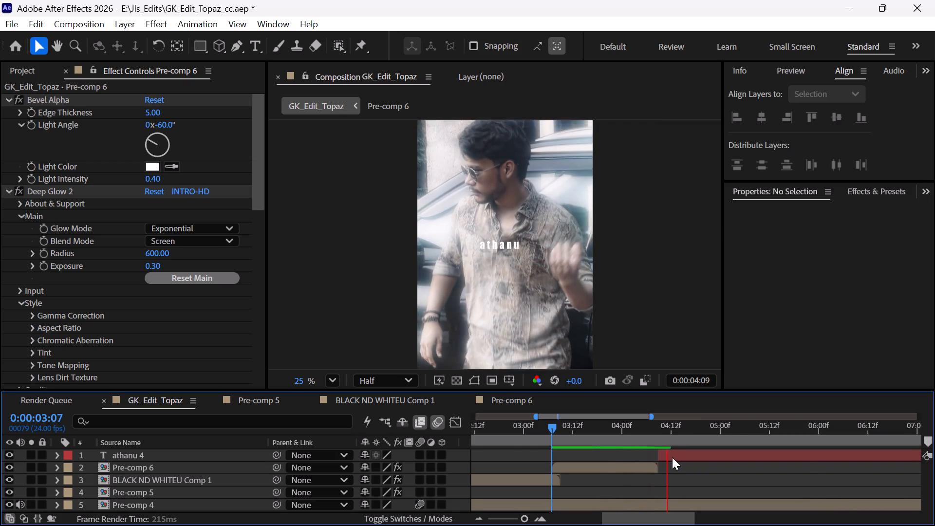
Play back GK_Edit_Topaz from the start, replay from two to three seconds, and scrub to 0:00:03:15 to review caption timing.
scroll(673, 457, "down", 10, "alt")
left_click_drag(526, 433, 456, 454)
key("space")
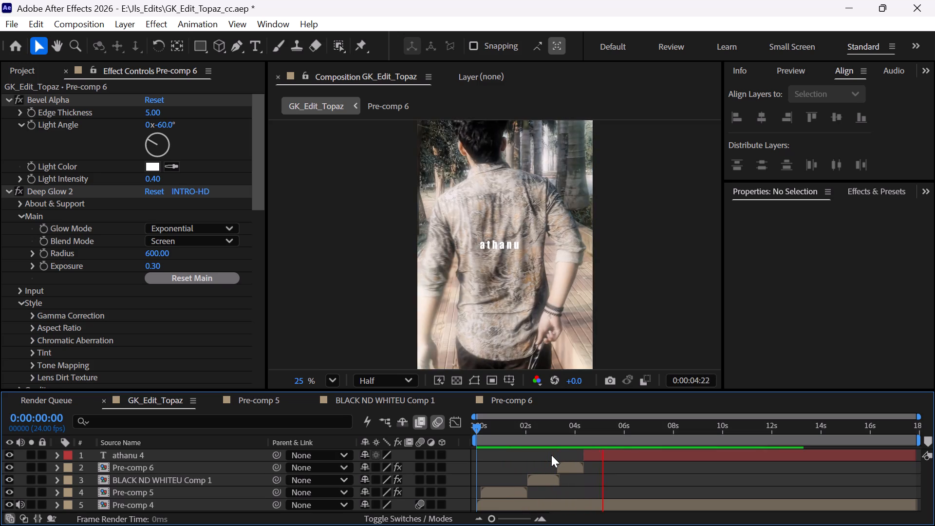
left_click_drag(537, 435, 533, 436)
key("space")
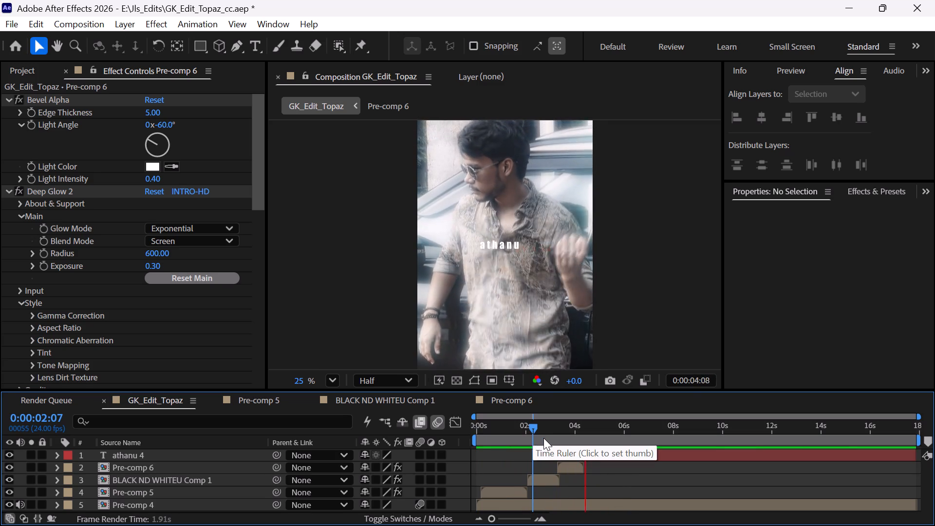
key("space")
left_click_drag(558, 434, 540, 438)
key("space")
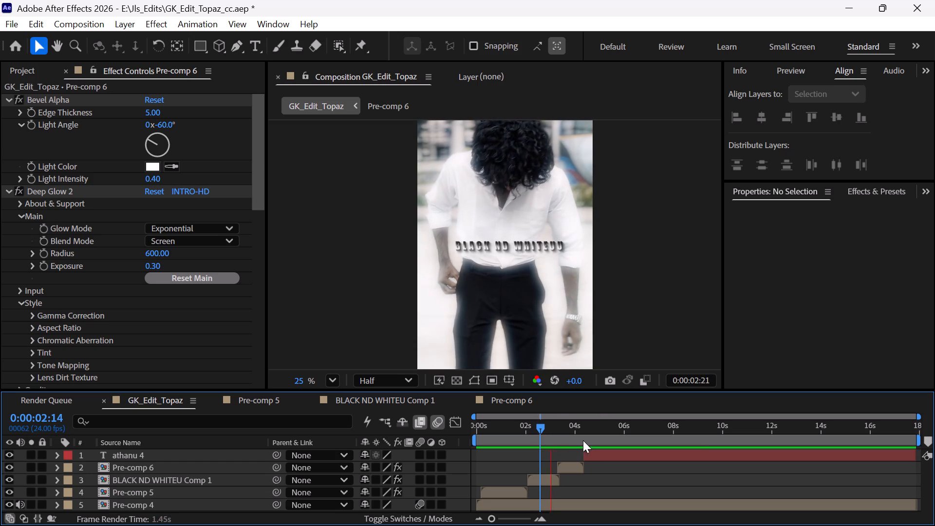
key("space")
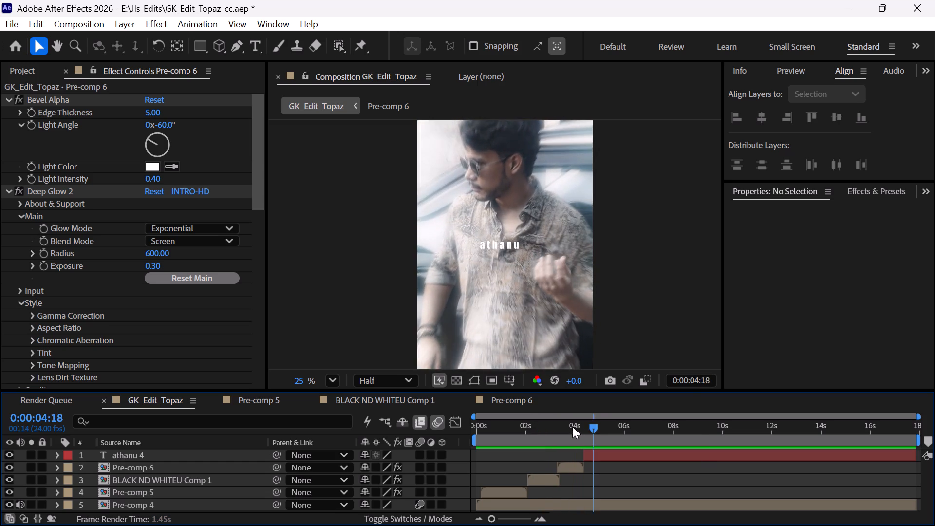
left_click_drag(570, 426, 555, 429)
key("space")
key("space")
left_click_drag(555, 429, 555, 429)
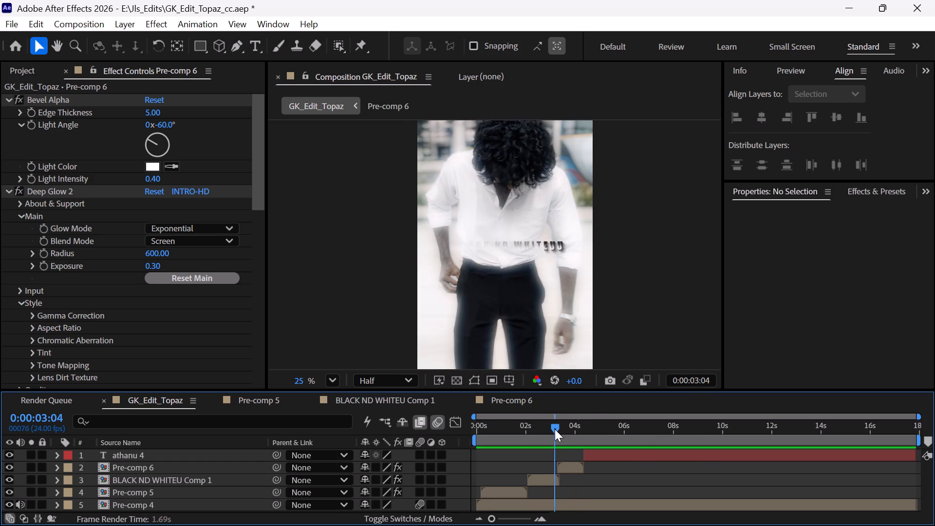
left_click_drag(555, 429, 561, 429)
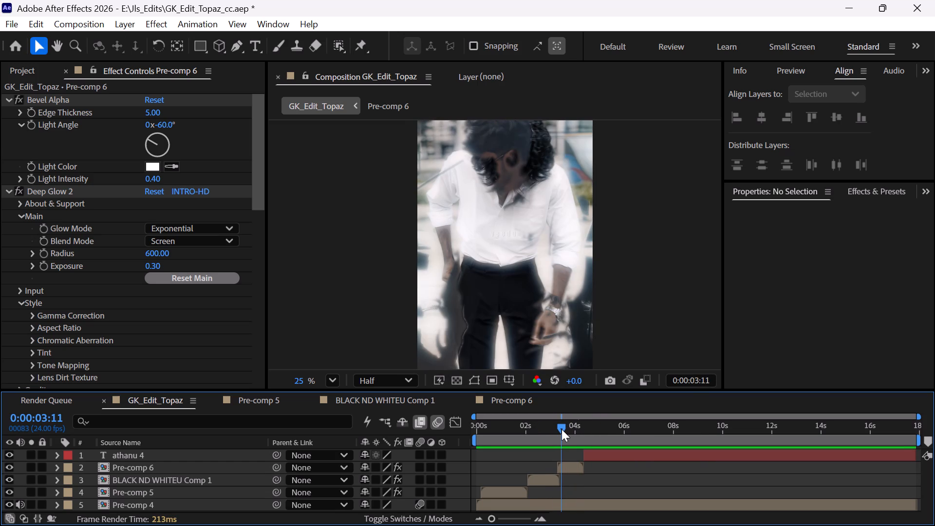
left_click_drag(561, 429, 565, 429)
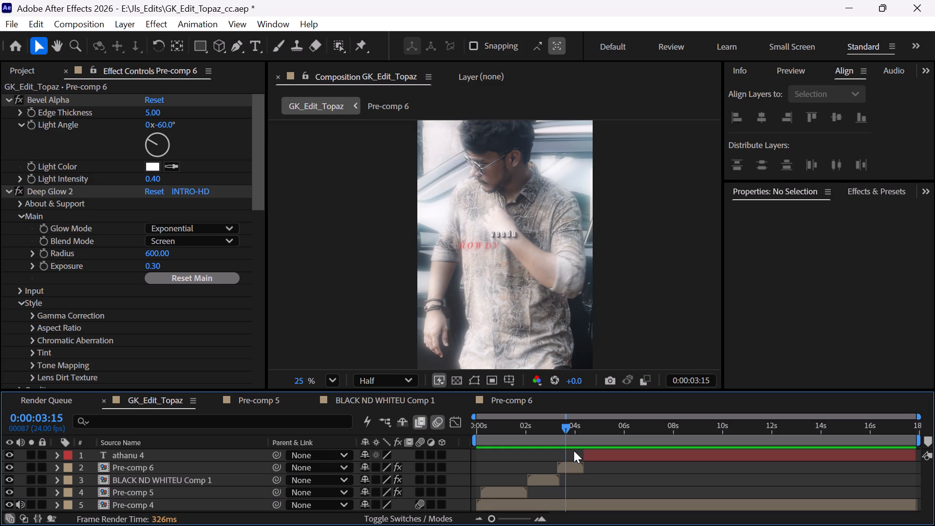
In Pre-comp 6, move the veedu layer's 100% Start keyframe to 0:00:03:16.
double_click(570, 467)
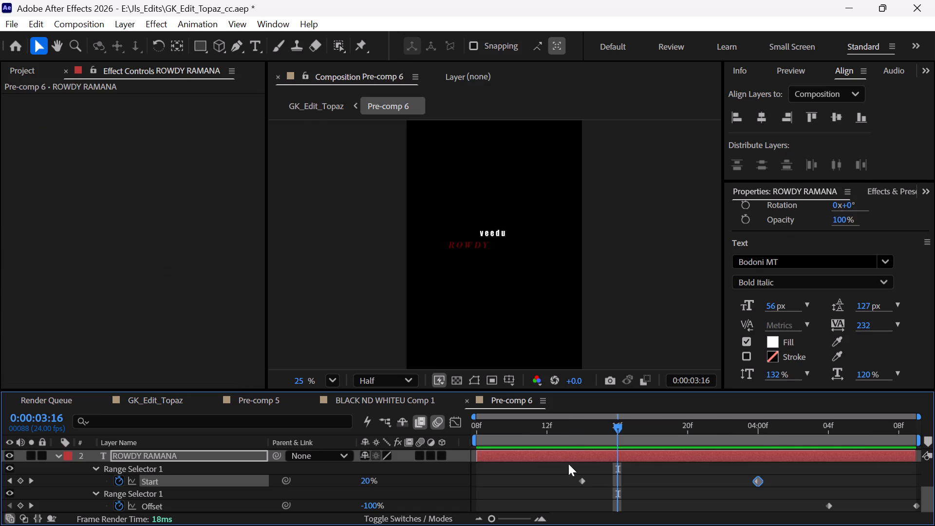
scroll(584, 445, "up", 4)
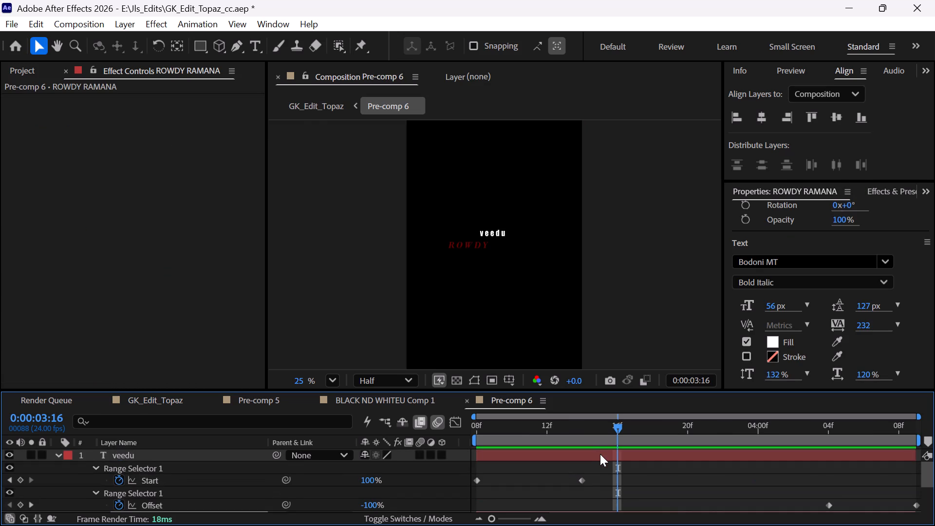
scroll(600, 454, "up", 1)
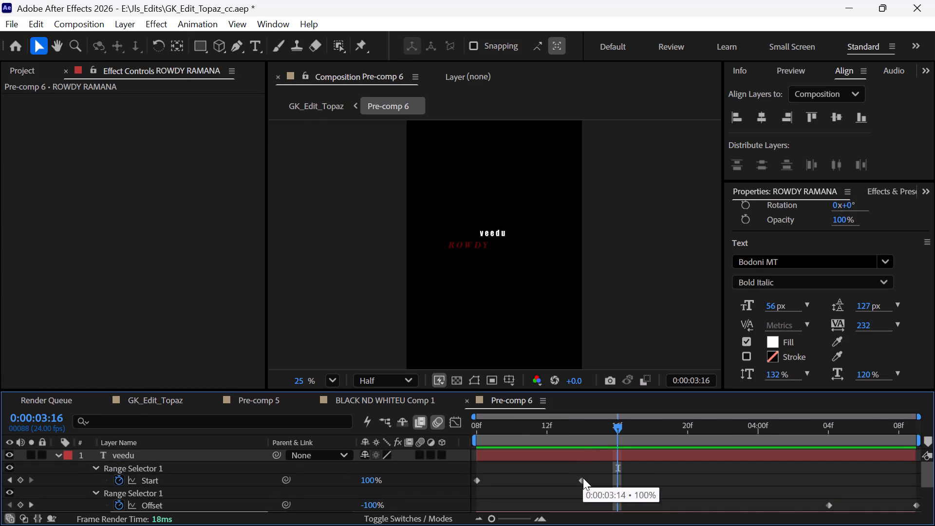
key("j")
scroll(624, 475, "down", 1)
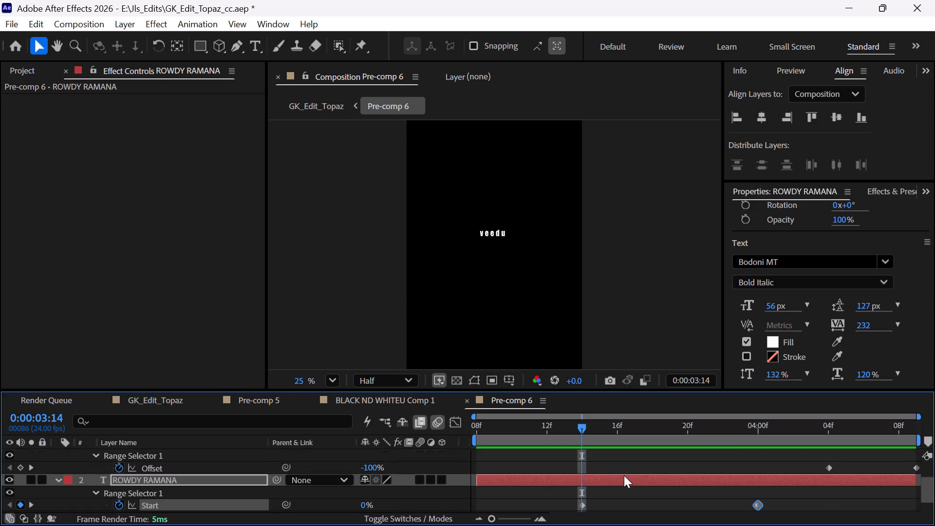
scroll(585, 462, "up", 1)
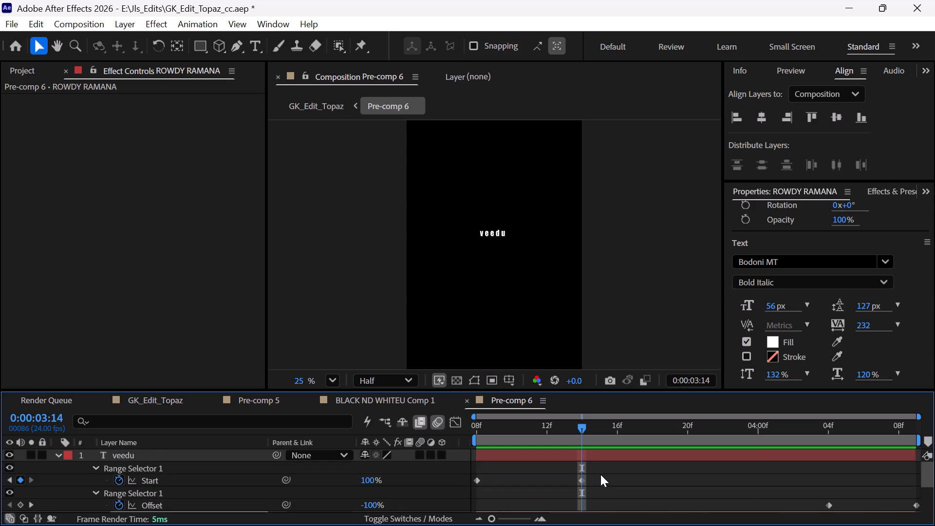
key("ctrl+Right")
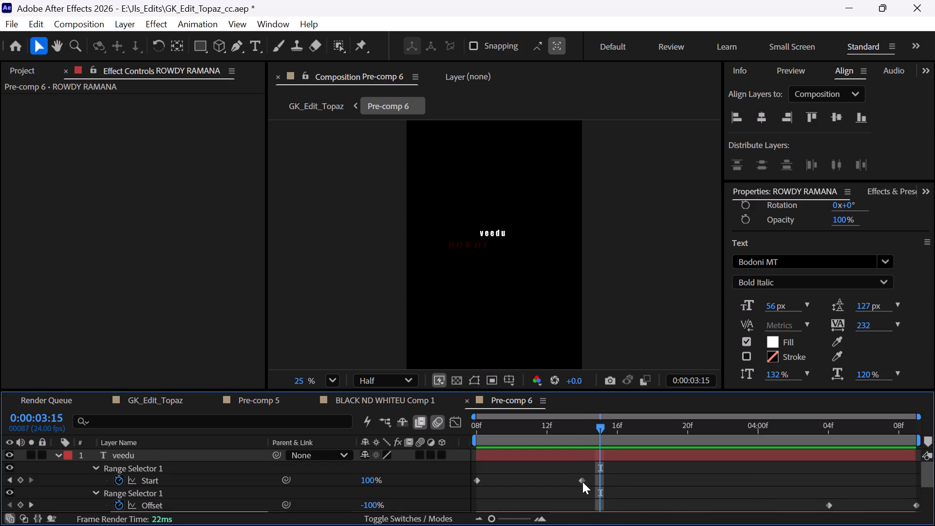
key("ctrl+Right")
left_click_drag(583, 481, 615, 481)
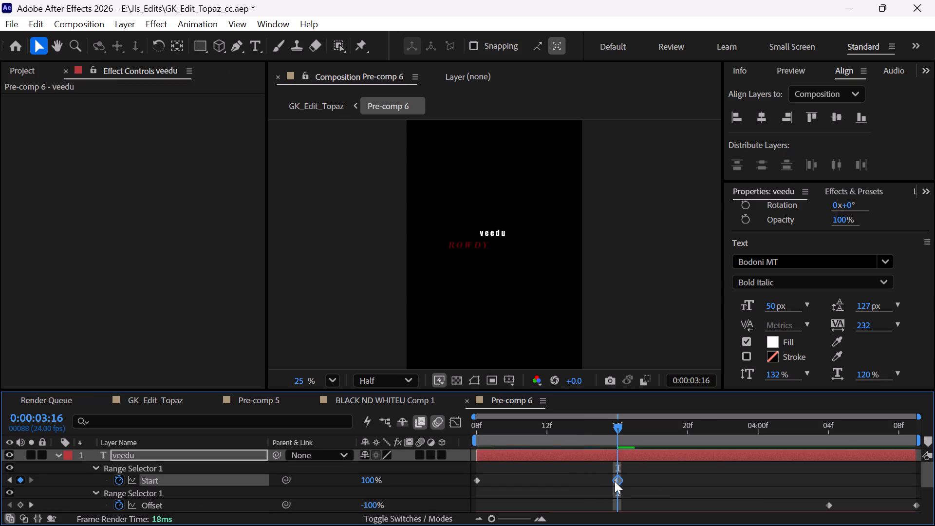
left_click_drag(615, 481, 617, 481)
Play back GK_Edit_Topaz from 0:00:01:10, 0:00:01:17 and 0:00:02:13, and check the frames from 0:00:04:07 to 0:00:04:09 where Pre-comp 6 ends.
left_click(203, 402)
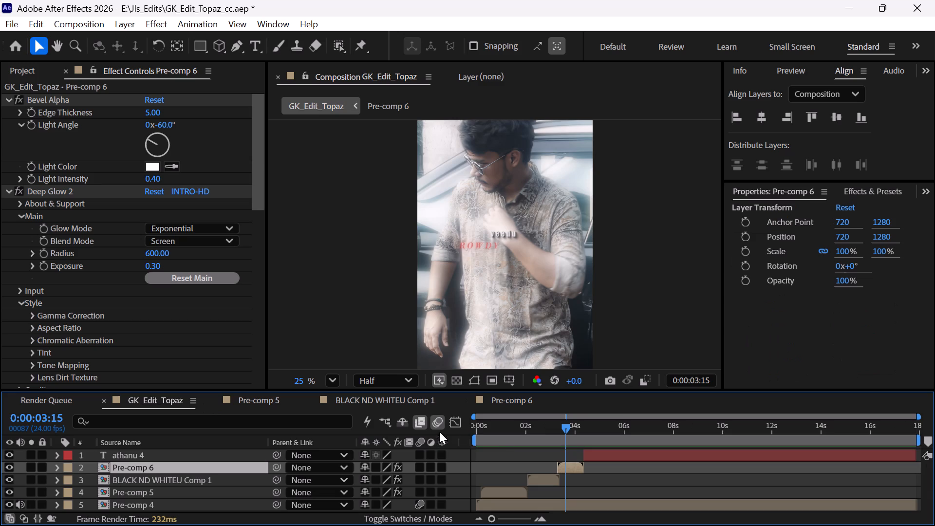
left_click_drag(525, 417, 510, 421)
left_click(511, 423)
key("space")
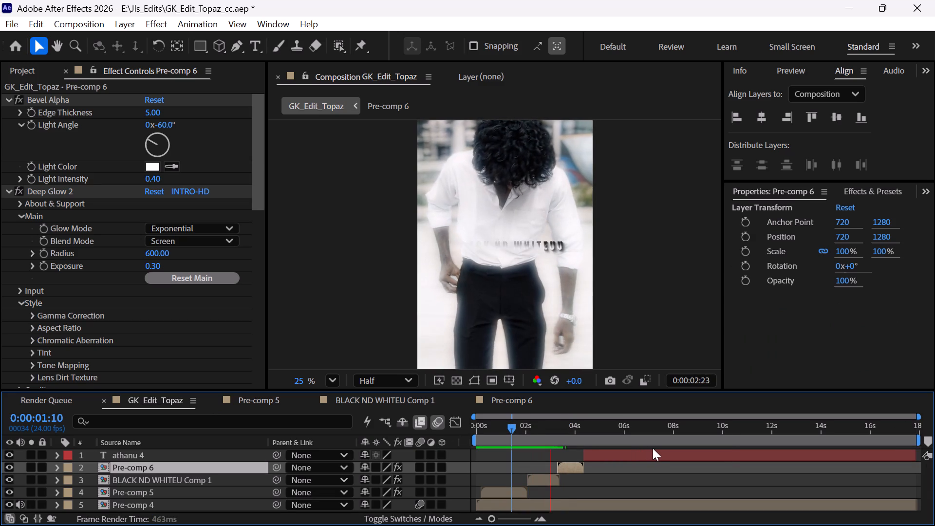
key("space")
left_click(563, 432)
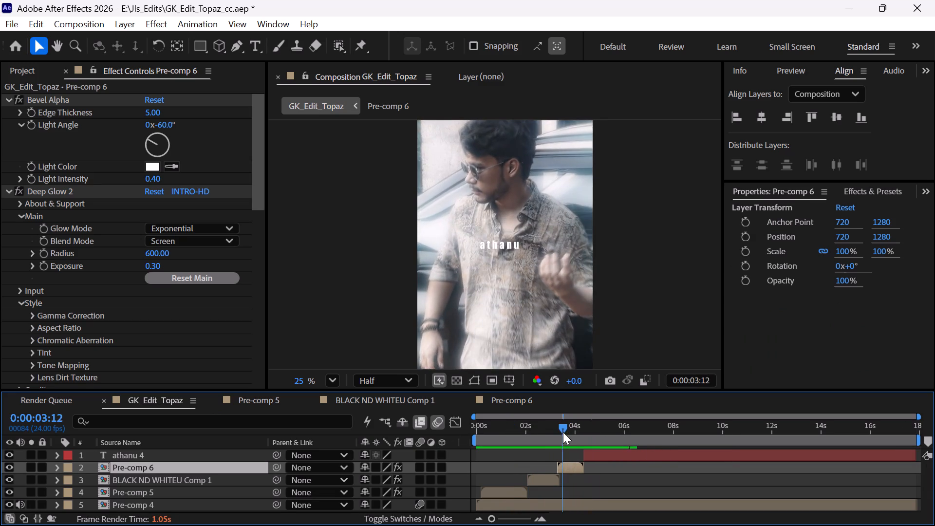
left_click_drag(556, 433, 519, 444)
key("space")
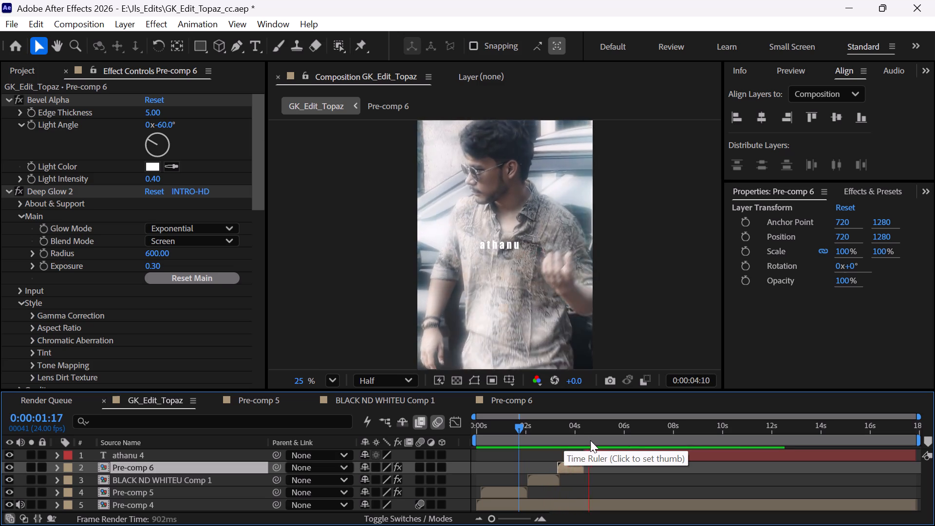
key("space")
left_click_drag(561, 432, 539, 436)
key("space")
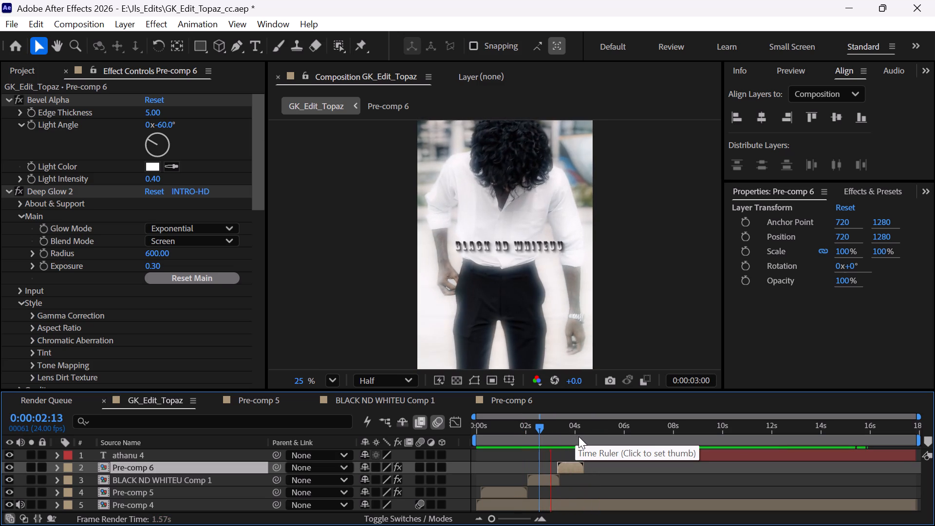
key("space")
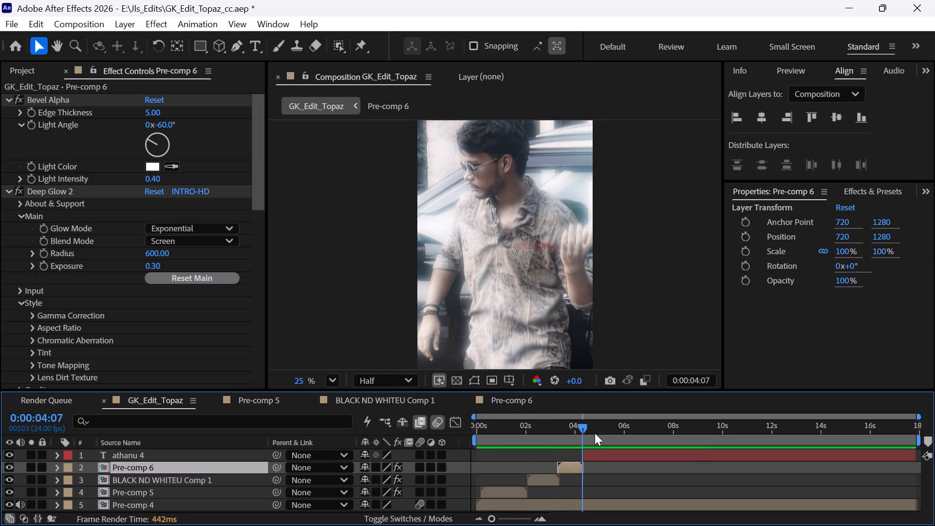
scroll(577, 453, "up", 2, "alt")
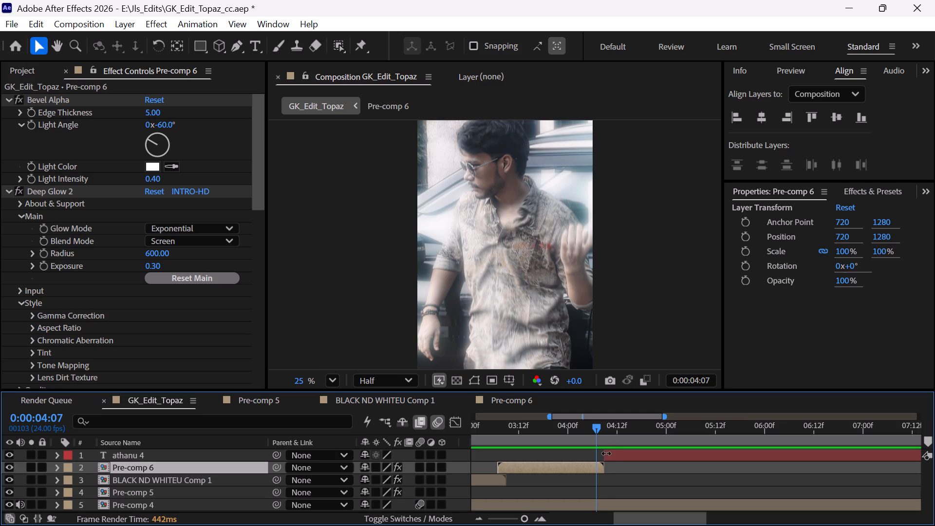
key("ctrl+Right")
key("ctrl+Right")
key("ctrl+Left")
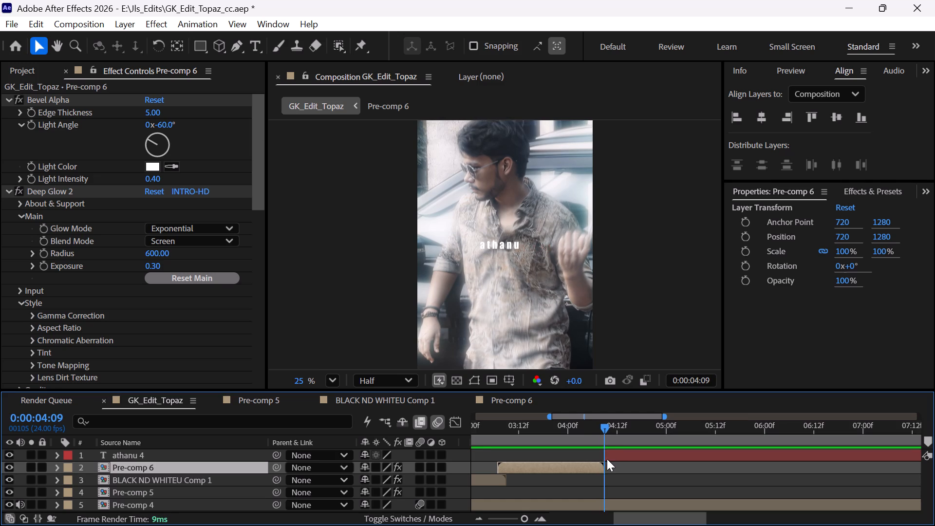
key("ctrl+Right")
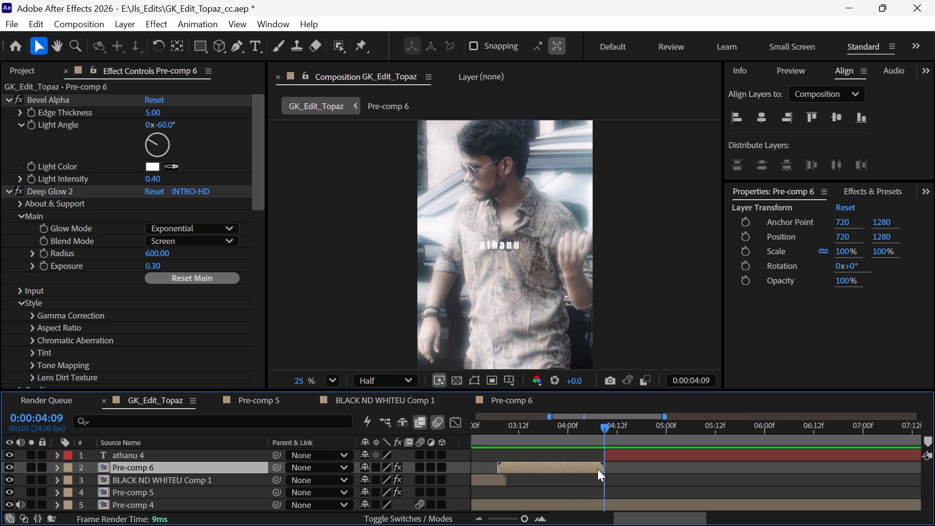
In Pre-comp 6, move the veedu layer's -100% Offset keyframe to 0:00:04:06.
double_click(598, 469)
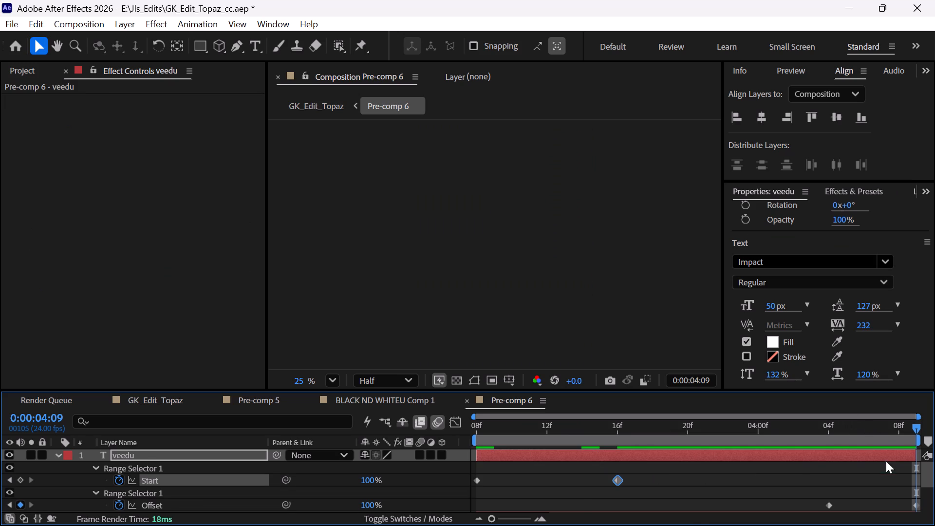
scroll(886, 461, "down", 3)
scroll(884, 464, "up", 1)
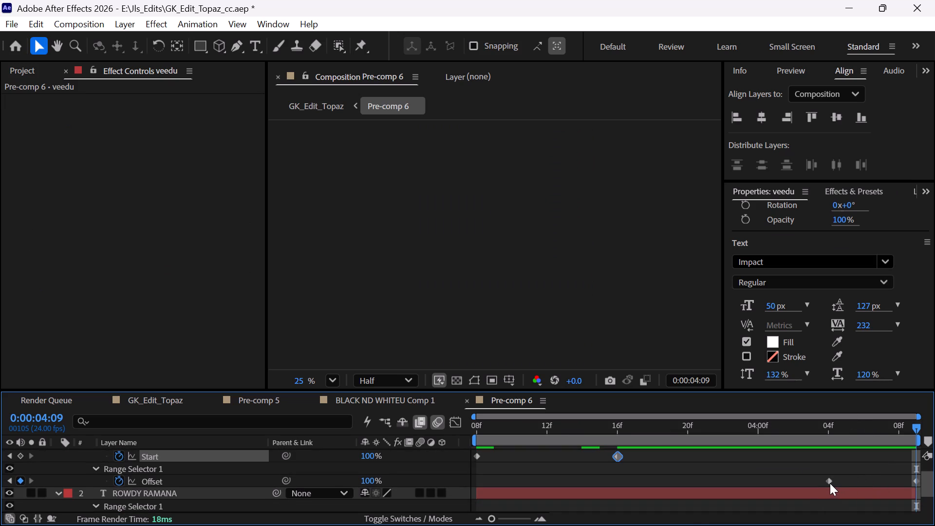
left_click_drag(828, 481, 862, 479)
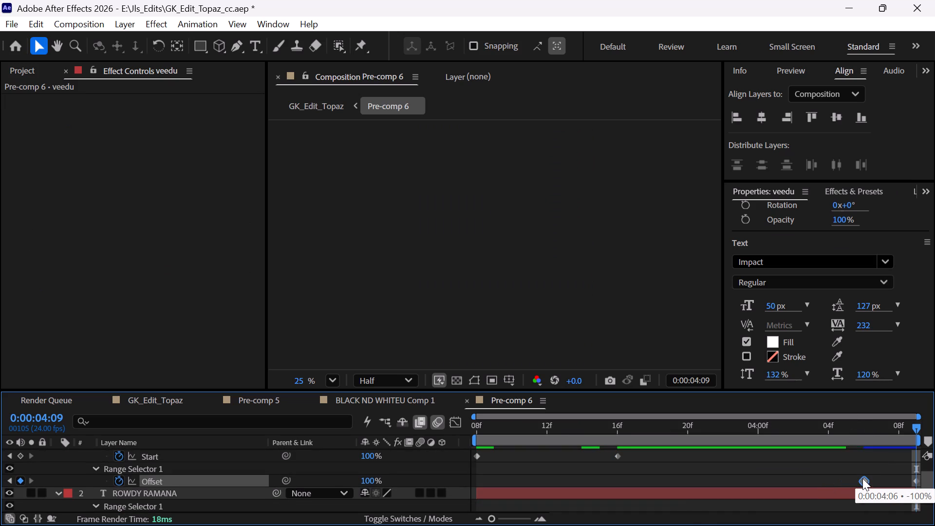
Move the ROWDY RAMANA layer's -100% Offset keyframe to 0:00:04:06, aligned with the veedu layer's Offset keyframe.
scroll(865, 479, "down", 2)
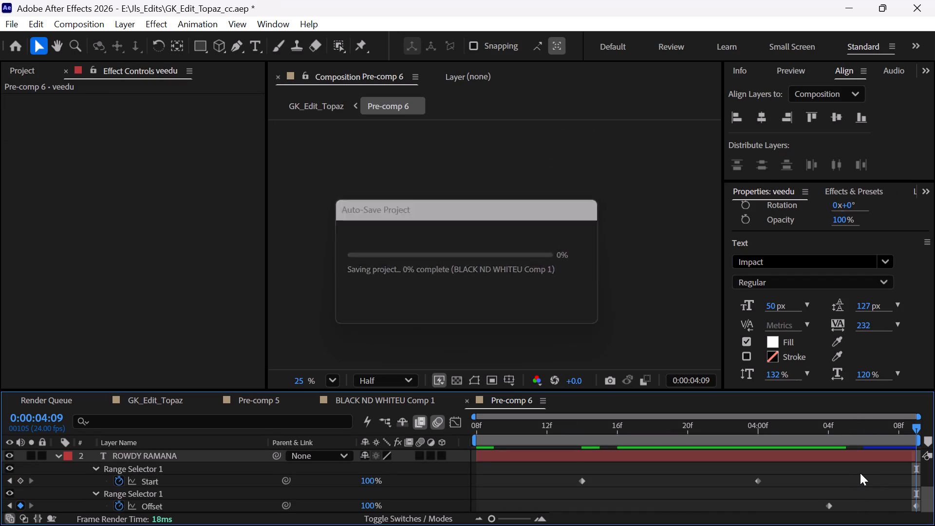
key("j")
scroll(876, 473, "up", 2)
key("j")
scroll(886, 473, "down", 1)
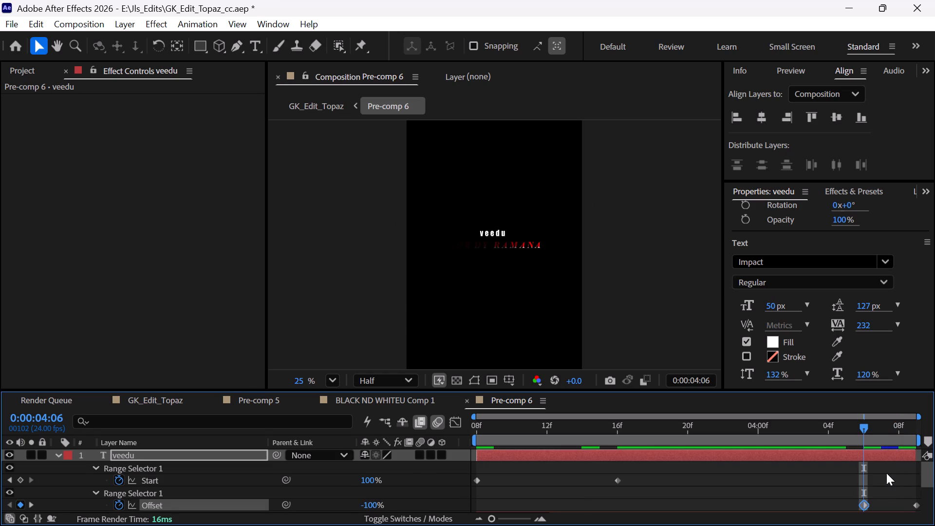
scroll(888, 473, "down", 5)
left_click_drag(829, 504, 829, 504)
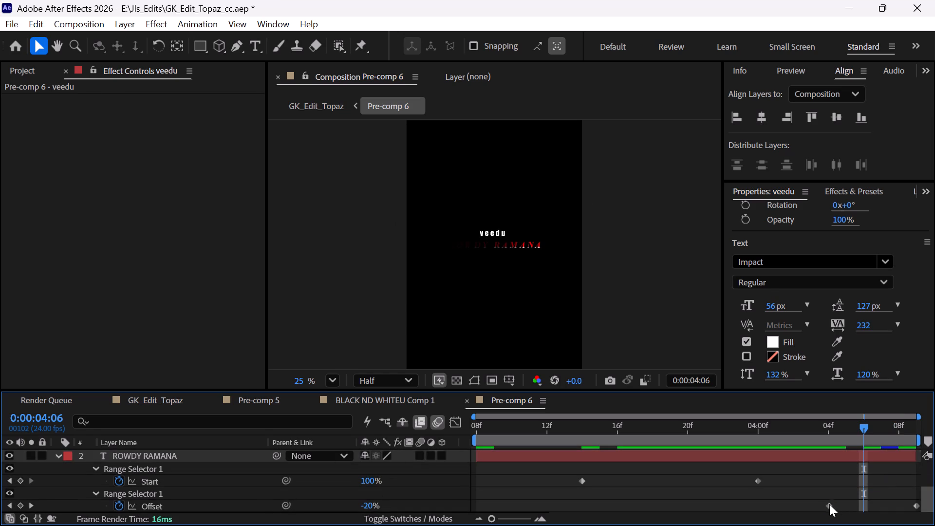
left_click_drag(829, 504, 861, 504)
Play back Pre-comp 6, and GK_Edit_Topaz from 0:00:04:01, to review the later caption fade-out.
key("space")
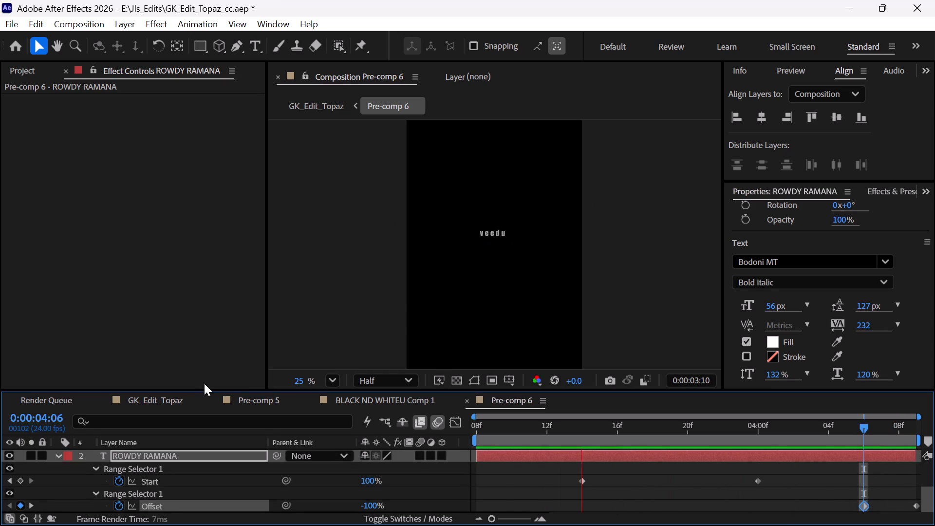
left_click(178, 400)
left_click(617, 425)
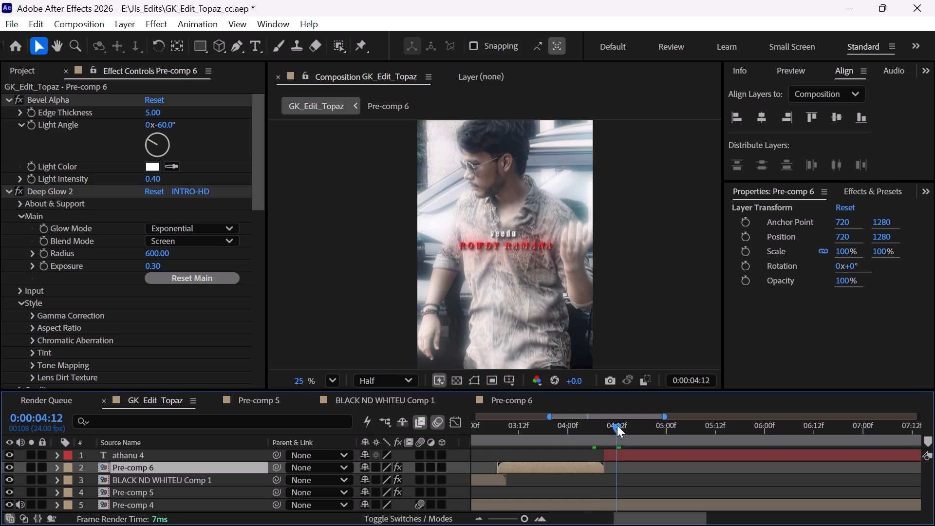
left_click_drag(600, 431, 573, 435)
key("space")
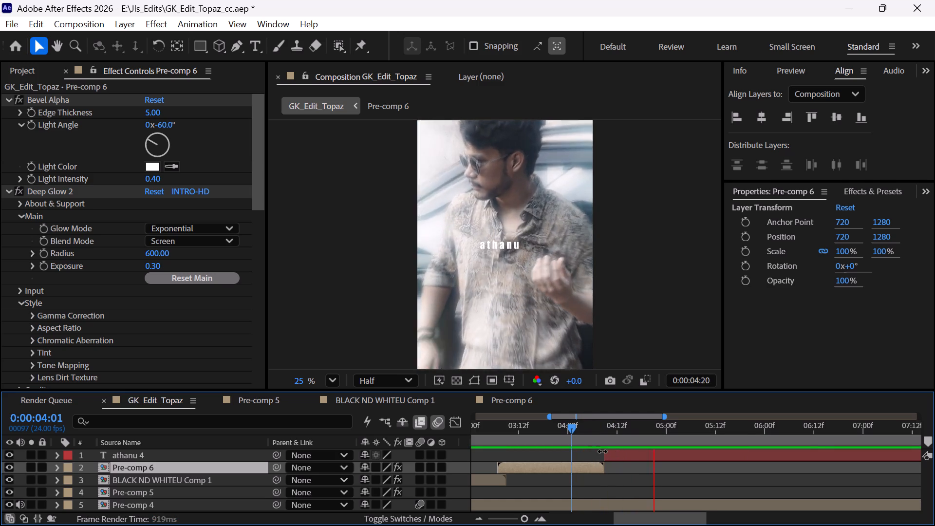
key("space")
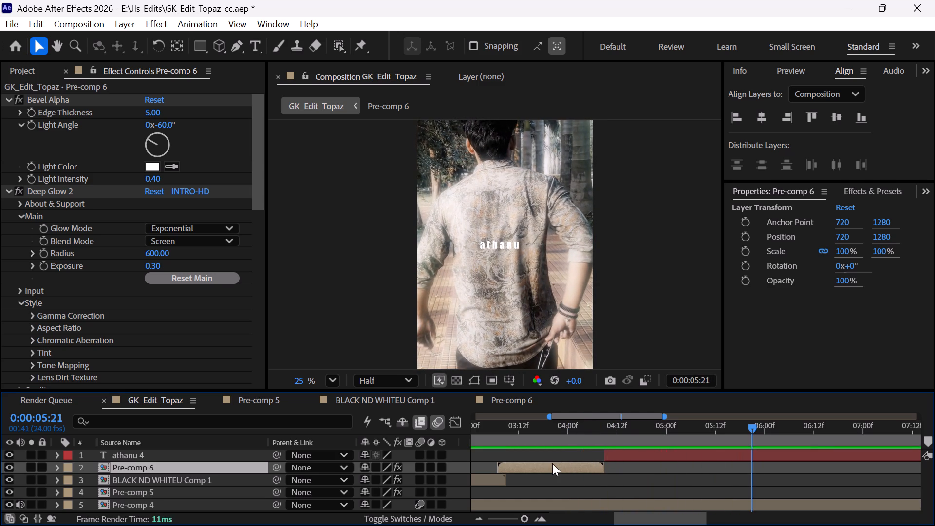
Examine the back-view shot in GK_Edit_Topaz frame by frame from 0:00:05:21, and replay from 0:00:04:01 up to 0:00:06:15.
key("ctrl+Right")
key("ctrl+Right")
key("ctrl+Right")
key("ctrl+Right")
key("ctrl+Right")
key("ctrl+Right")
key("ctrl+Right")
key("ctrl+Right")
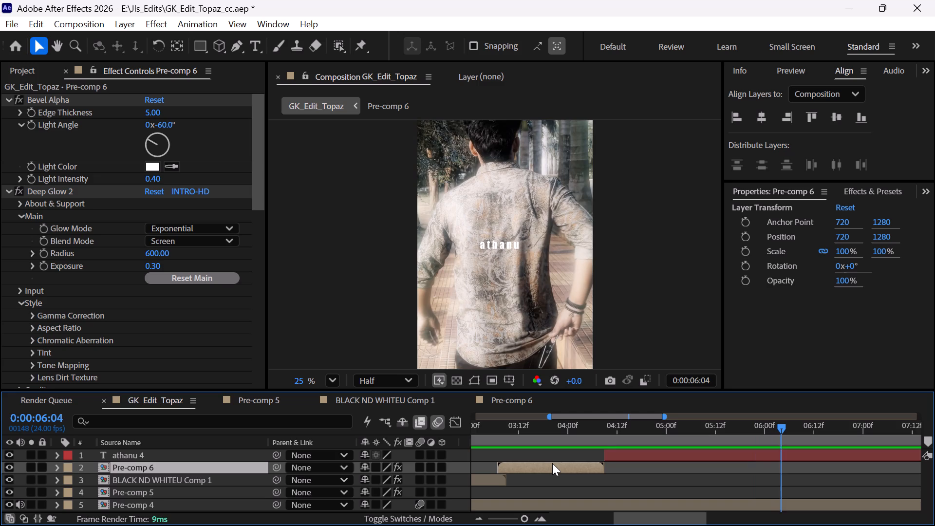
key("ctrl+Right")
key("ctrl+Right")
key("ctrl+Right")
key("ctrl+Right")
key("ctrl+Right")
key("ctrl+Right")
key("ctrl+Right")
key("ctrl+Right")
key("ctrl+Right")
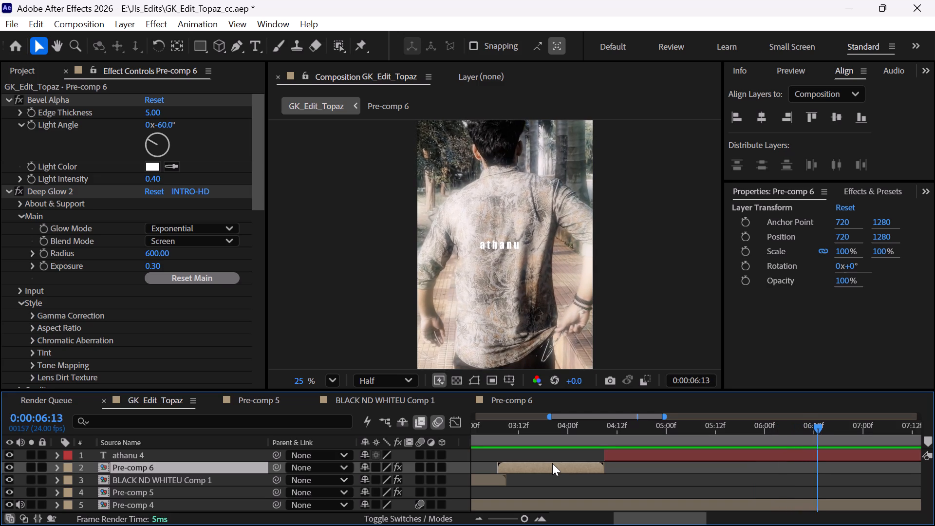
scroll(560, 463, "down", 5, "alt")
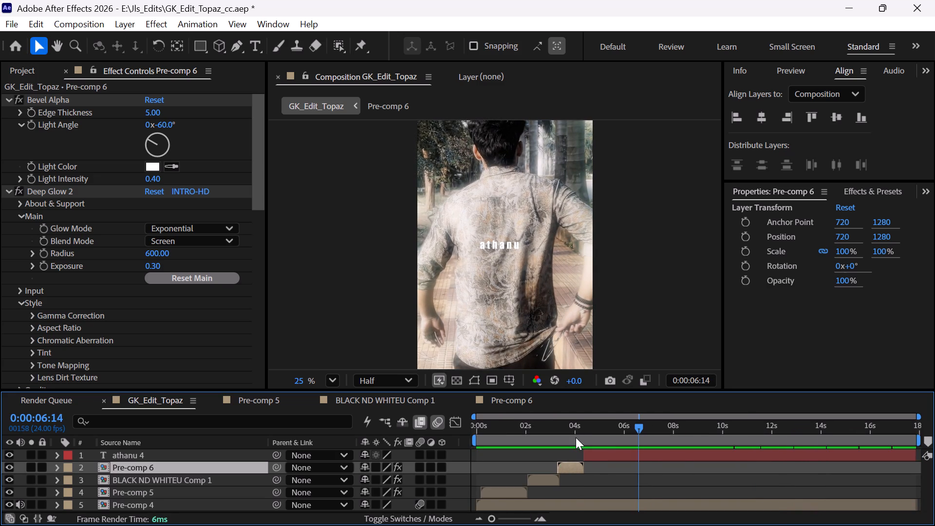
left_click(576, 437)
key("space")
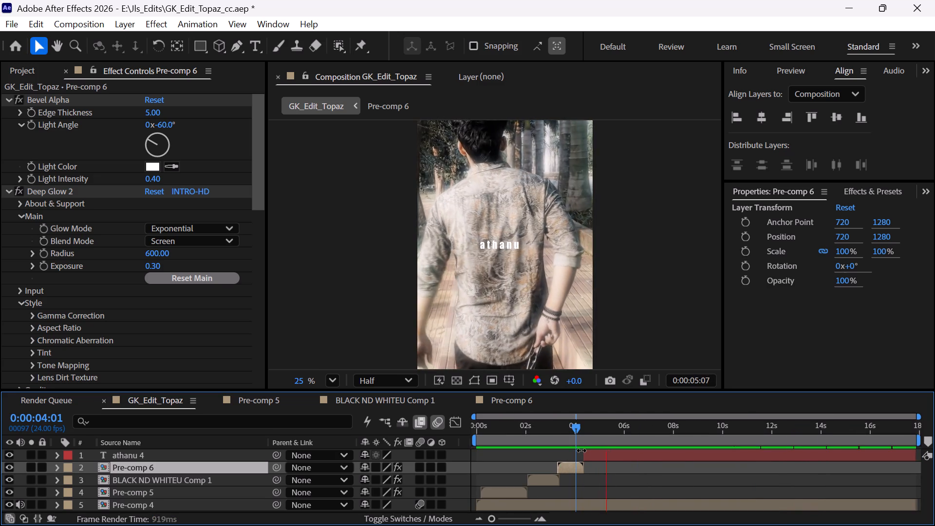
key("space")
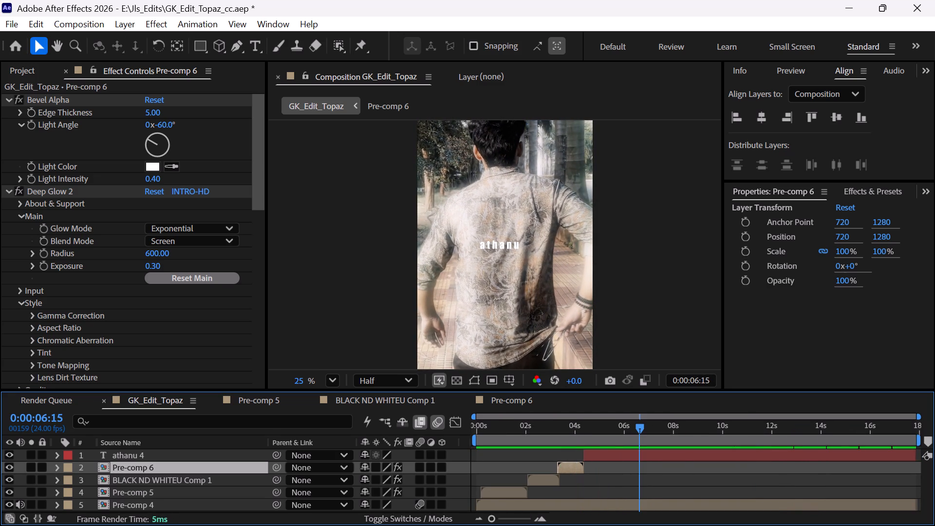
Split the athanu 4 layer at 0:00:06:15 and delete the part after the split.
left_click(613, 451)
key("ctrl+shift+d")
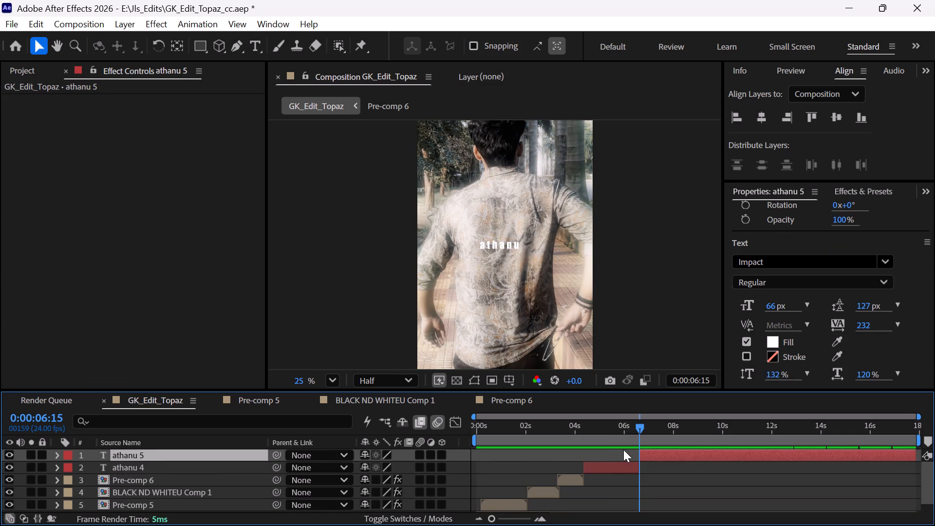
key("Delete")
Set the athanu 4 text layer's font size to 56 px, viewing it at 0:00:05:07.
left_click_drag(625, 443, 615, 445)
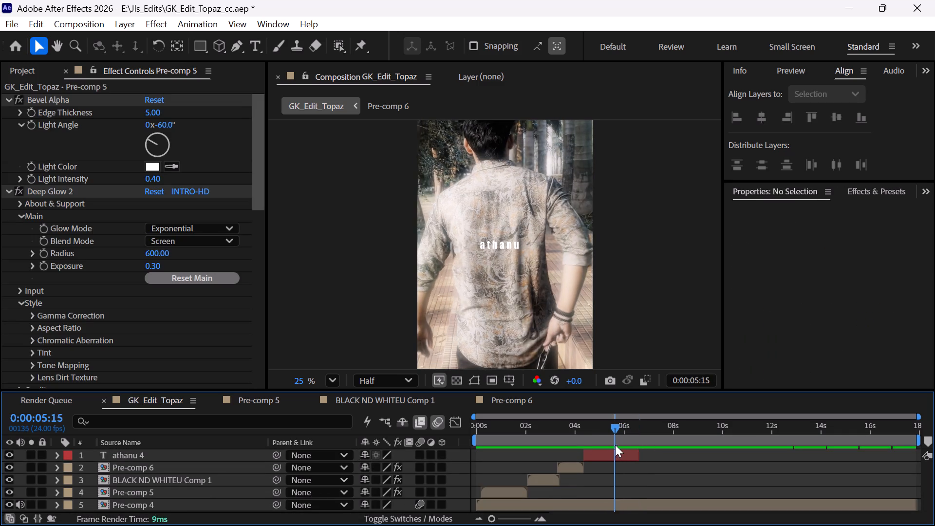
left_click_drag(615, 445, 606, 449)
left_click(609, 449)
left_click(611, 450)
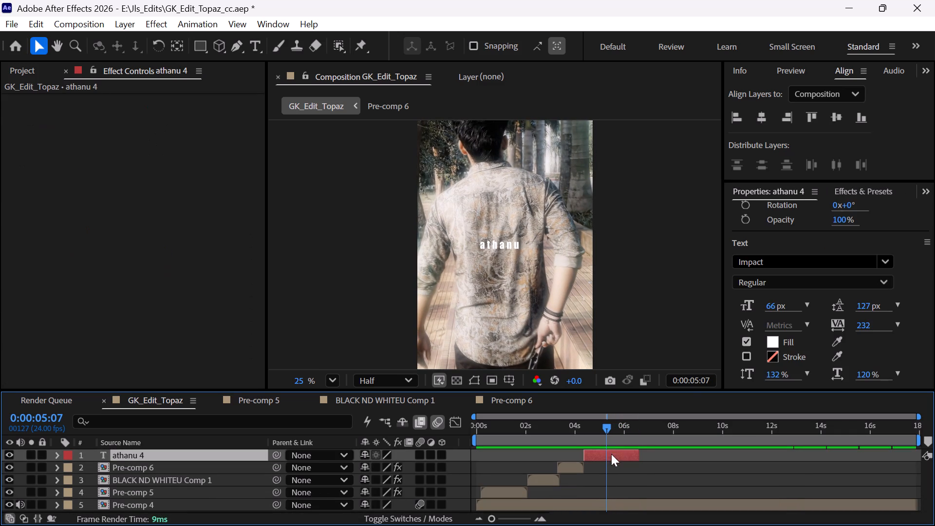
left_click(776, 301)
type("56")
key("Return")
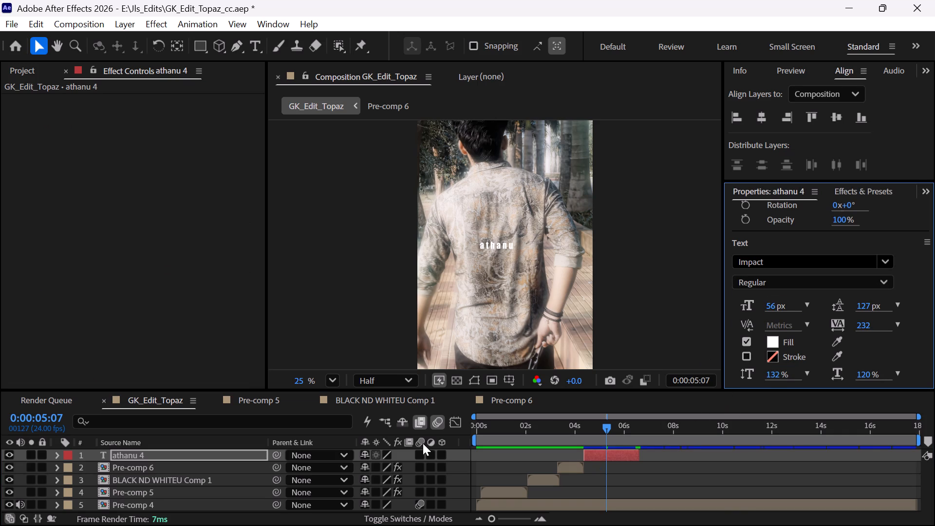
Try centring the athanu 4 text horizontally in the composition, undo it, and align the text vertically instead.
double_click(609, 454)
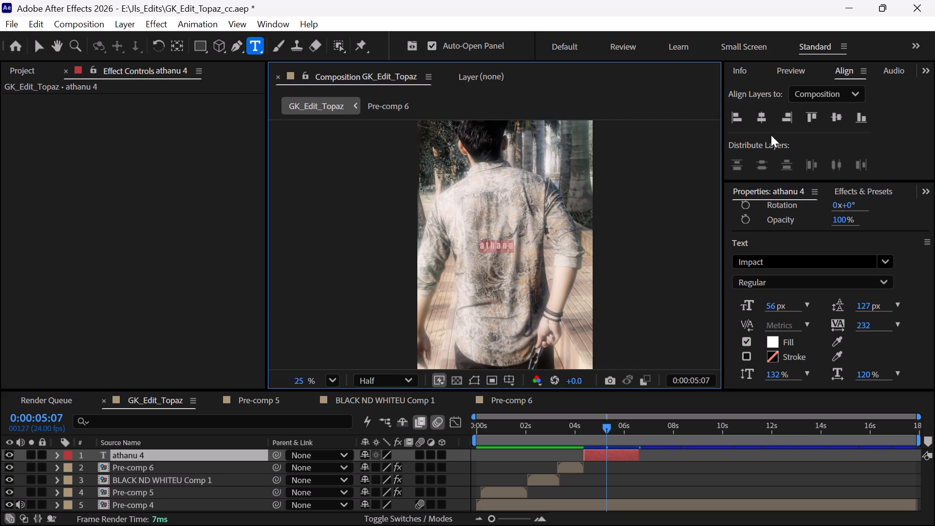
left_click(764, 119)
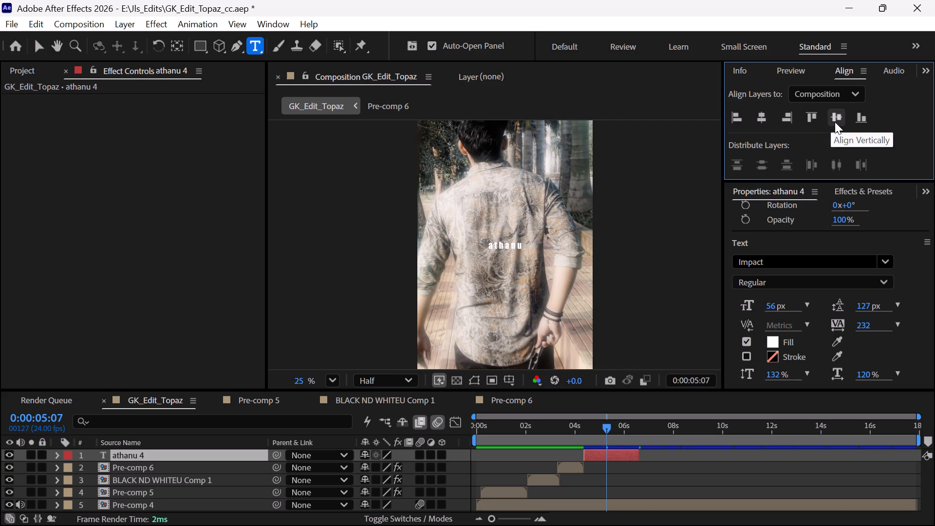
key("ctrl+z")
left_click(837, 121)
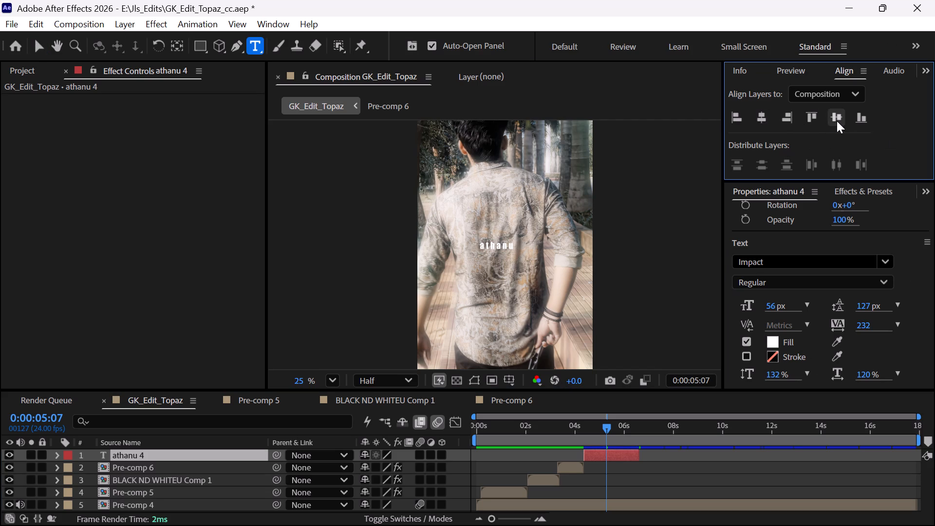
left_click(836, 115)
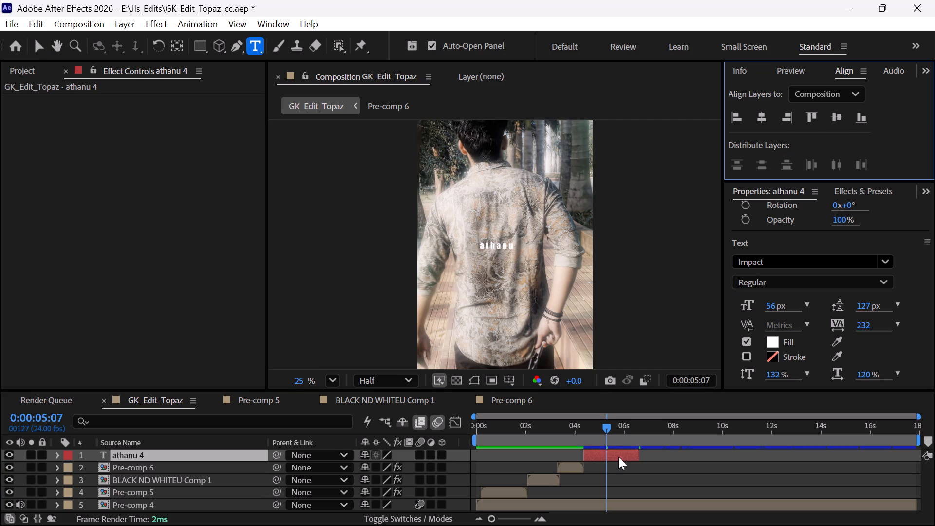
Change the athanu 4 text's font to Bodoni MT Black Italic, chosen from the favourite fonts.
double_click(611, 453)
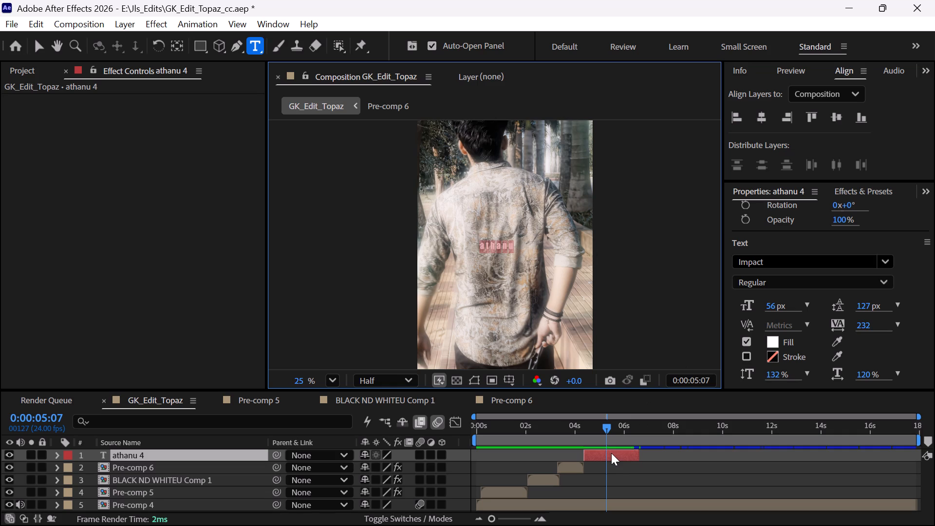
left_click(794, 261)
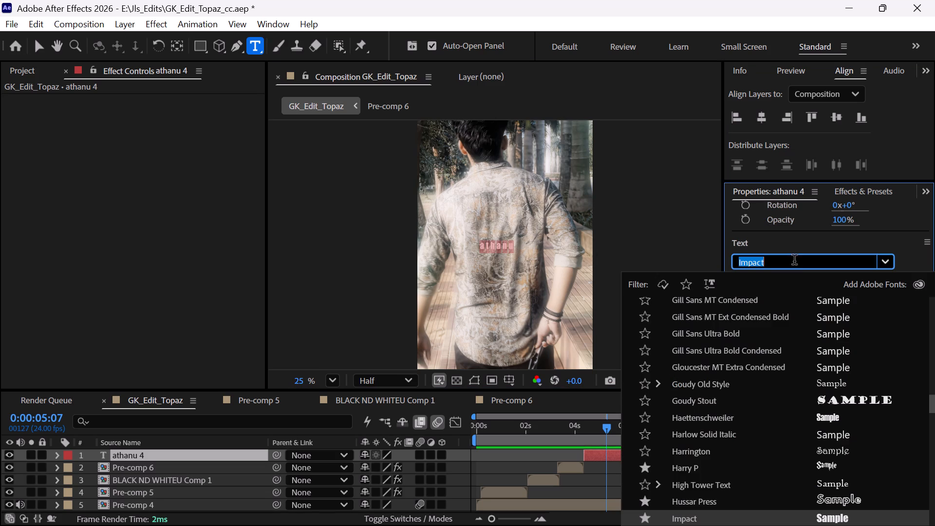
left_click(682, 281)
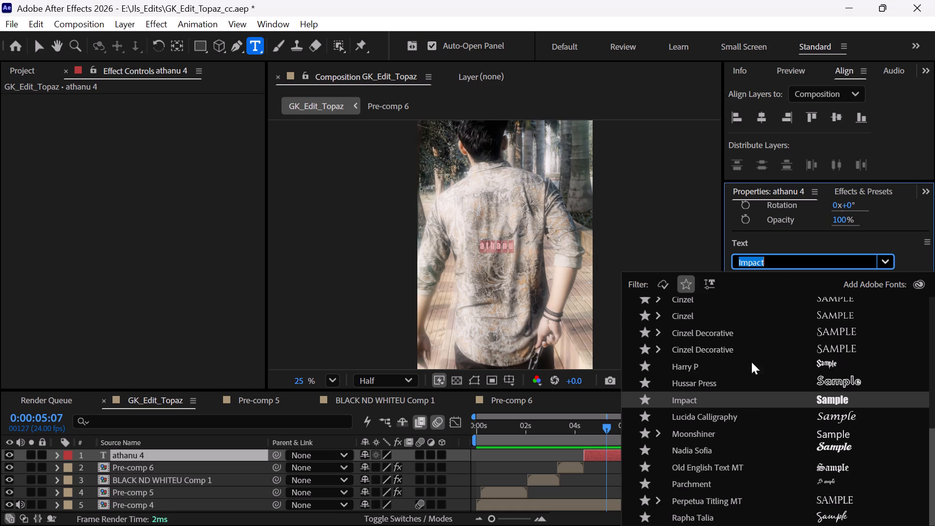
scroll(729, 411, "up", 13)
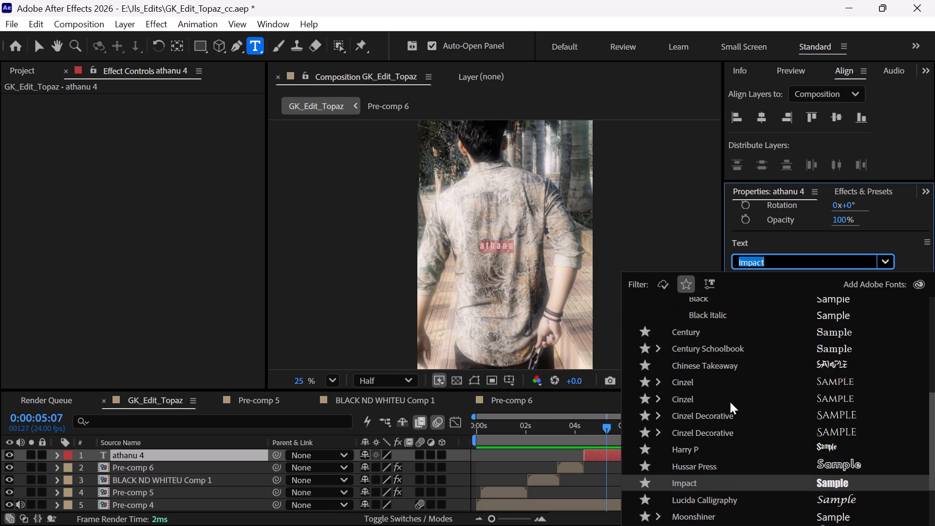
scroll(730, 402, "up", 11)
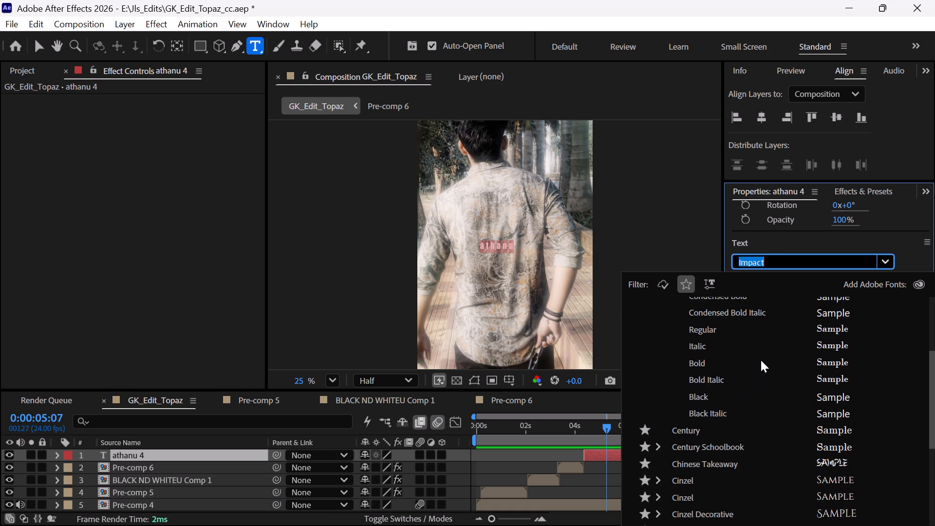
scroll(761, 360, "up", 4)
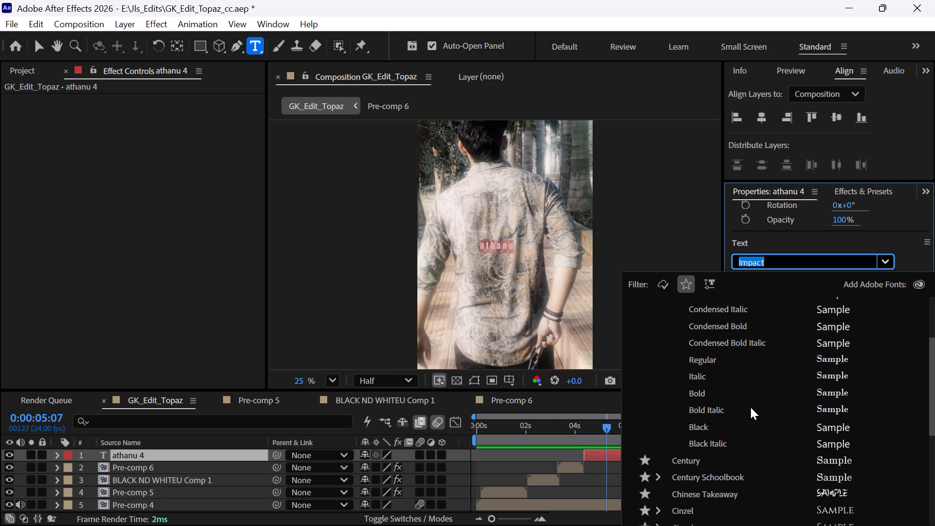
left_click(744, 444)
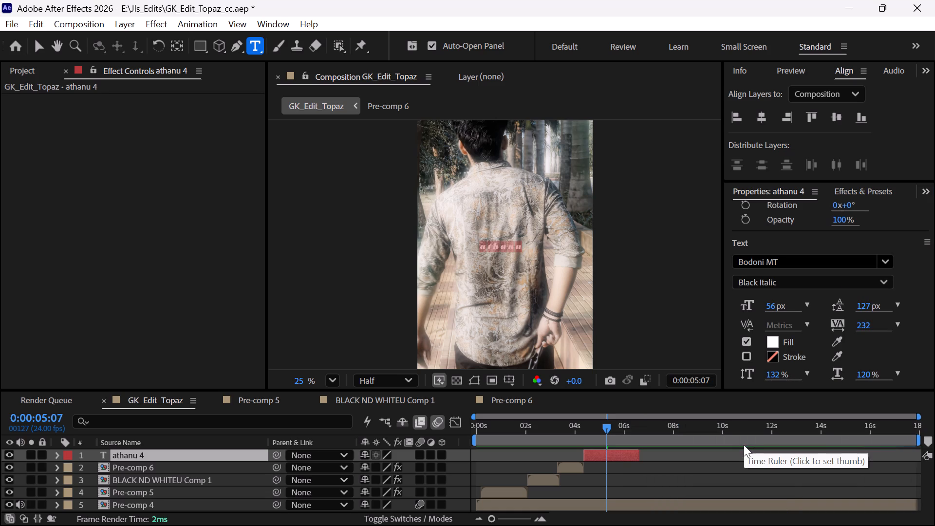
Replace the athanu 4 layer's text with "cinemascopeuu 70mm".
key("i")
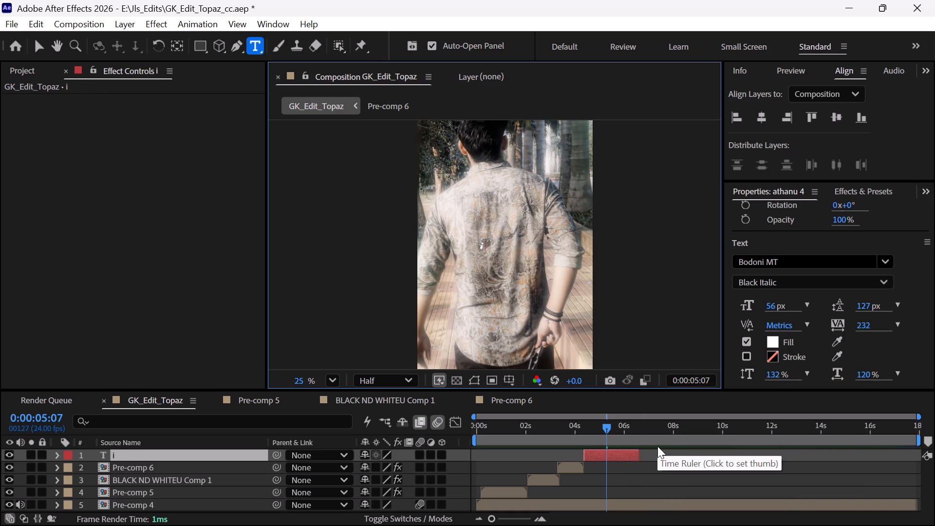
type("ci")
key("BackSpace")
key("BackSpace")
key("BackSpace")
type("cinema")
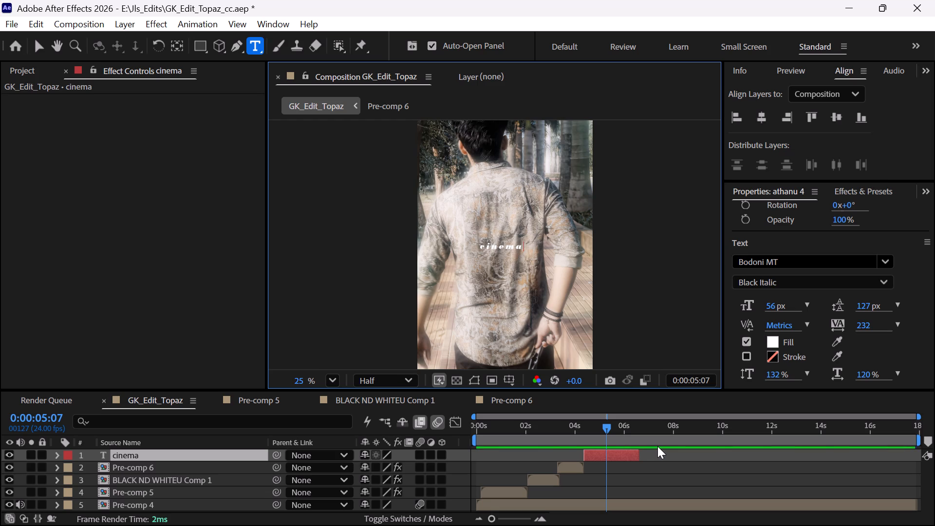
type("scope")
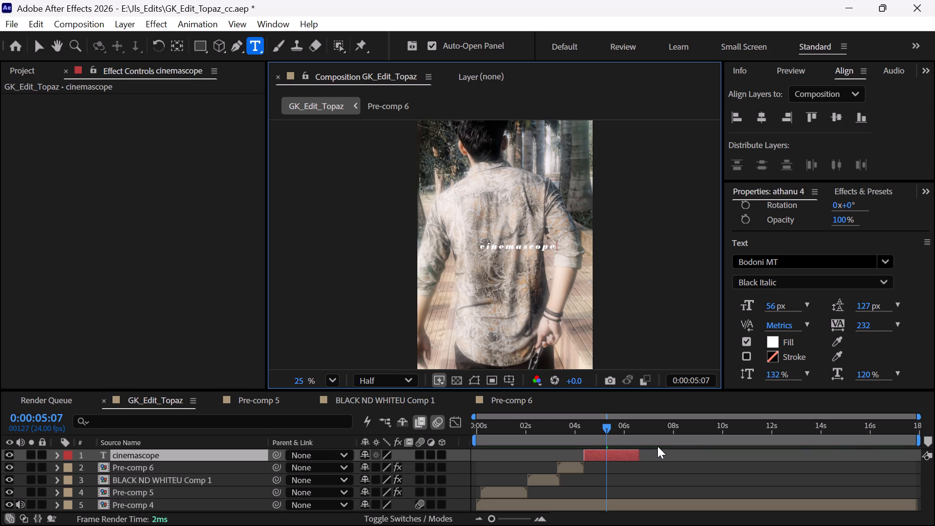
key("u")
key("u")
key("space")
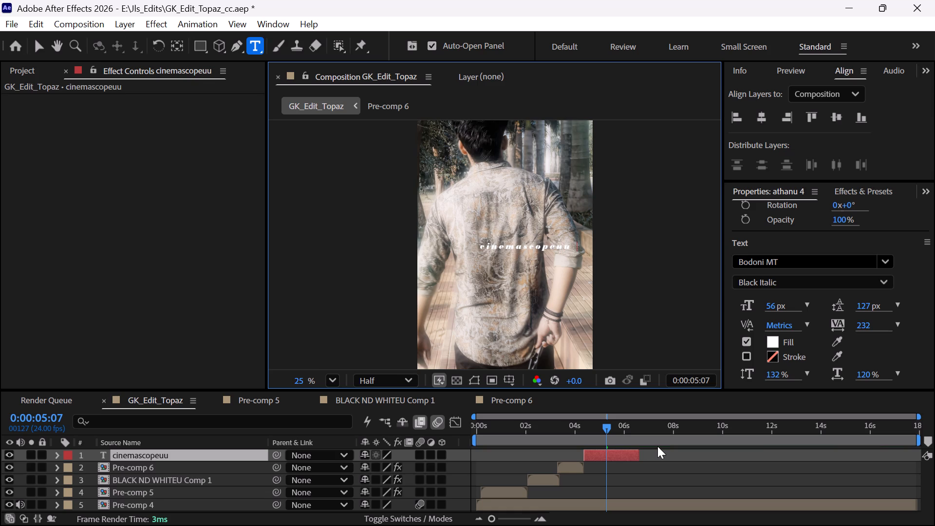
type("70")
type("mm")
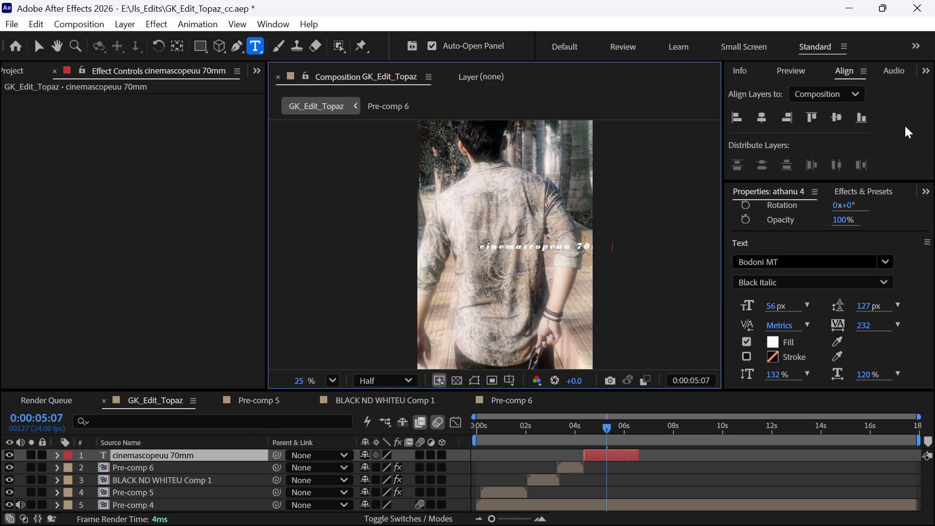
Centre the cinemascopeuu 70mm text vertically and horizontally in the composition.
left_click(841, 119)
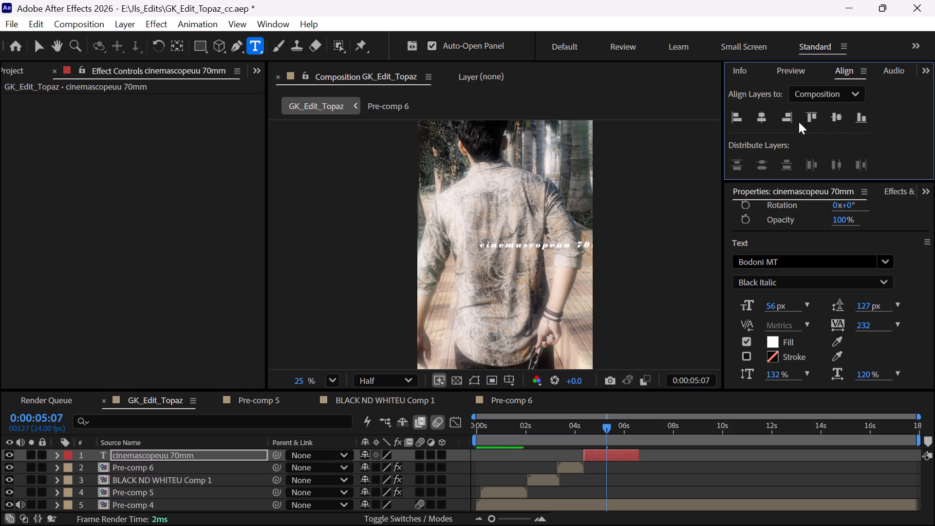
left_click(765, 121)
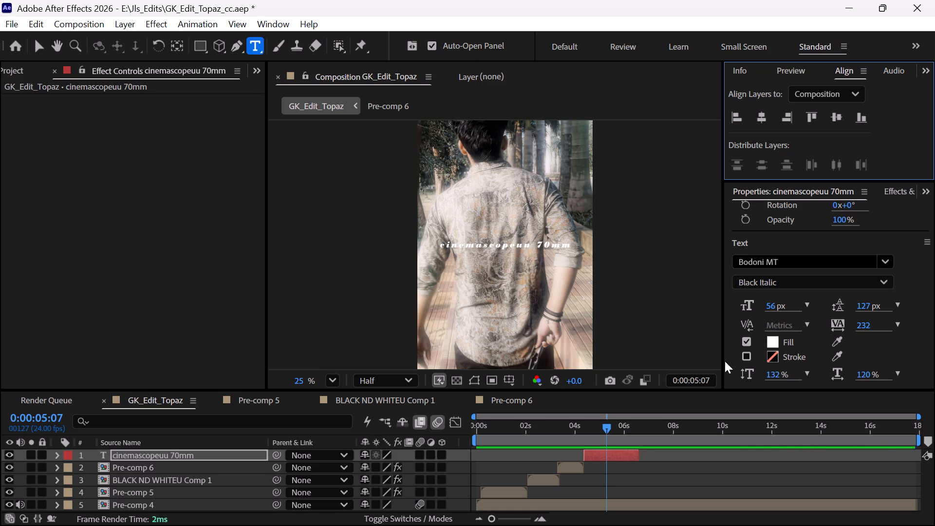
Set the cinemascopeuu 70mm text's fill colour to pure red, FF0000.
left_click(772, 339)
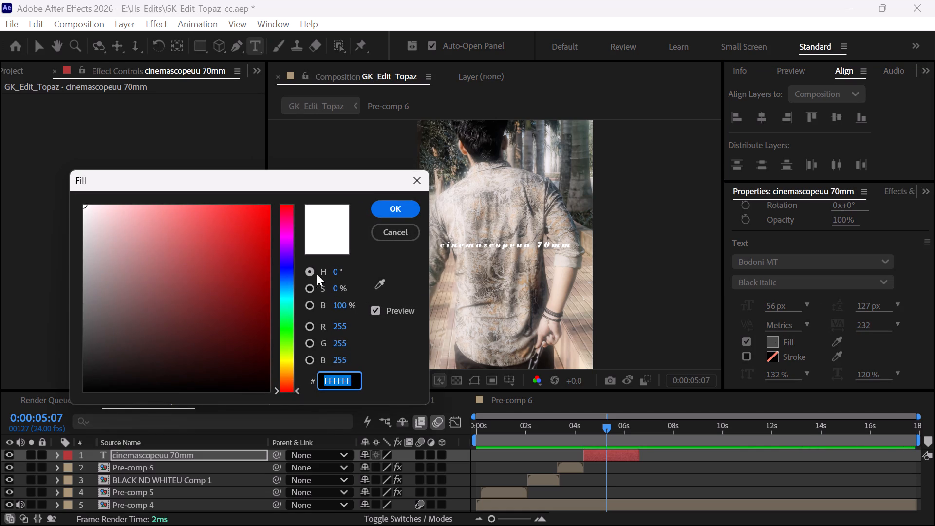
left_click_drag(287, 224, 292, 182)
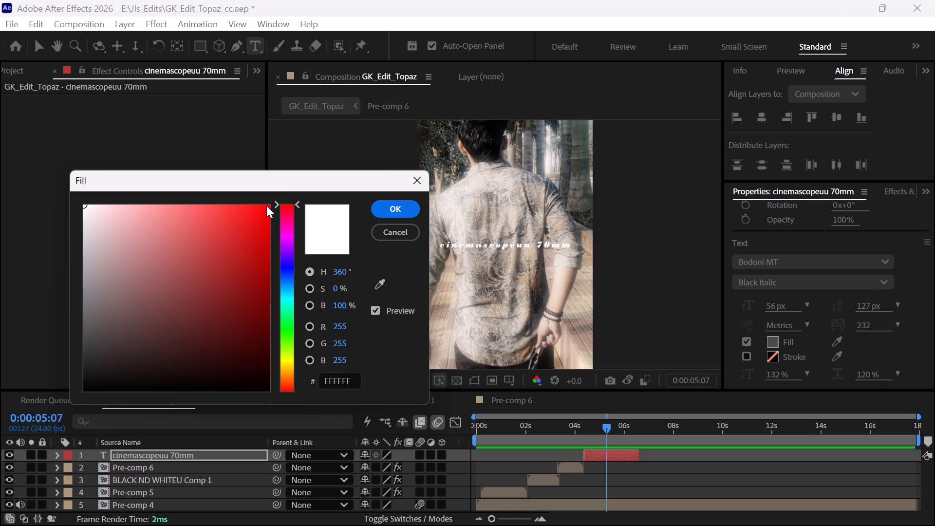
left_click(262, 215)
left_click(261, 215)
left_click_drag(261, 215, 312, 180)
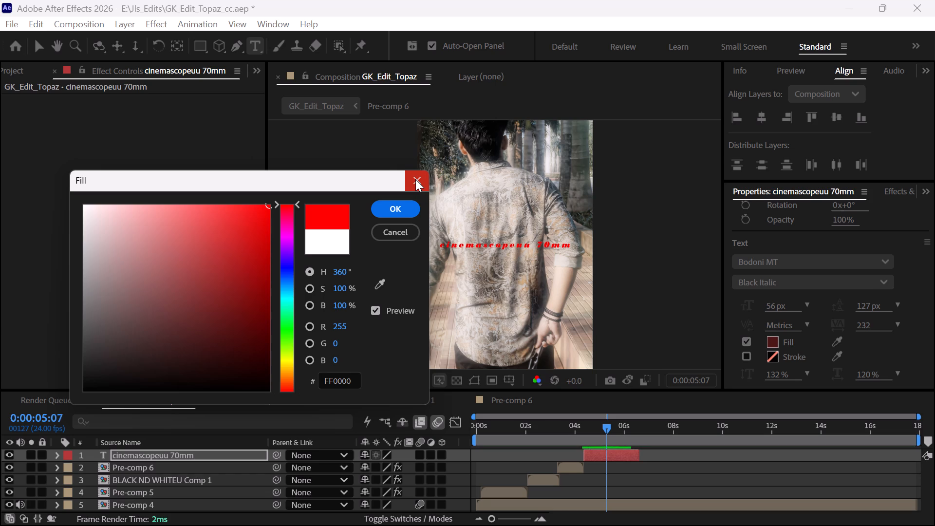
left_click(397, 209)
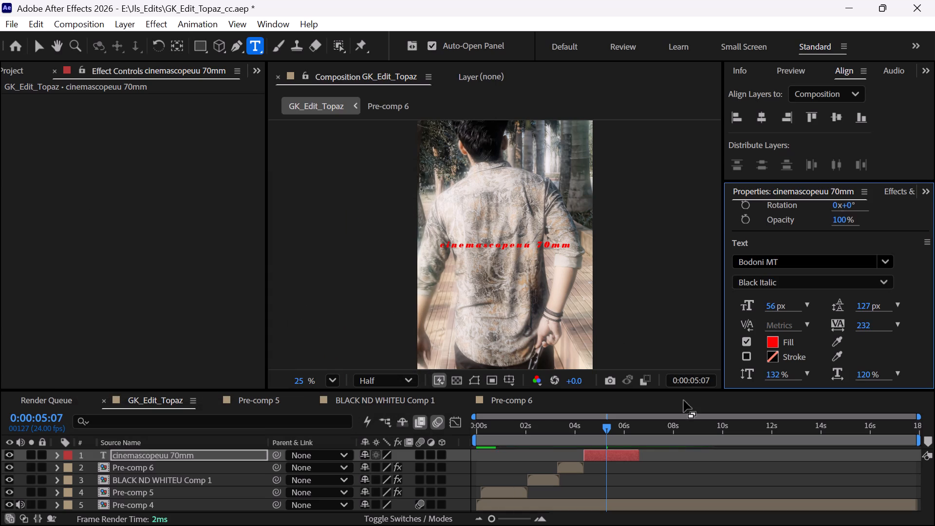
Add a Gradient Overlay layer style to the cinemascopeuu 70mm layer.
right_click(597, 452)
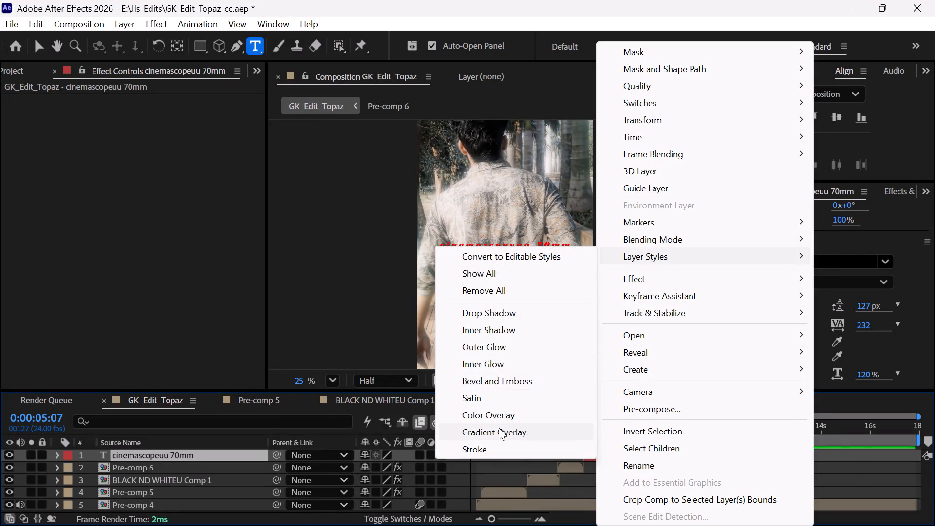
left_click(499, 428)
Open the colours of the cinemascopeuu 70mm layer's Gradient Overlay for editing.
scroll(348, 478, "down", 1)
left_click(82, 467)
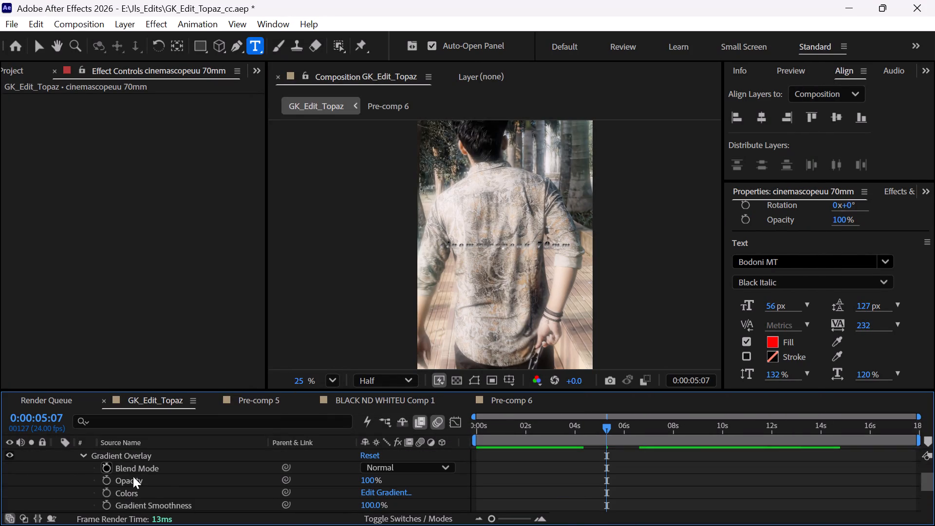
left_click(375, 492)
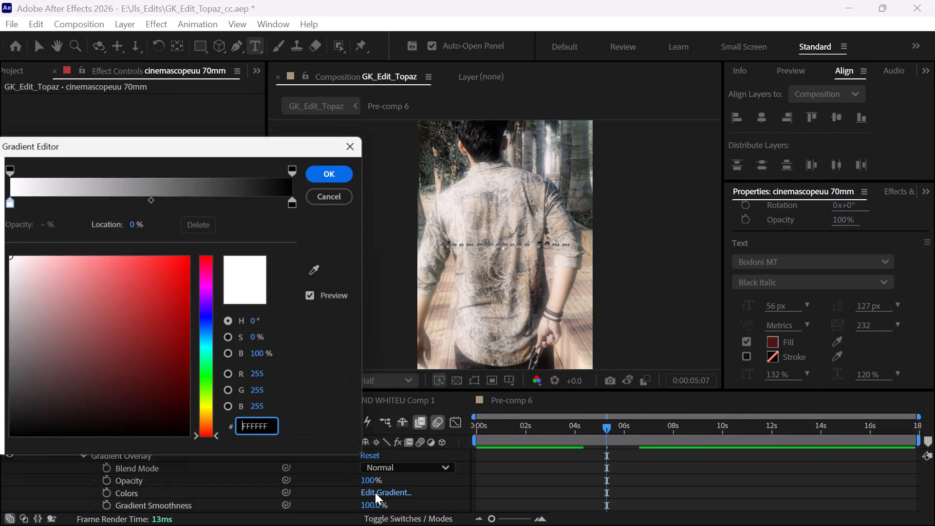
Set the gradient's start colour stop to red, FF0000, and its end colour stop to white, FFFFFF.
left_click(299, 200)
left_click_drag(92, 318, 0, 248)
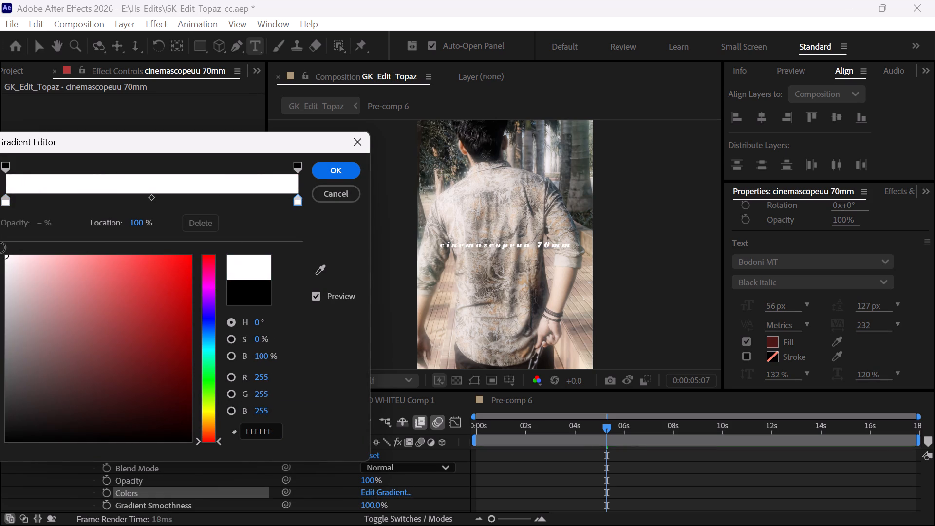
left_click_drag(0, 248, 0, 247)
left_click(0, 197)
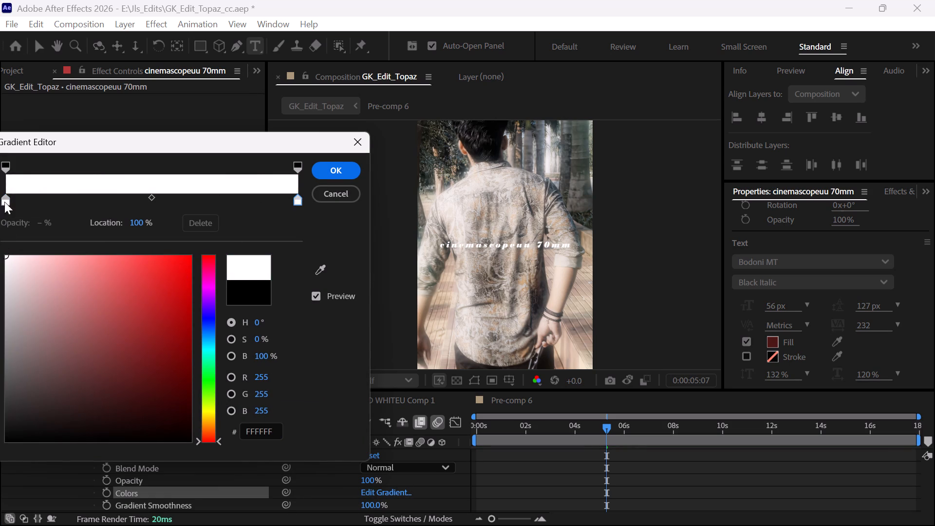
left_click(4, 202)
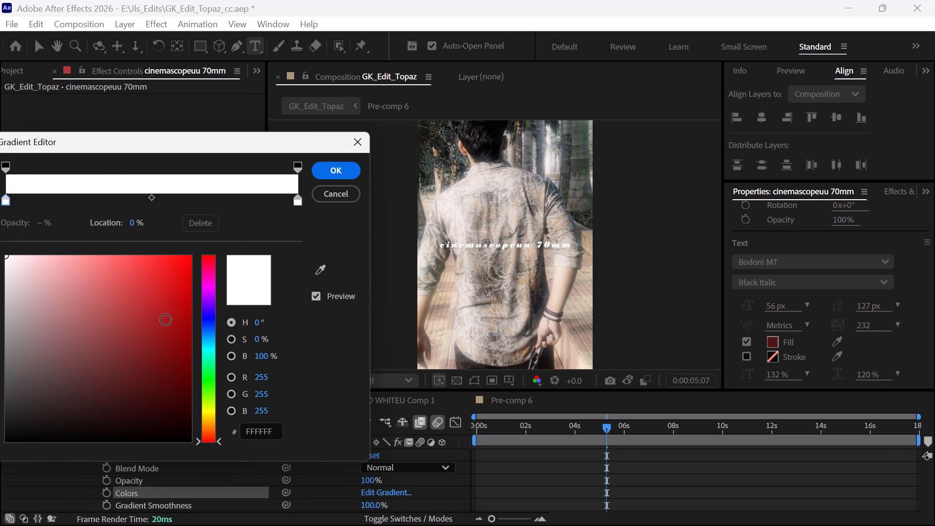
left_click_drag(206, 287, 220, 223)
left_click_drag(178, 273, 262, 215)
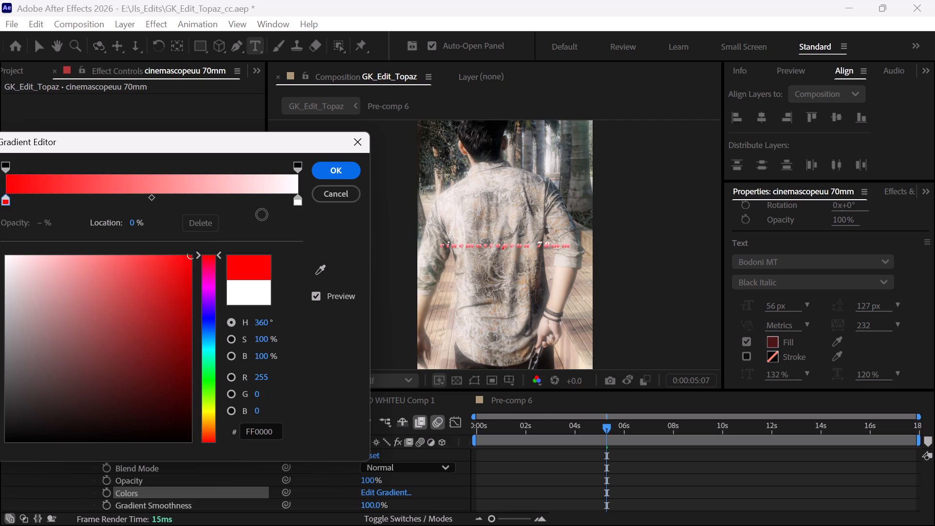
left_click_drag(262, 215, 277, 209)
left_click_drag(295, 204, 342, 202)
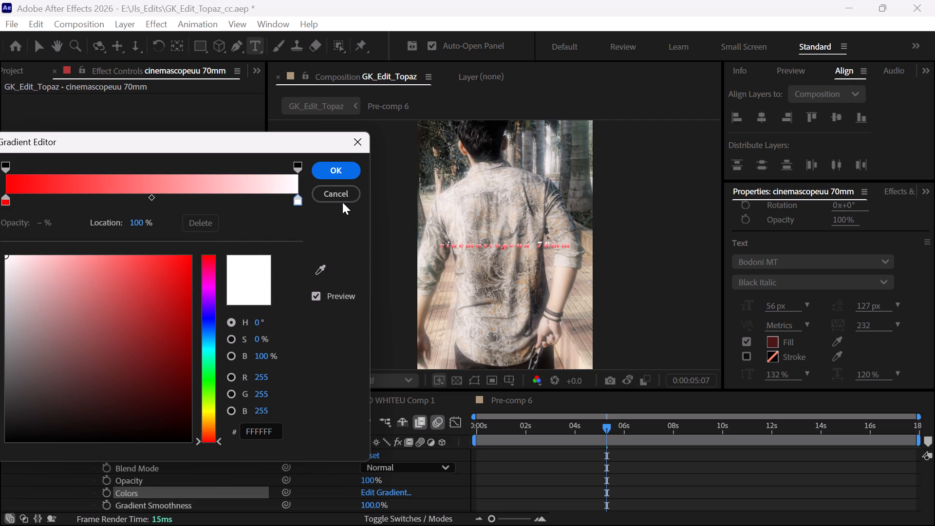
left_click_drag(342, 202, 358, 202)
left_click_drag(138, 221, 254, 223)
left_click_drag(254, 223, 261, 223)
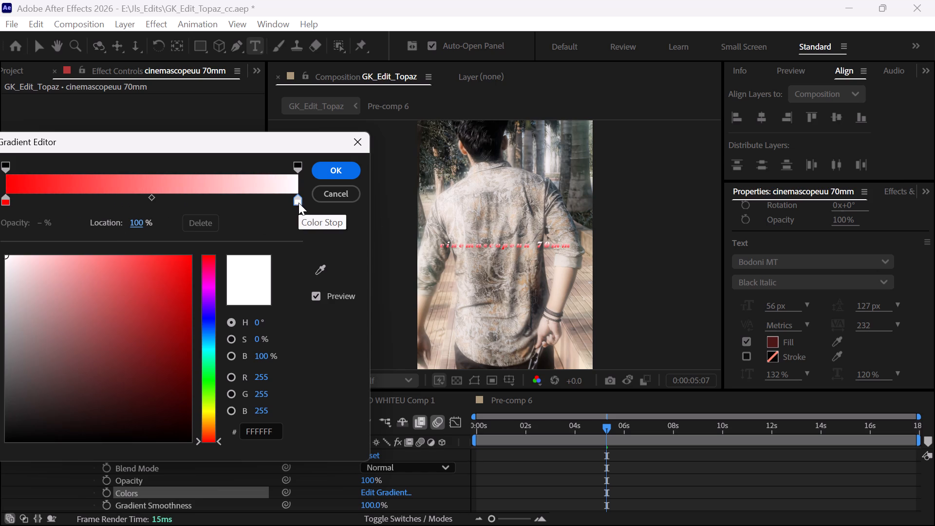
Set the gradient's end colour stop to red, FF0000, and its start colour stop to white, FFFFFF.
left_click(299, 200)
left_click_drag(170, 270, 258, 215)
left_click_drag(213, 270, 254, 196)
left_click(4, 205)
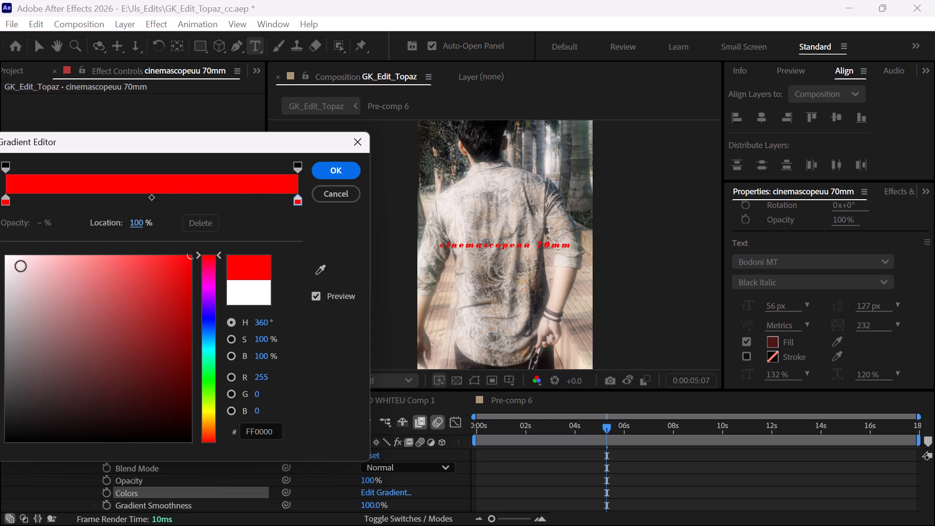
left_click_drag(21, 267, 0, 236)
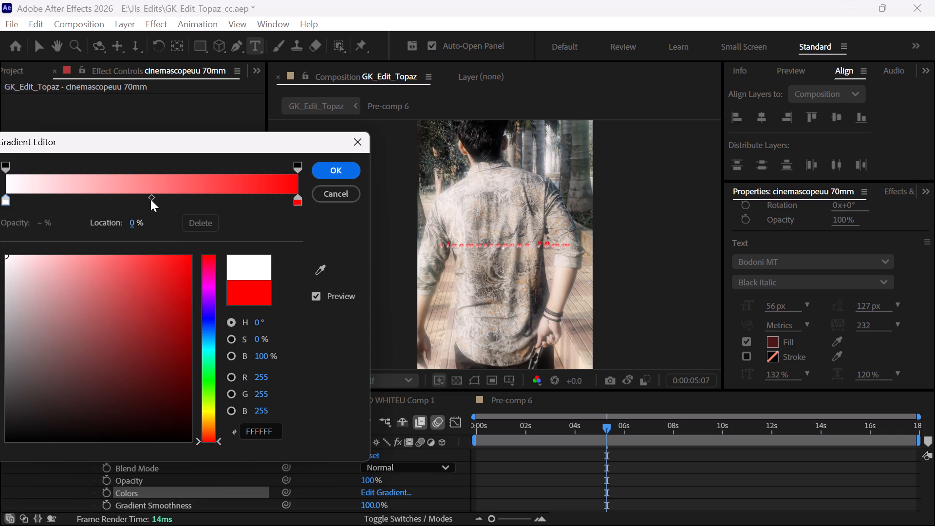
Shift the gradient's colour midpoint towards the white stop, to about 22%, and accept the gradient.
left_click_drag(150, 197, 113, 217)
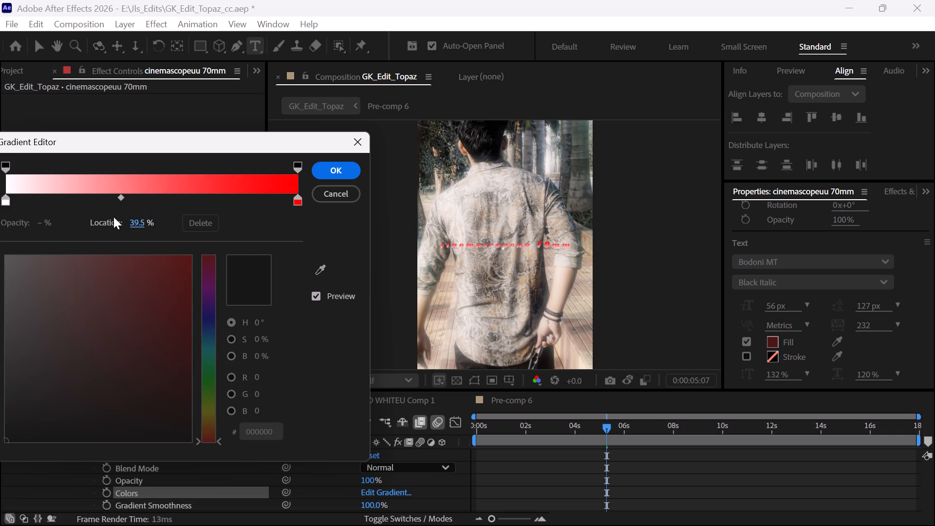
left_click_drag(113, 217, 217, 200)
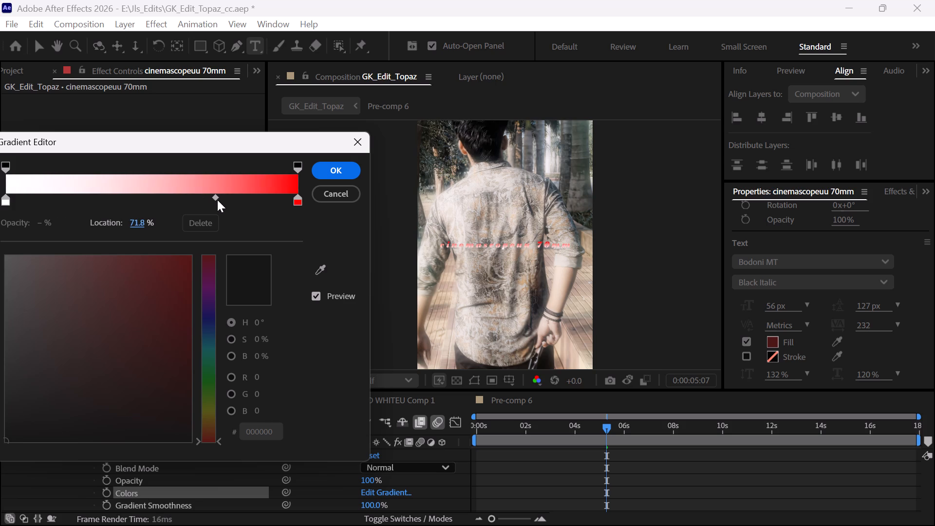
left_click_drag(217, 200, 112, 217)
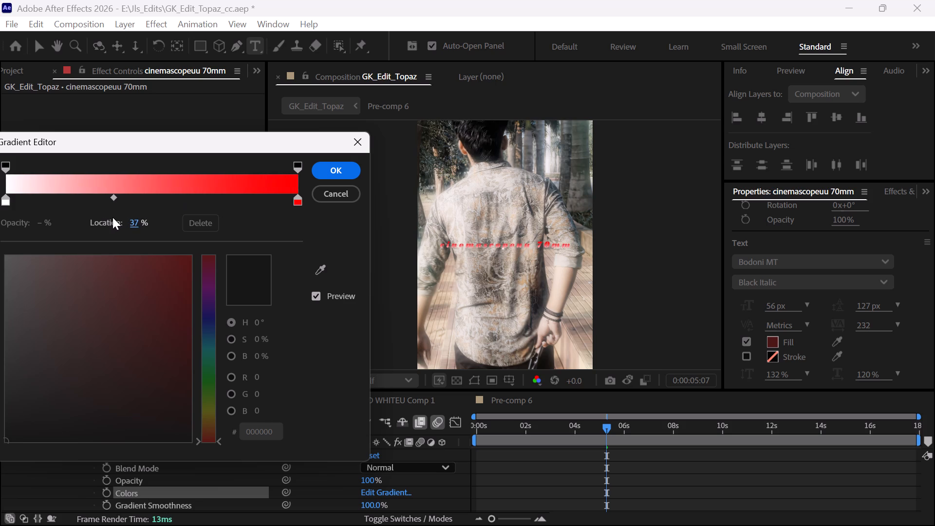
left_click_drag(112, 217, 67, 214)
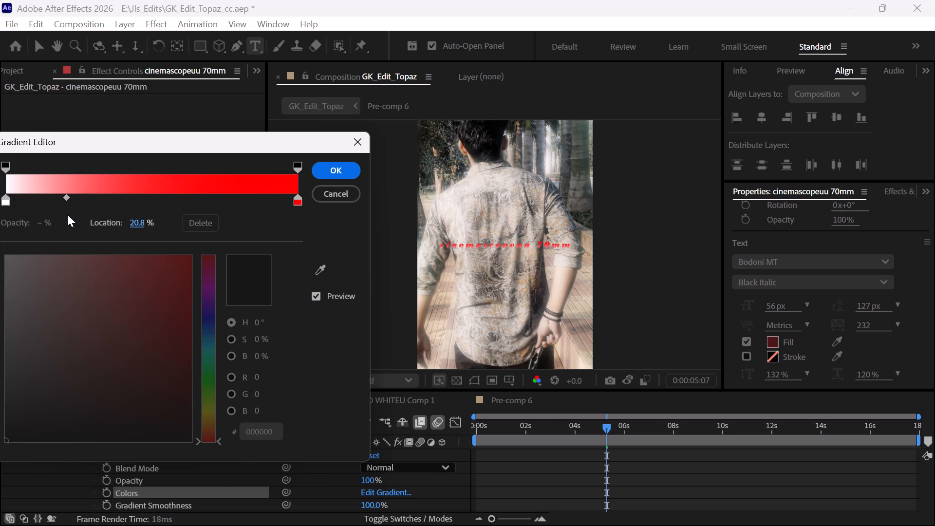
left_click_drag(67, 214, 71, 212)
left_click_drag(71, 212, 70, 213)
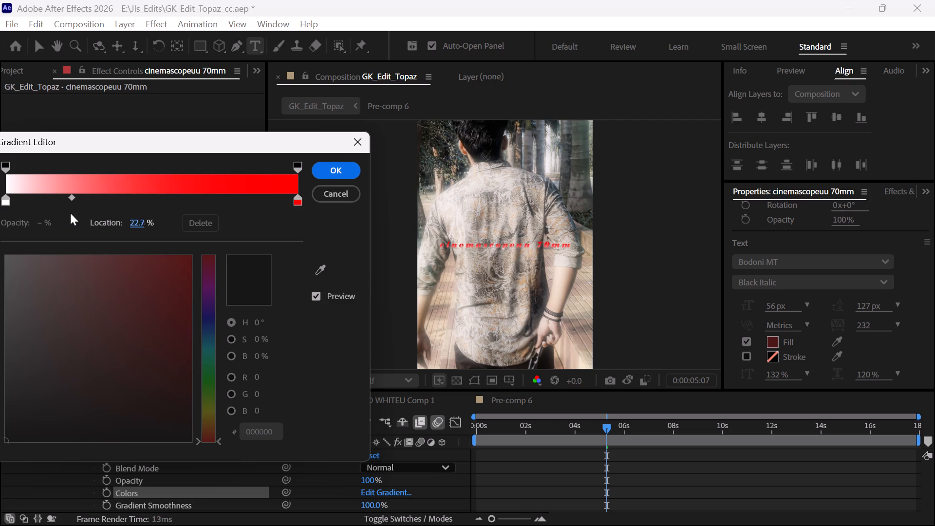
left_click_drag(70, 213, 106, 203)
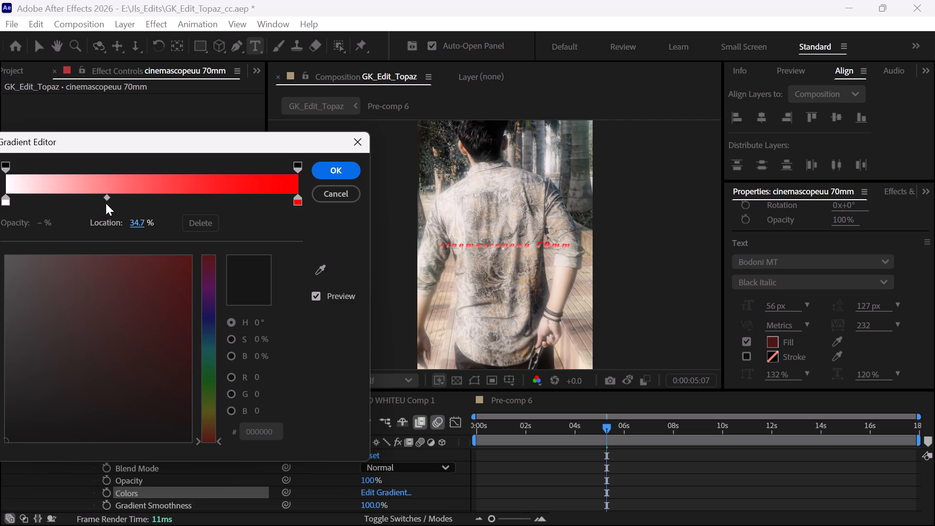
left_click_drag(106, 203, 75, 215)
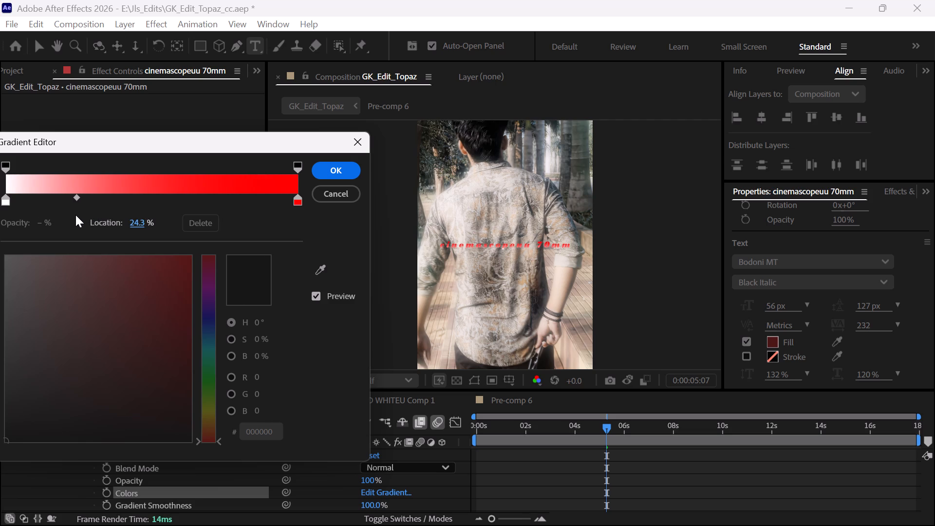
left_click_drag(75, 215, 69, 218)
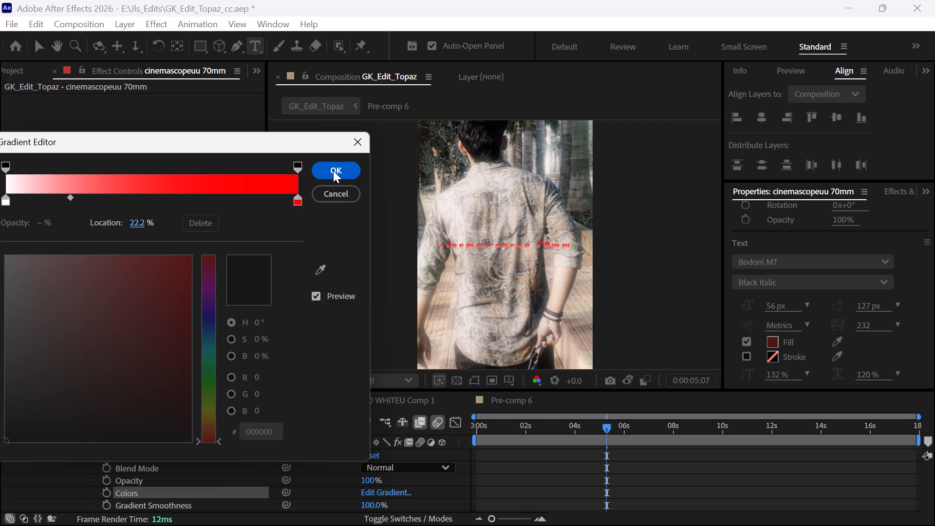
left_click(333, 170)
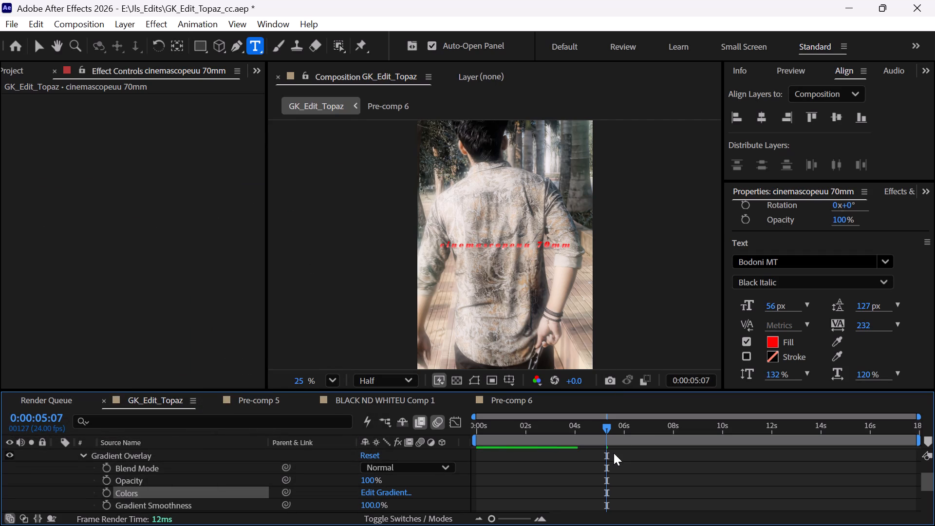
Apply a "fade up" text animation preset to the cinemascopeuu 70mm layer, starting at its in point, 0:00:04:09.
key("u")
key("i")
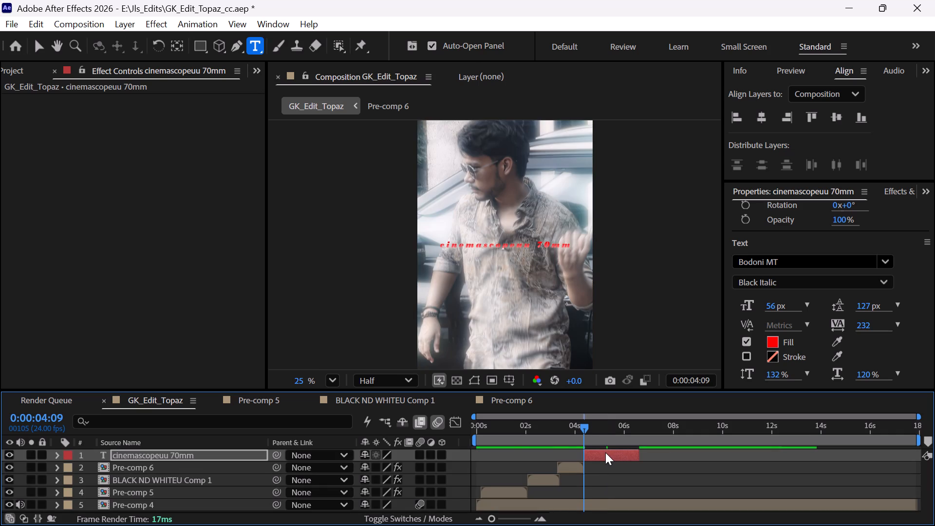
key("ctrl+space")
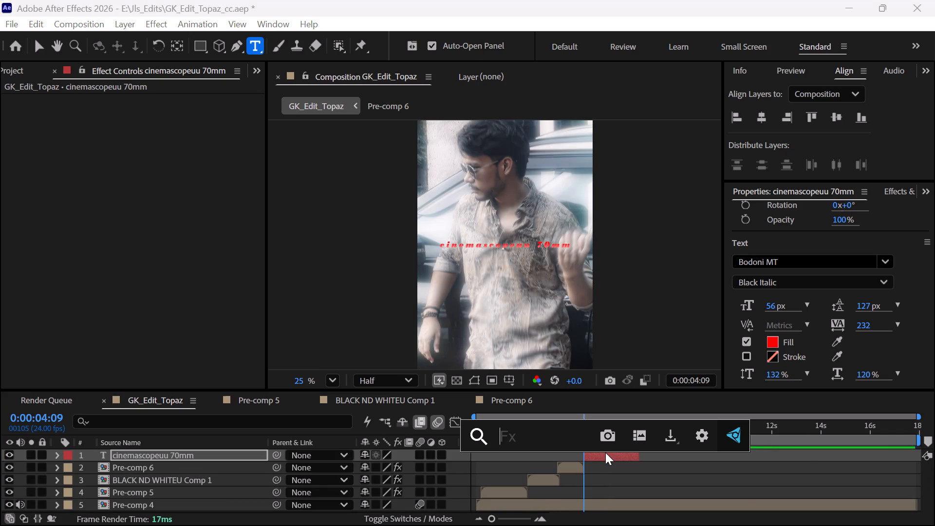
type("fade up")
left_click(599, 462)
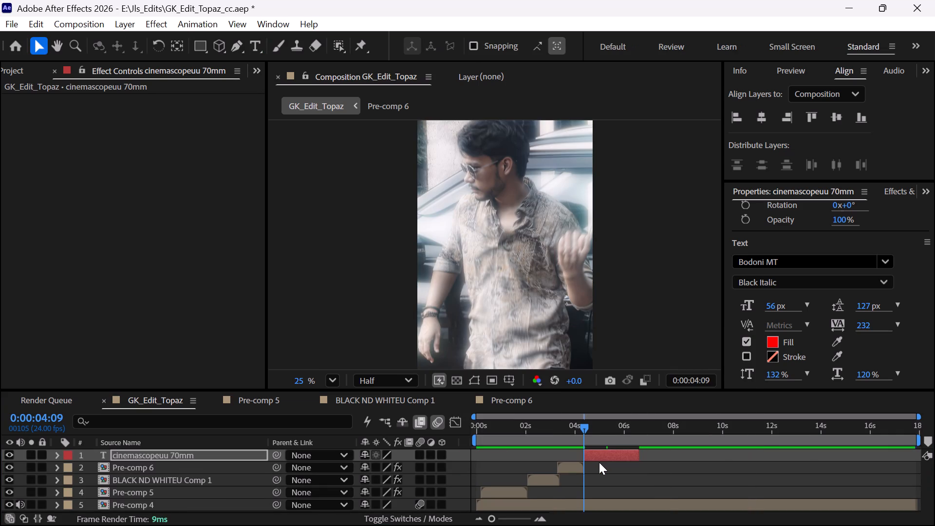
Reveal the cinemascopeuu 70mm layer's animation keyframes and preview how its characters fade in between 4 and 6 seconds.
key("u")
key("u")
key("u")
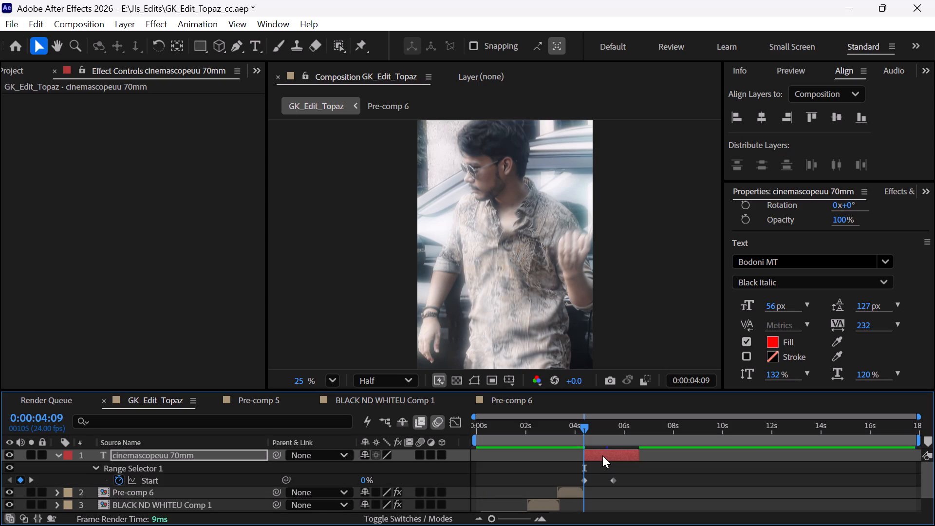
left_click_drag(601, 433, 604, 431)
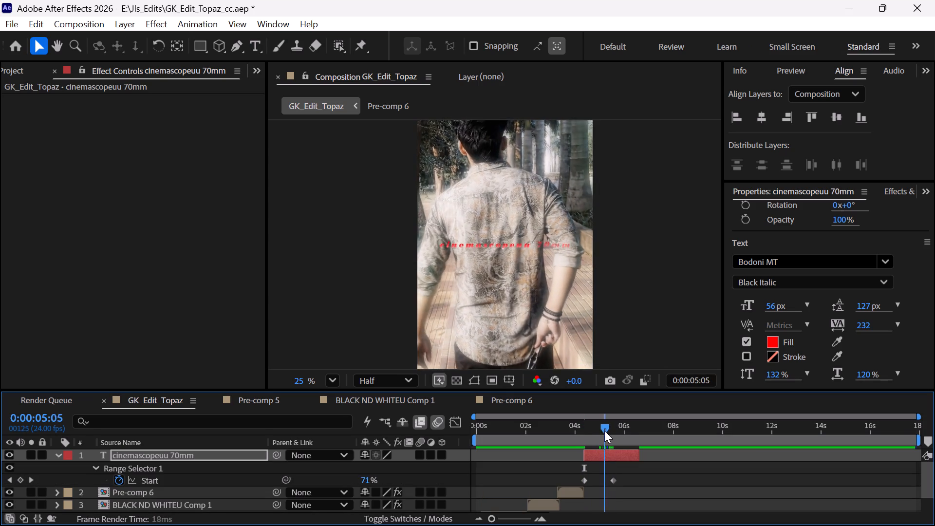
left_click_drag(604, 431, 598, 430)
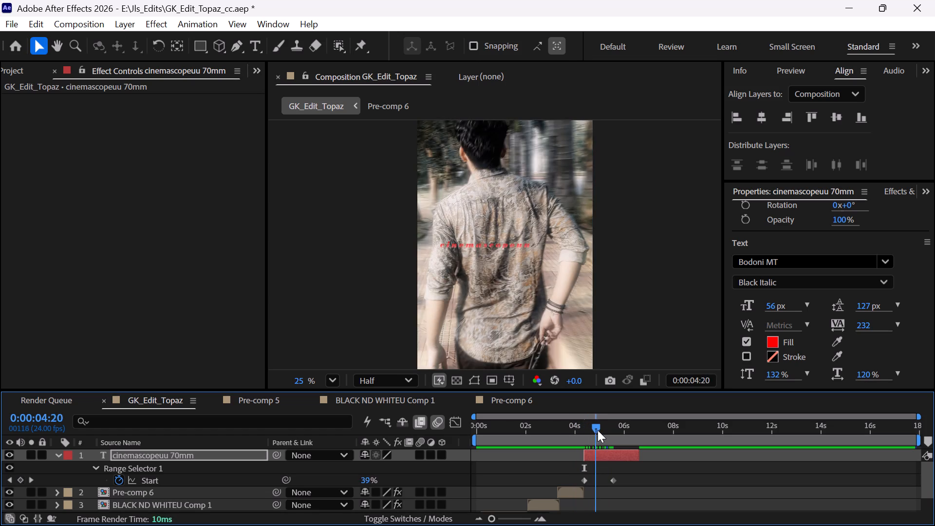
left_click_drag(598, 430, 587, 432)
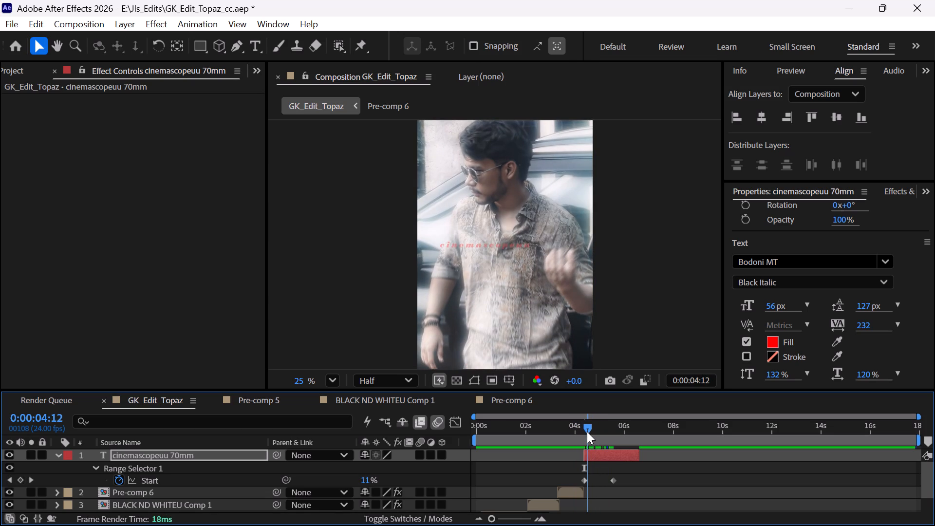
left_click_drag(587, 432, 599, 430)
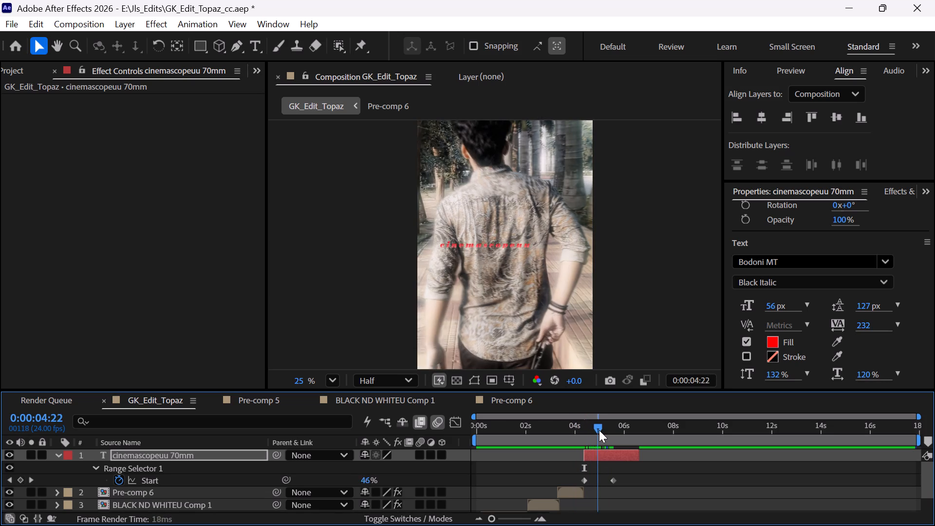
left_click_drag(599, 430, 601, 429)
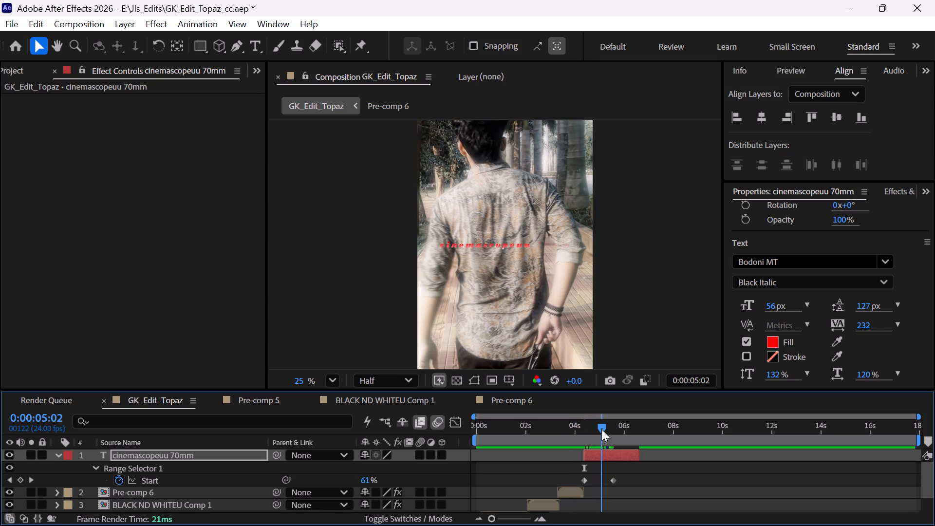
left_click_drag(601, 429, 617, 427)
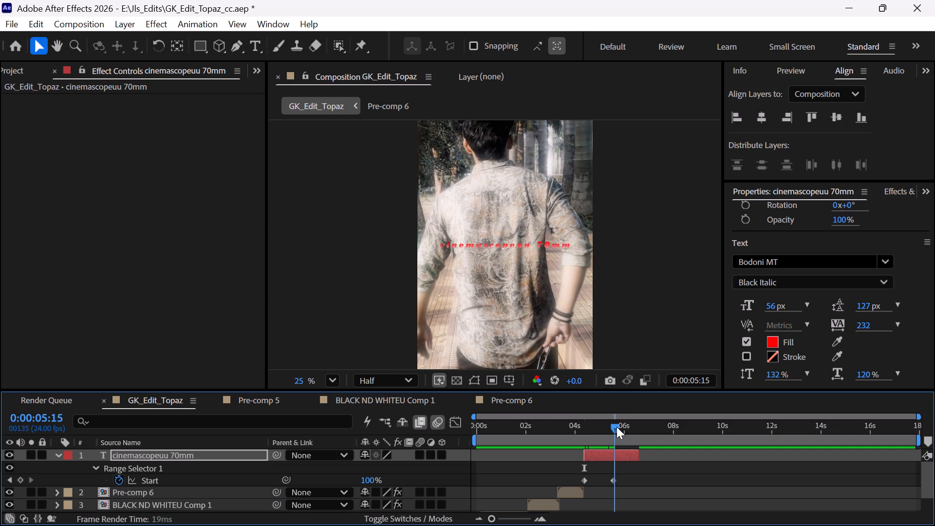
left_click_drag(617, 427, 608, 431)
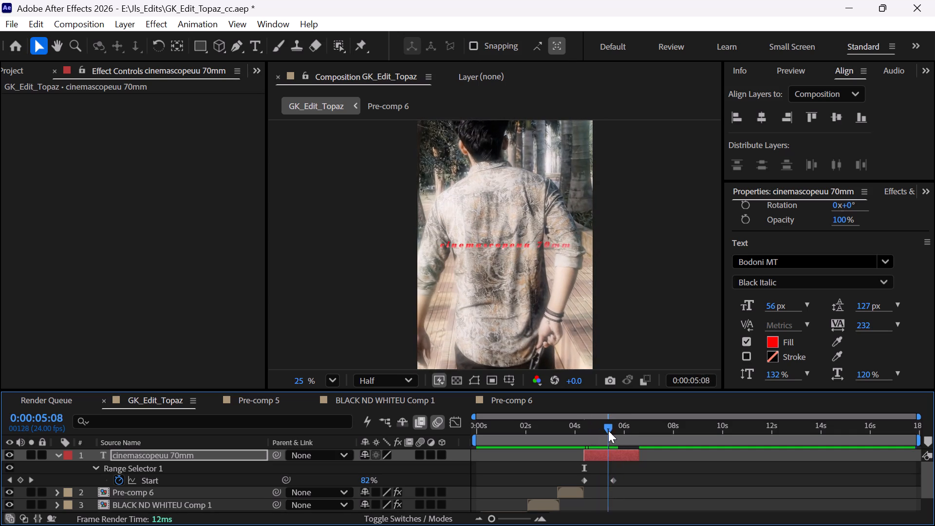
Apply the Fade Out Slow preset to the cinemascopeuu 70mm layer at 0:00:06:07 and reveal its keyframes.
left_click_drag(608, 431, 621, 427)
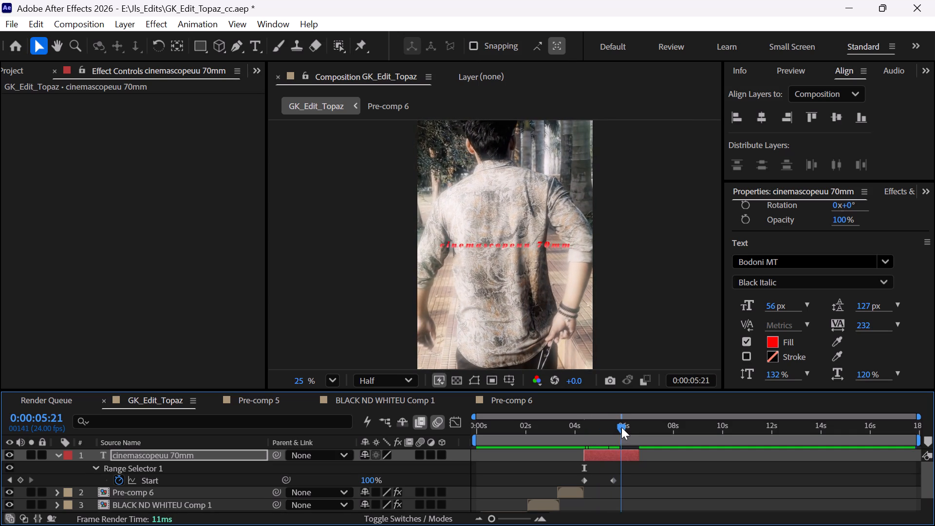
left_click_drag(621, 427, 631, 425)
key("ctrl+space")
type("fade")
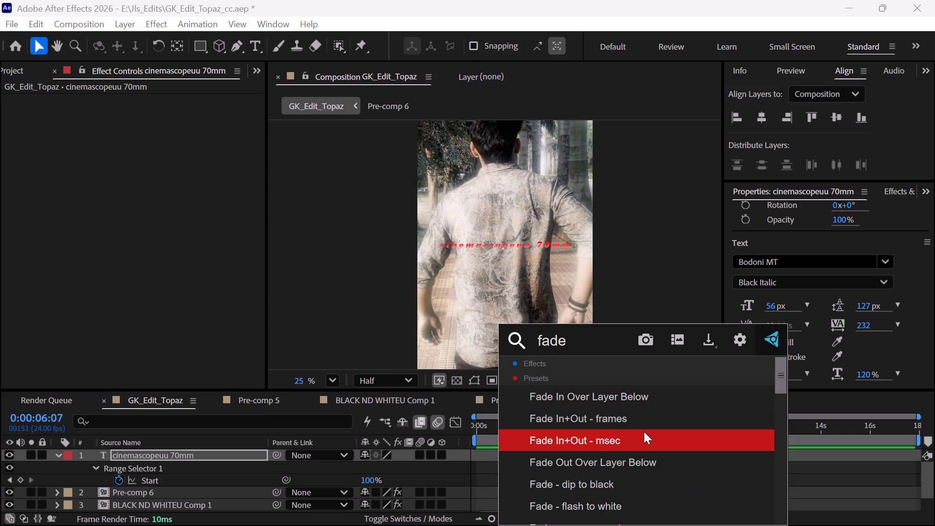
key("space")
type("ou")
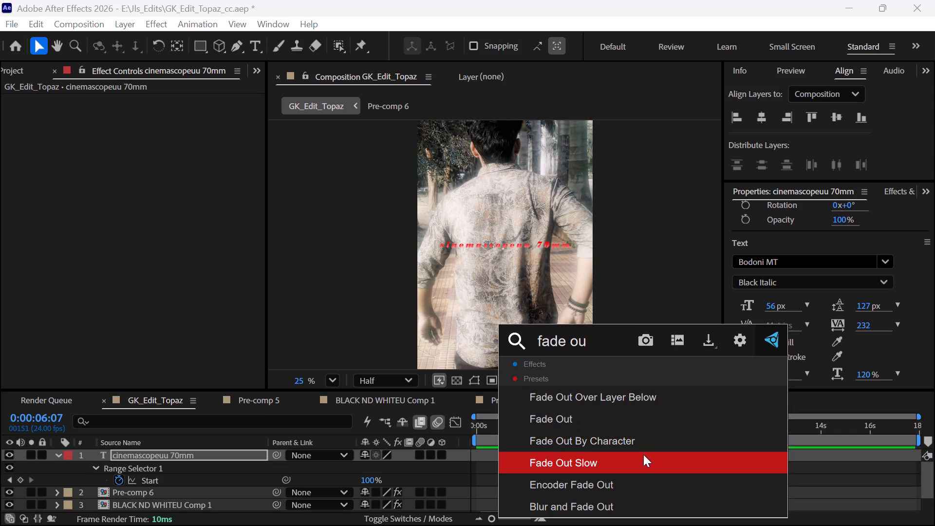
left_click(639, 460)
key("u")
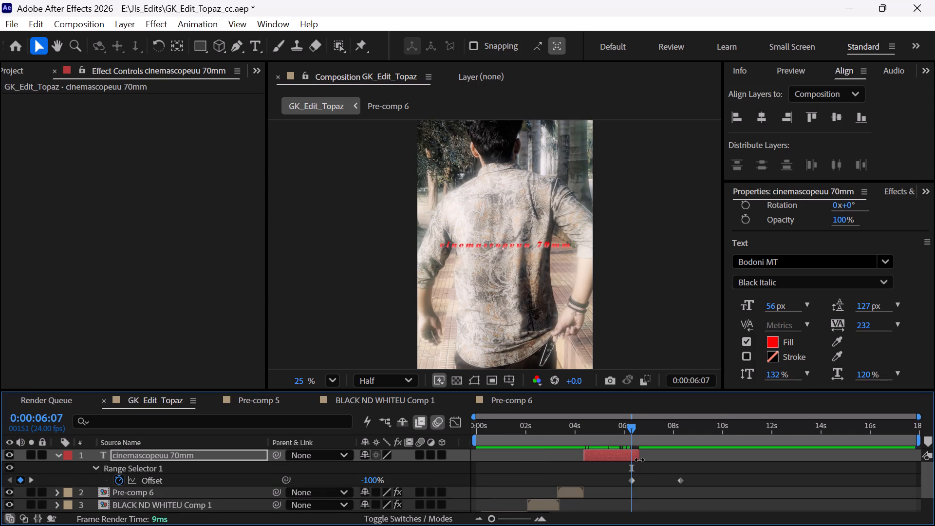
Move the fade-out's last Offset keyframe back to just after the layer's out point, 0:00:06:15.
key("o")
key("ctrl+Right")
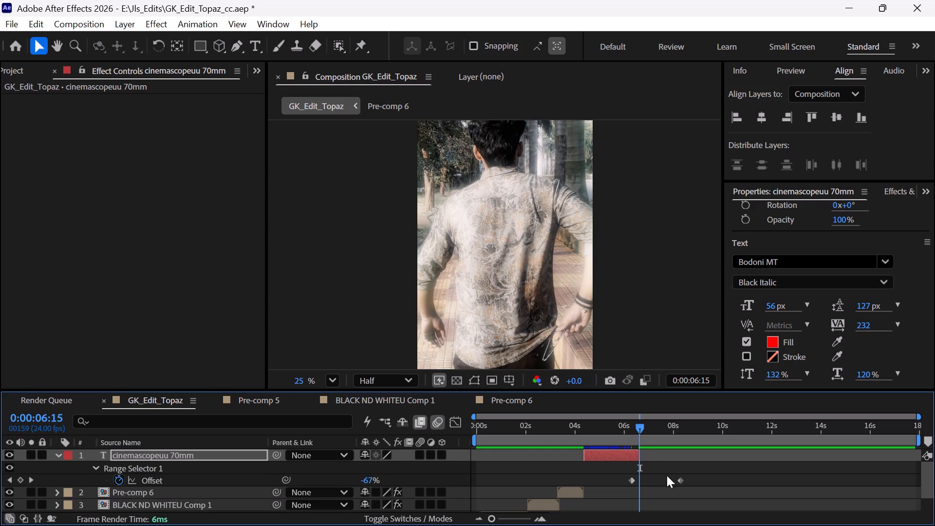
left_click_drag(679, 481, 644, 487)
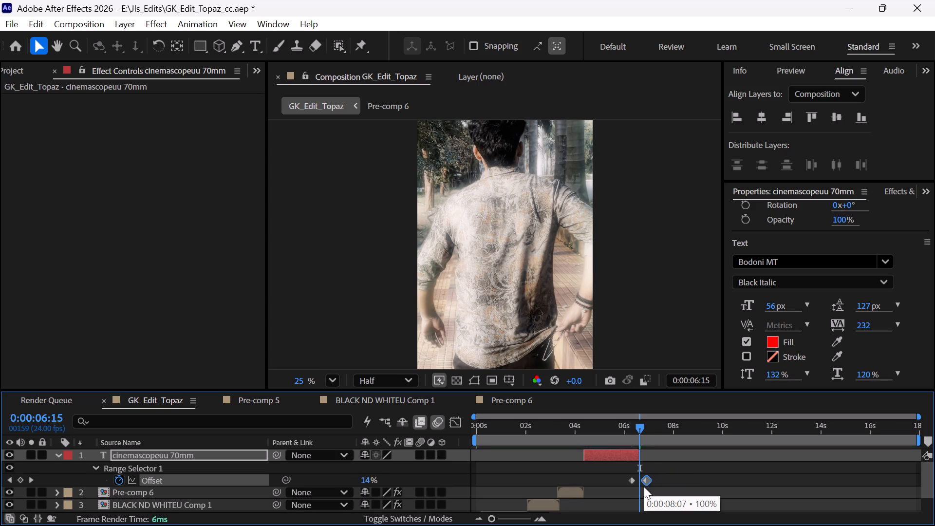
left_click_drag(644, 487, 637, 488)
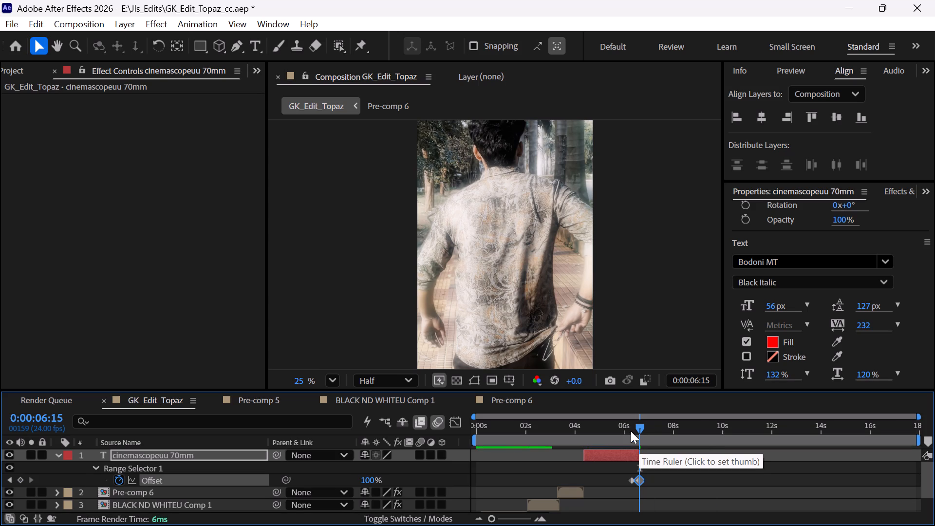
Examine the cinemascopeuu 70mm layer's modified text animator properties for its fade-in and fade-out settings.
left_click_drag(631, 431, 611, 433)
type("uu")
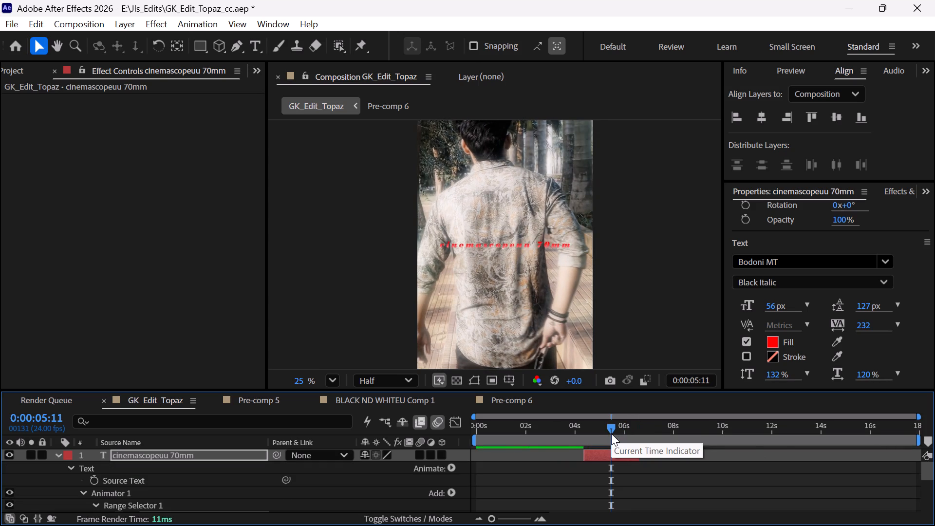
left_click(614, 438)
scroll(609, 456, "down", 2)
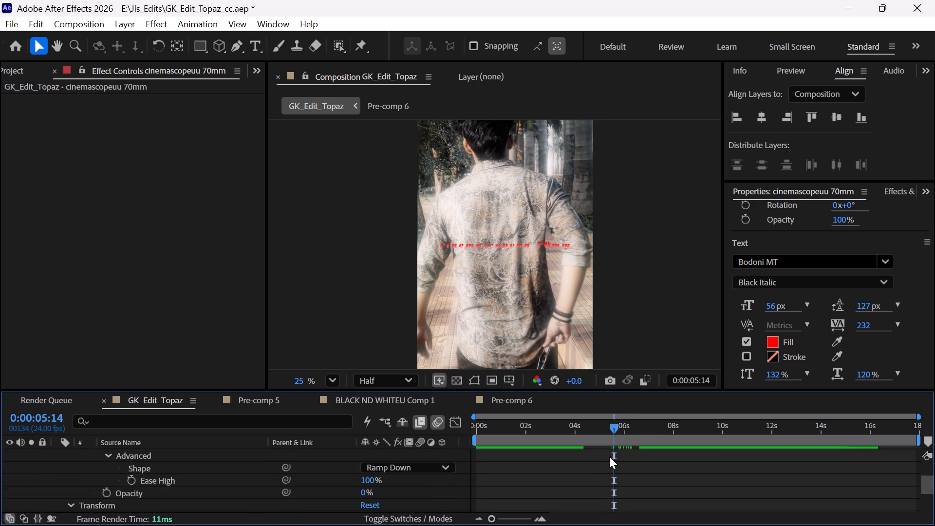
scroll(609, 456, "down", 3)
scroll(609, 456, "up", 6)
scroll(609, 456, "down", 1)
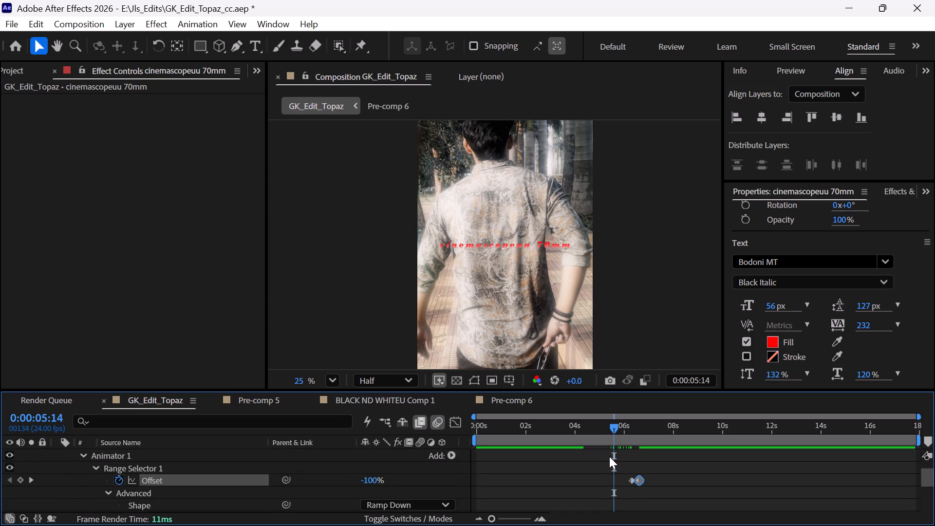
Reapply the word-based "fade up" text preset to the cinemascopeuu 70mm layer at its in point, 0:00:04:09.
key("i")
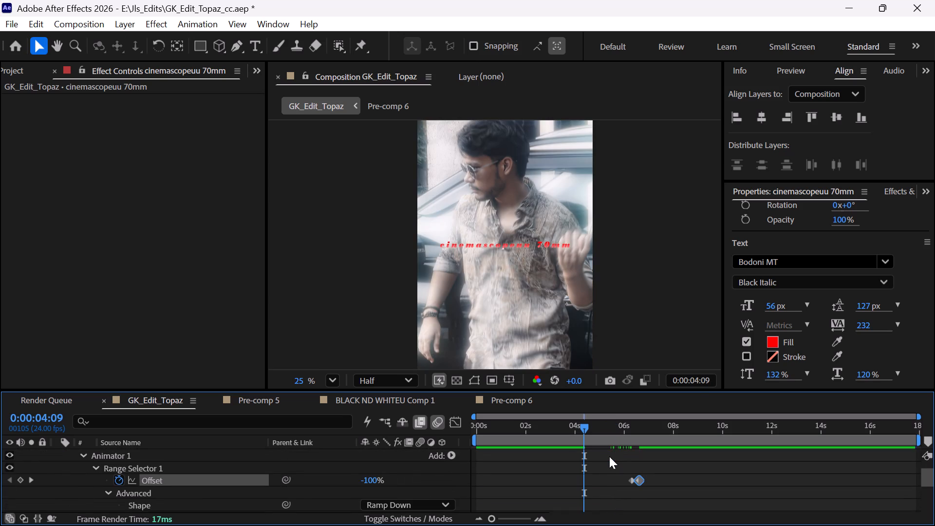
double_click(609, 456, "ctrl")
scroll(609, 456, "up", 1)
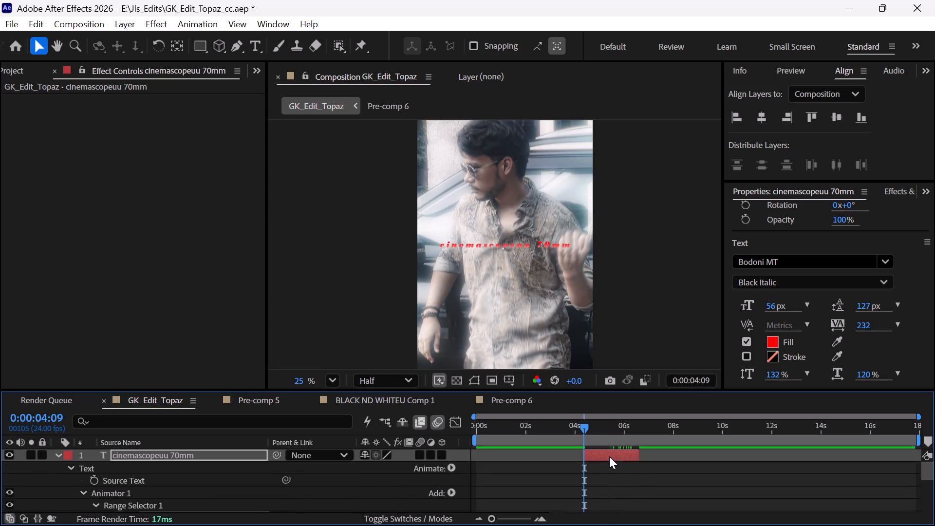
key("u")
key("ctrl+space")
key("f")
type("ade")
key("space")
type("up")
left_click(580, 457)
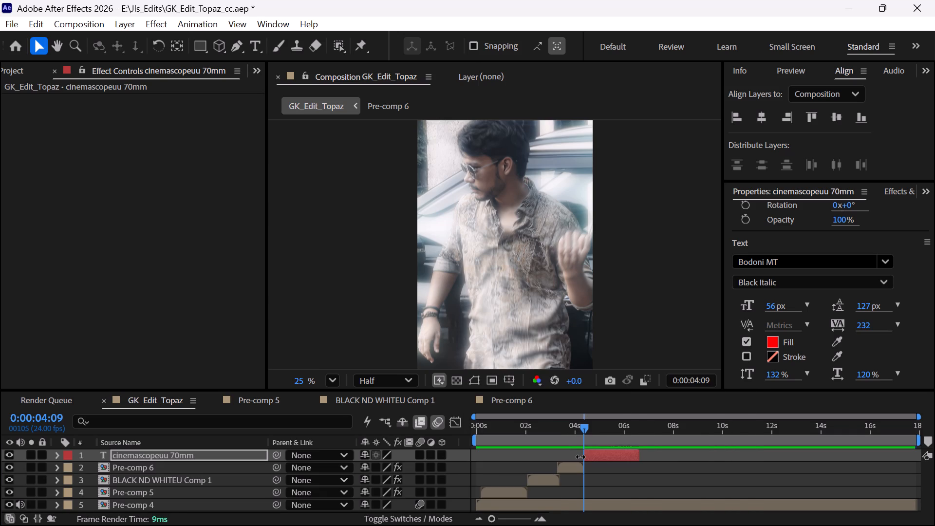
Reveal the fade-up's keyframes and move its last Start keyframe to 0:00:05:22.
key("u")
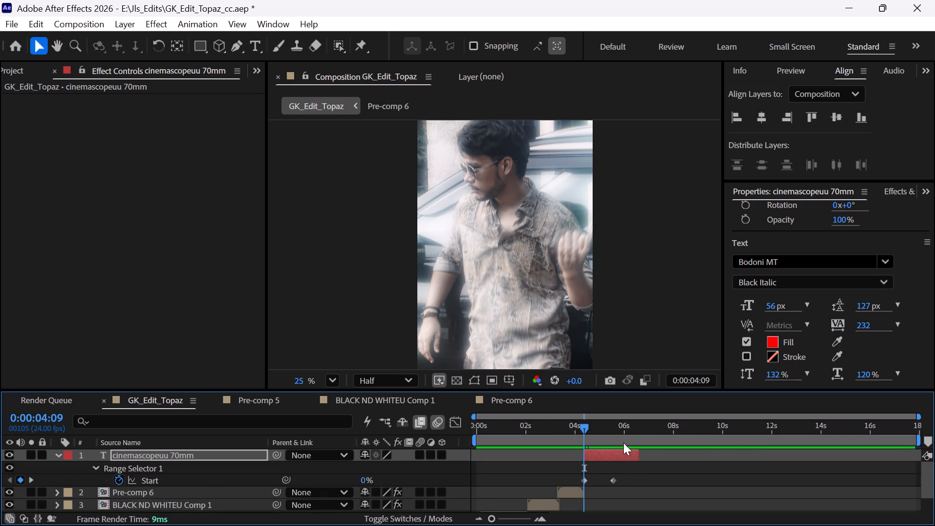
type("uu")
scroll(623, 450, "down", 4)
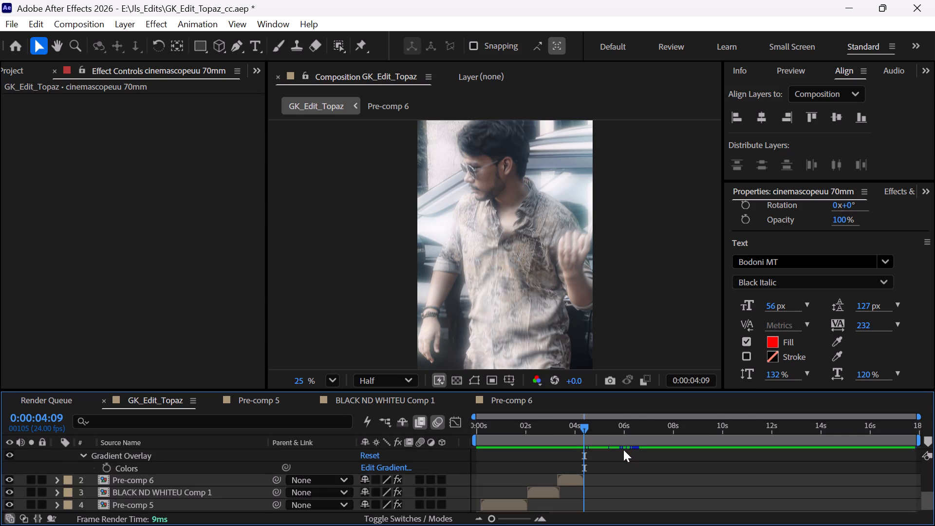
scroll(623, 450, "up", 5)
left_click_drag(608, 436, 614, 436)
scroll(619, 479, "down", 1)
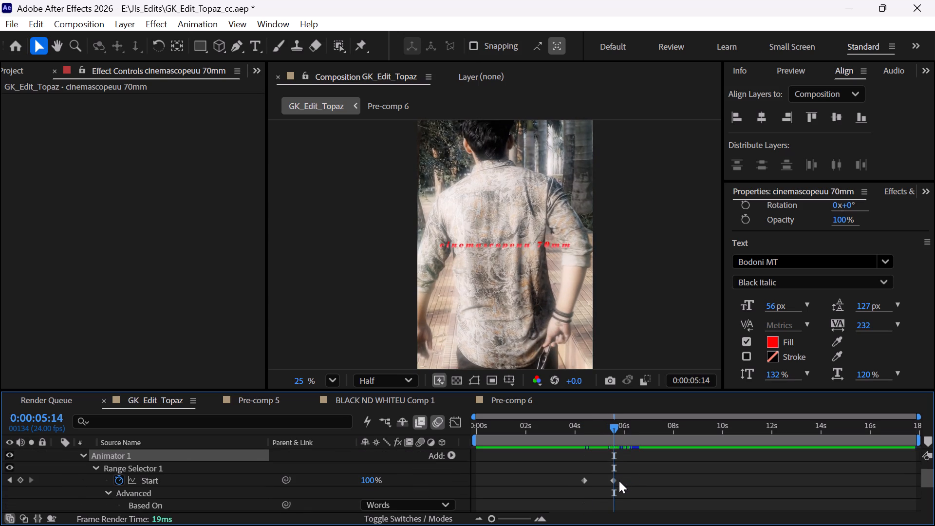
left_click_drag(611, 481, 619, 479)
scroll(625, 475, "up", 1)
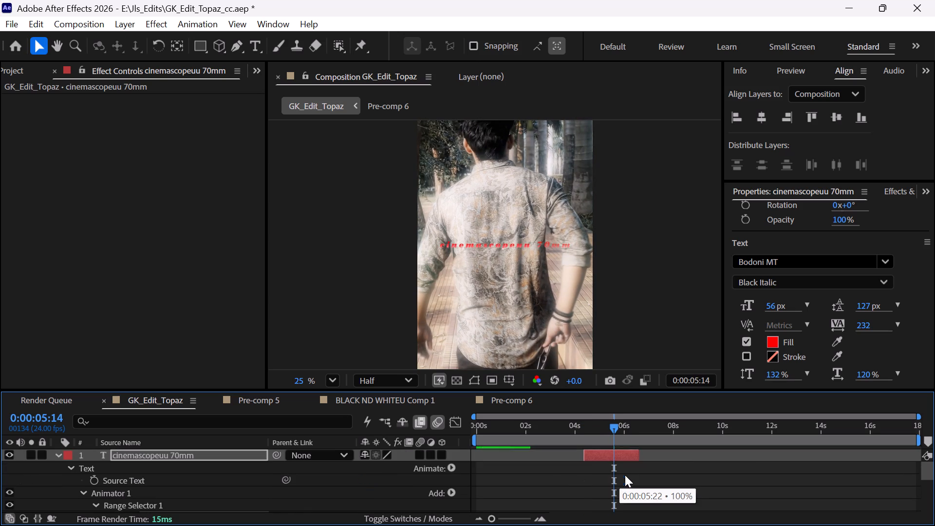
key("k")
scroll(657, 484, "down", 1)
scroll(668, 488, "up", 2)
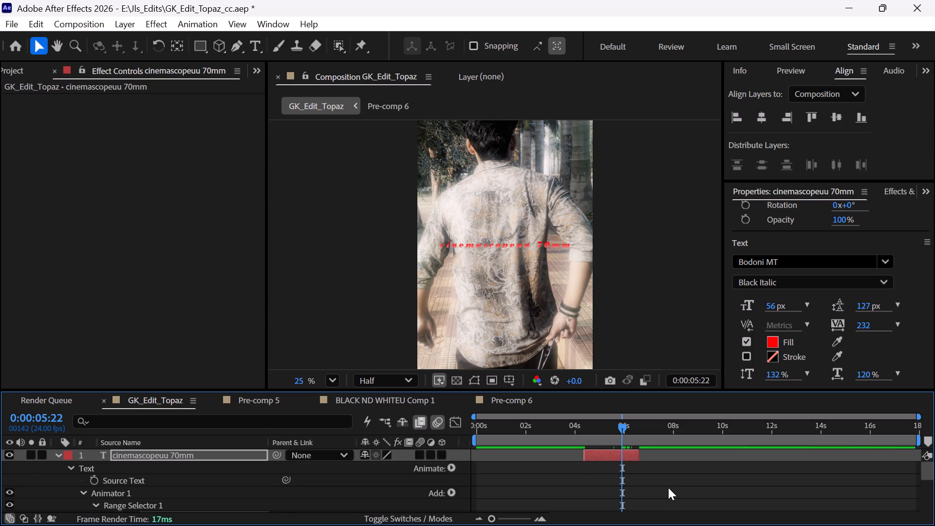
Reselect the cinemascopeuu 70mm layer with no animator selected and apply the Fade Out Slow preset at 0:00:06:07.
key("o")
key("ctrl+Left")
key("ctrl+Left")
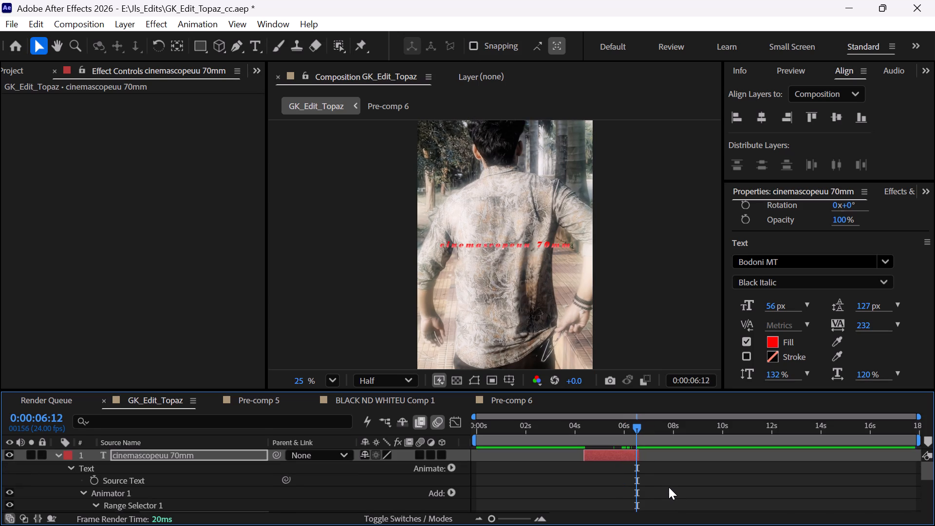
key("ctrl+Left")
key("ctrl+Left")
key("ctrl+Left")
key("ctrl+Left")
key("ctrl+Left")
scroll(666, 487, "down", 1)
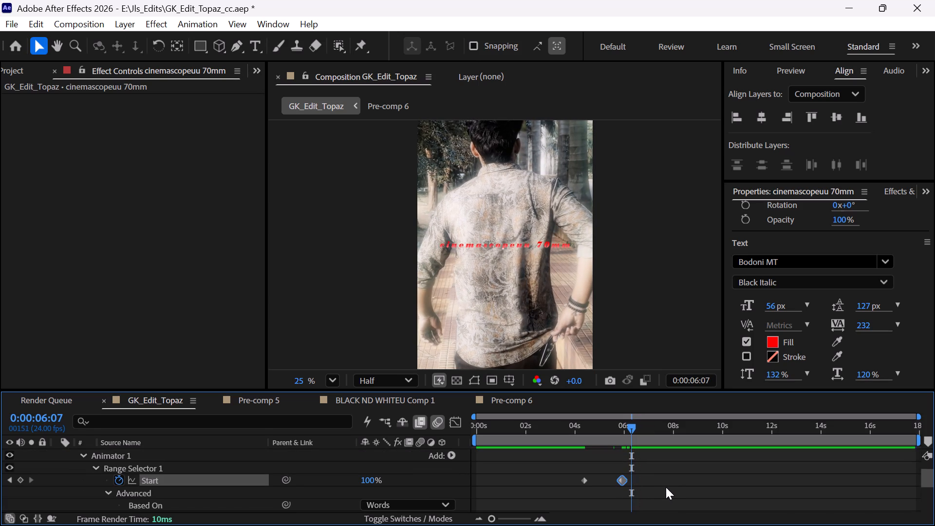
left_click(659, 469)
scroll(649, 477, "up", 1)
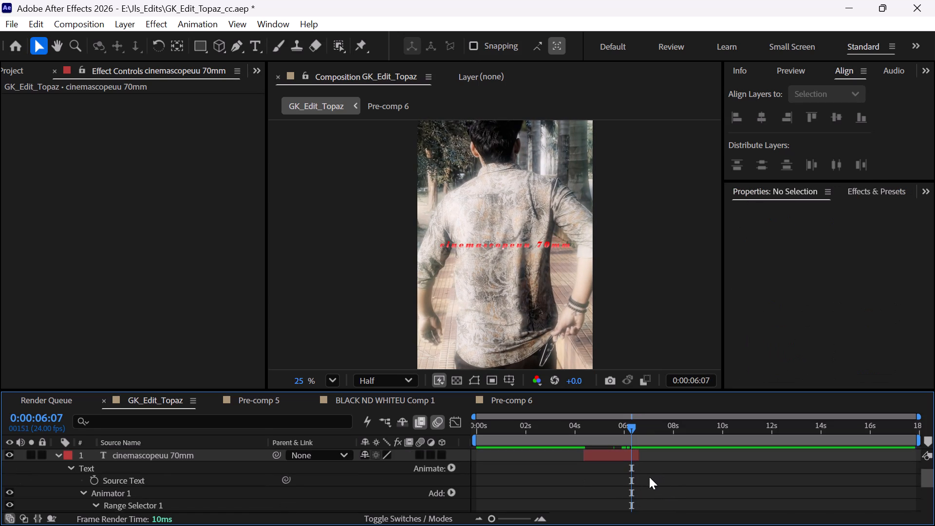
left_click(626, 459)
scroll(644, 467, "down", 2)
scroll(644, 467, "up", 2)
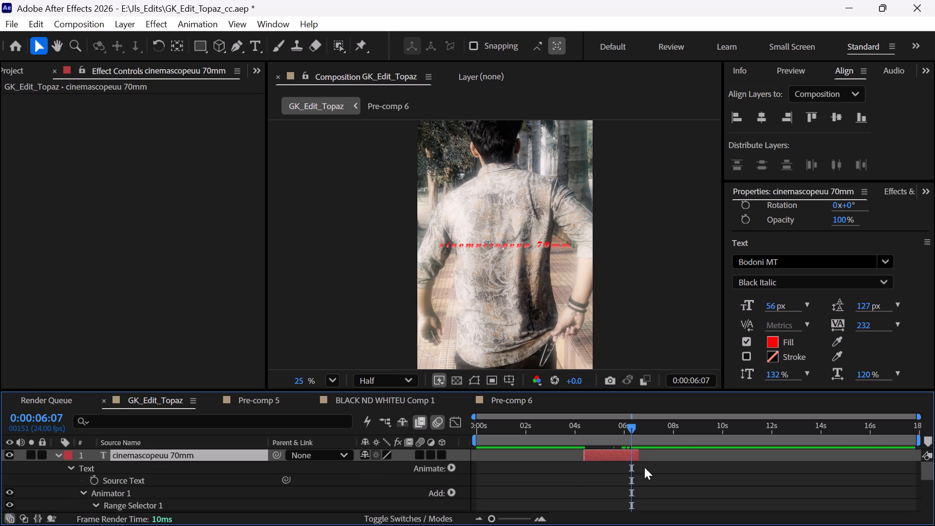
key("ctrl+space")
type("fade ou")
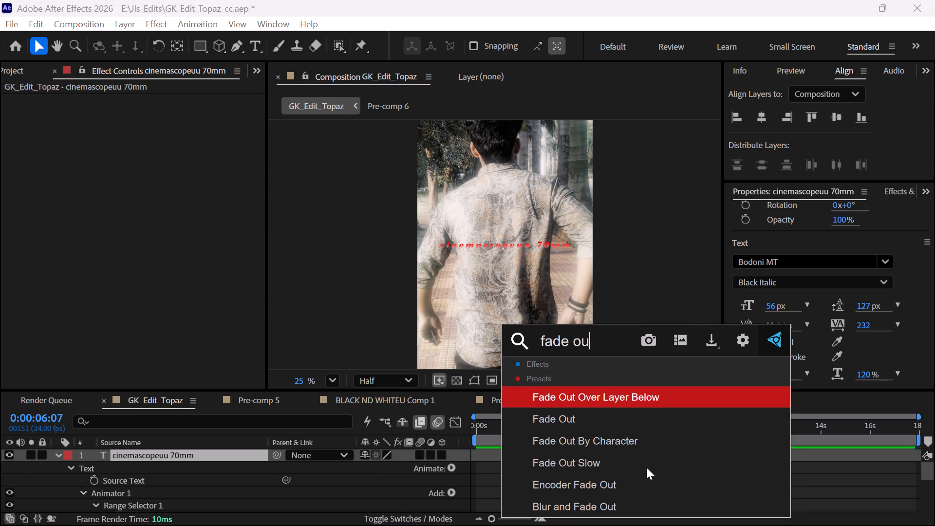
left_click(630, 457)
Reveal the layer's keyframes and move the fade-out's last Offset keyframe to 0:00:06:15, just past the layer's out point.
scroll(660, 468, "down", 2)
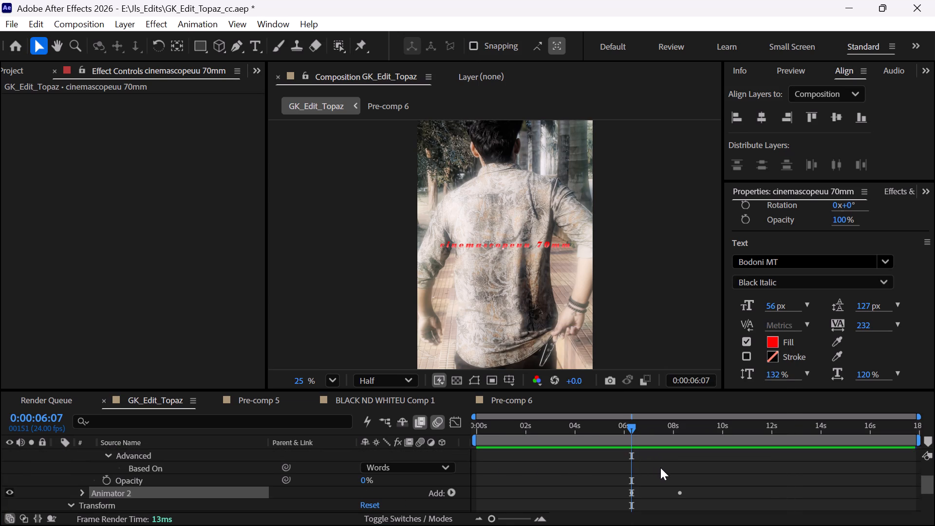
scroll(660, 468, "up", 2)
type("uu")
key("o")
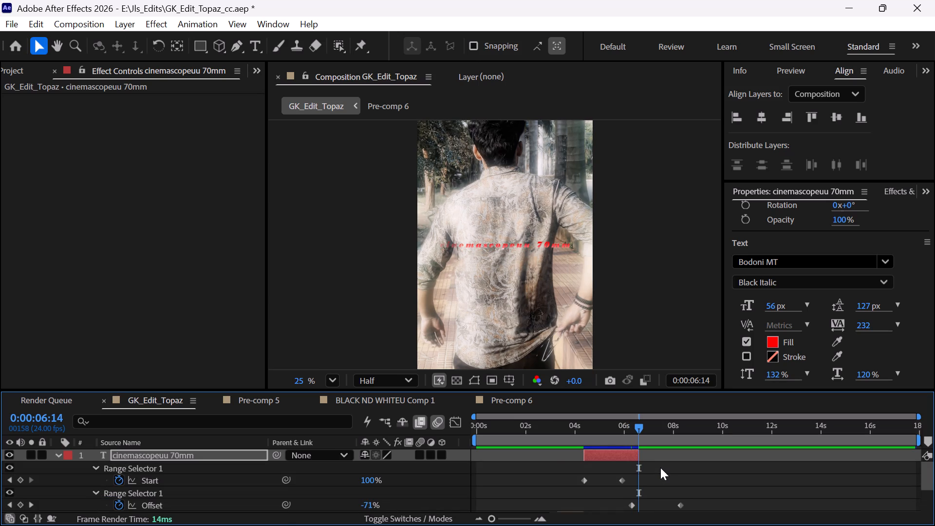
scroll(660, 468, "up", 3, "alt")
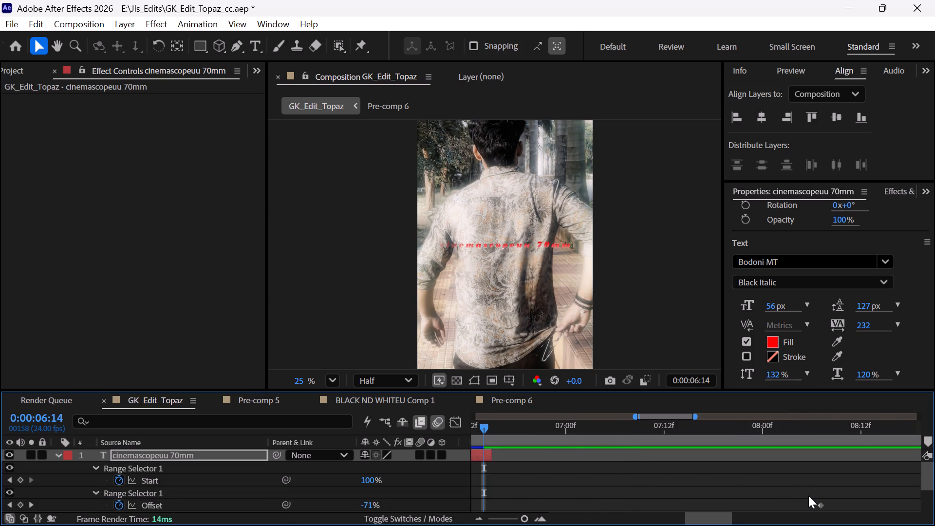
key("ctrl+Right")
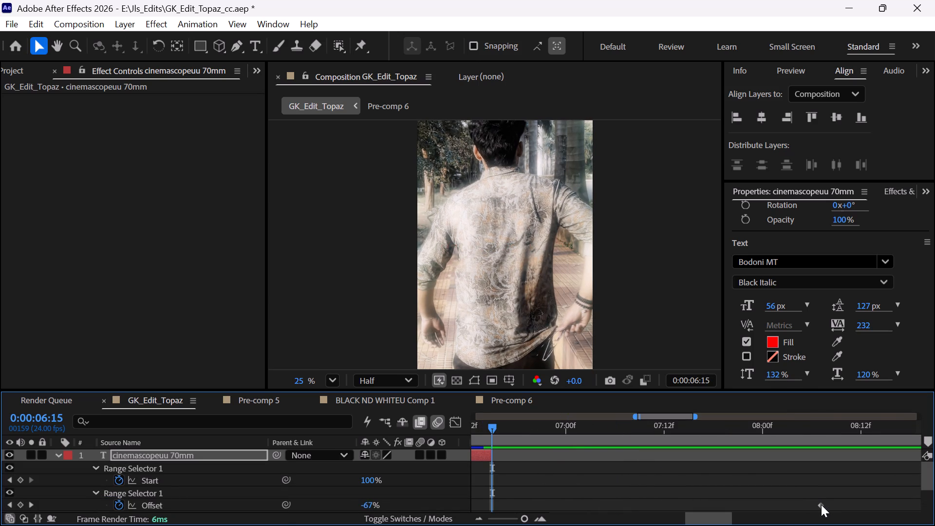
left_click_drag(821, 505, 493, 511)
Review the caption's fade-out frame by frame, going back from 0:00:06:15 to 0:00:06:04.
key("ctrl+Left")
key("ctrl+Left")
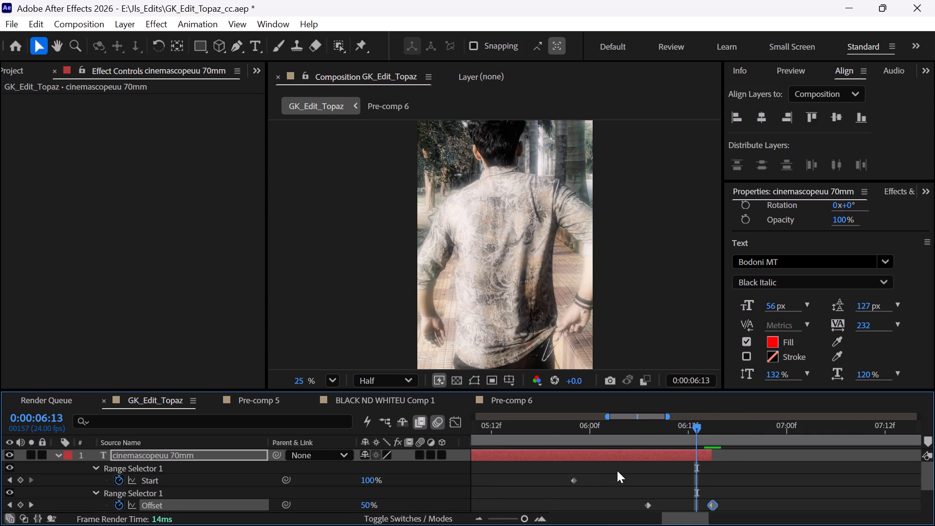
key("ctrl+Left")
key("ctrl+Left")
key("ctrl+Left")
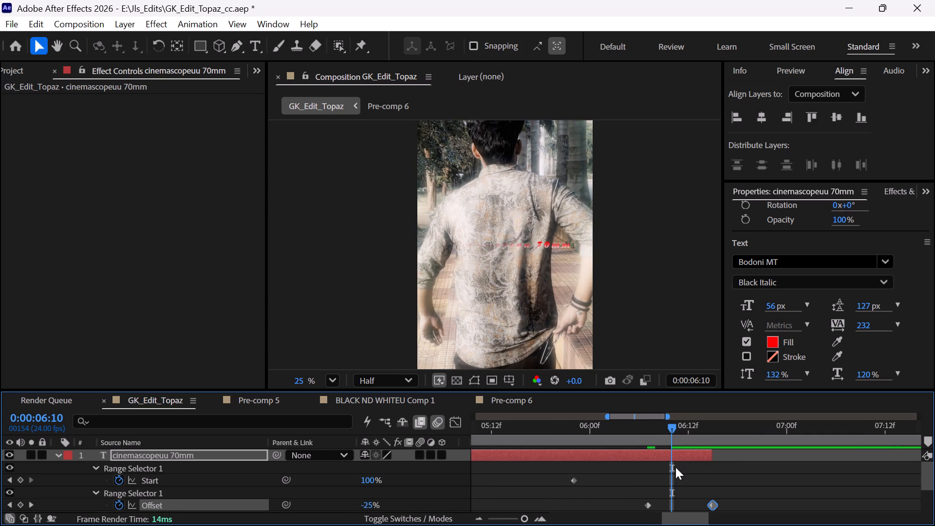
key("ctrl+Left")
key("ctrl+Left")
key("ctrl+Left")
key("ctrl+Left")
key("ctrl+Left")
key("ctrl+Left")
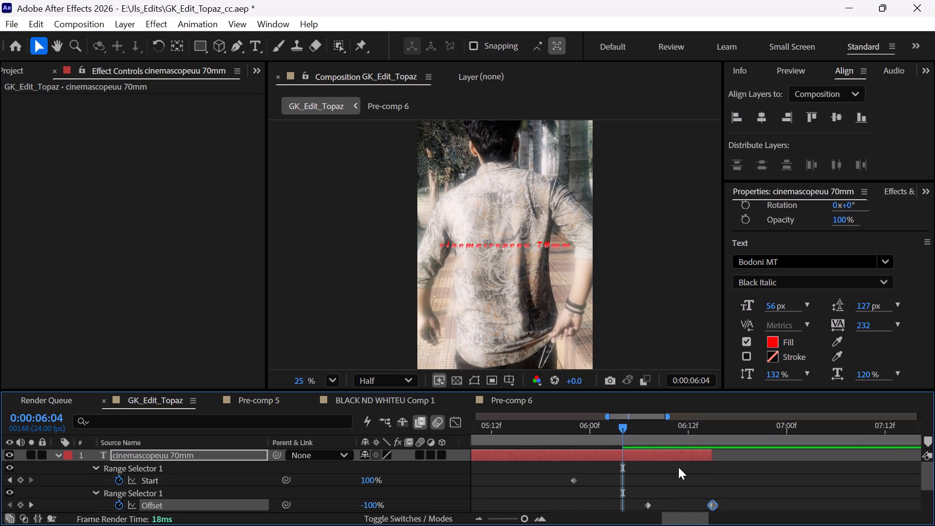
With the playhead at 0:00:04:10, search the effects and presets for "inte" and look through the entries matching "i".
scroll(680, 475, "down", 3, "alt")
left_click_drag(619, 438, 598, 439)
key("ctrl+space")
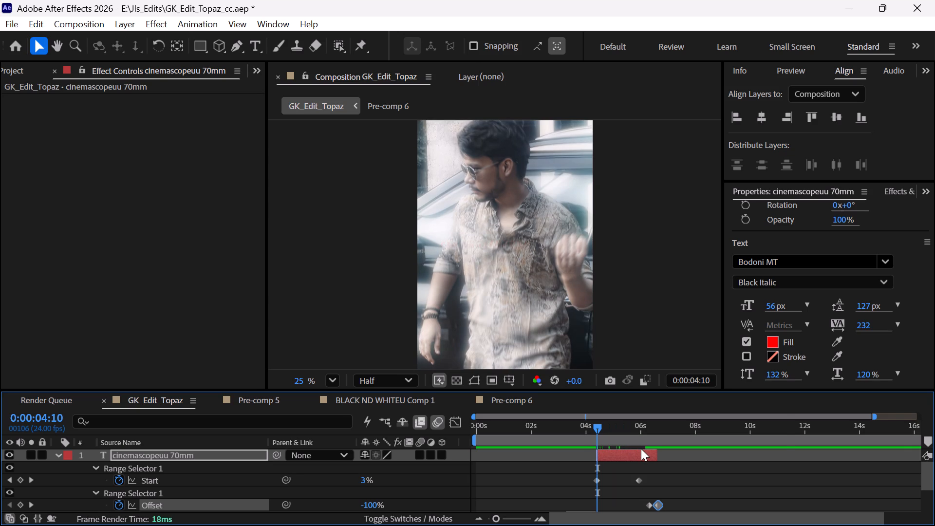
key("i")
key("n")
type("te")
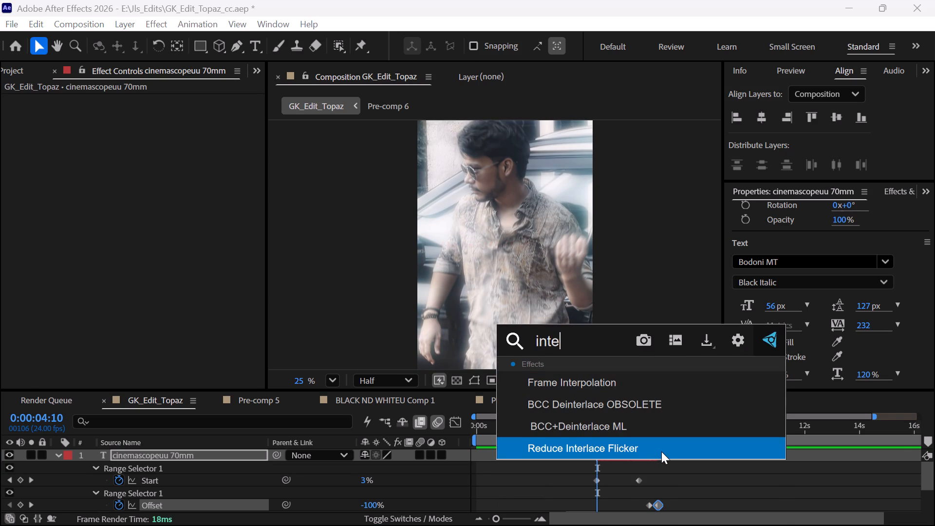
key("BackSpace")
key("BackSpace")
key("BackSpace")
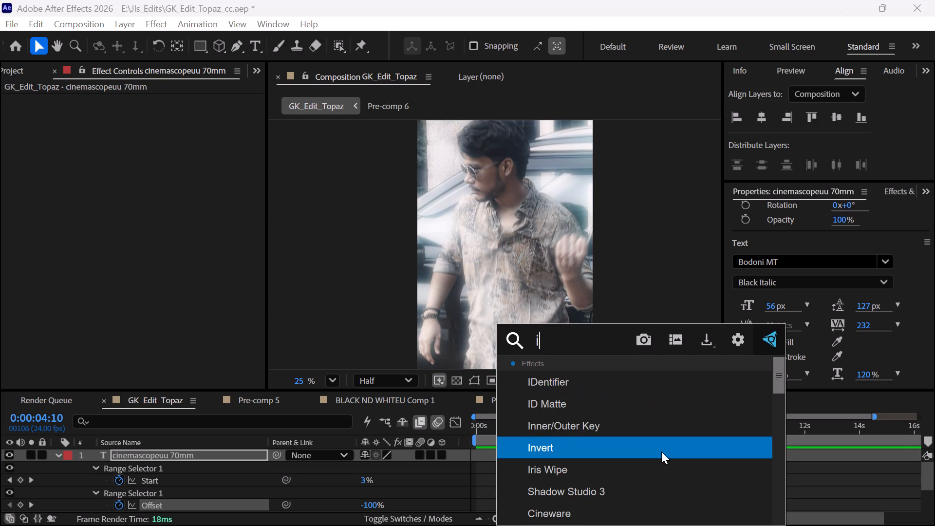
scroll(640, 454, "down", 1)
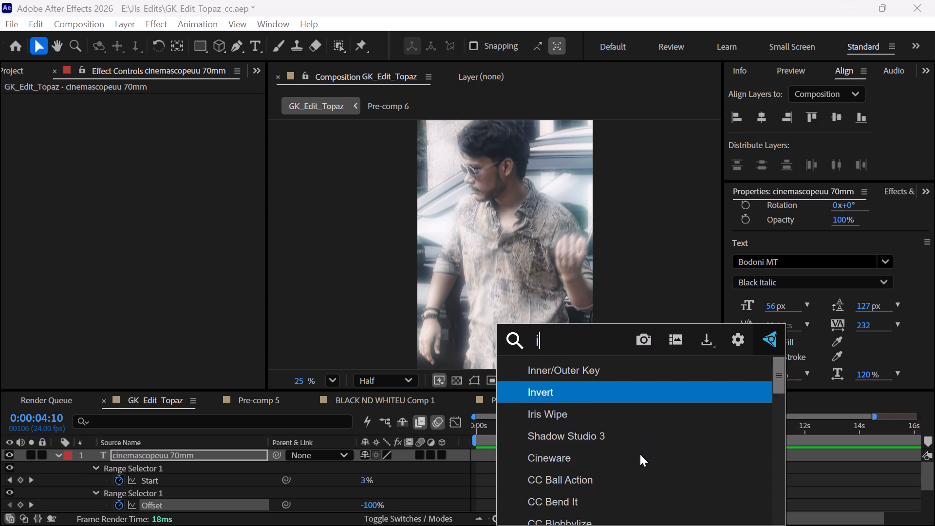
scroll(640, 454, "down", 2)
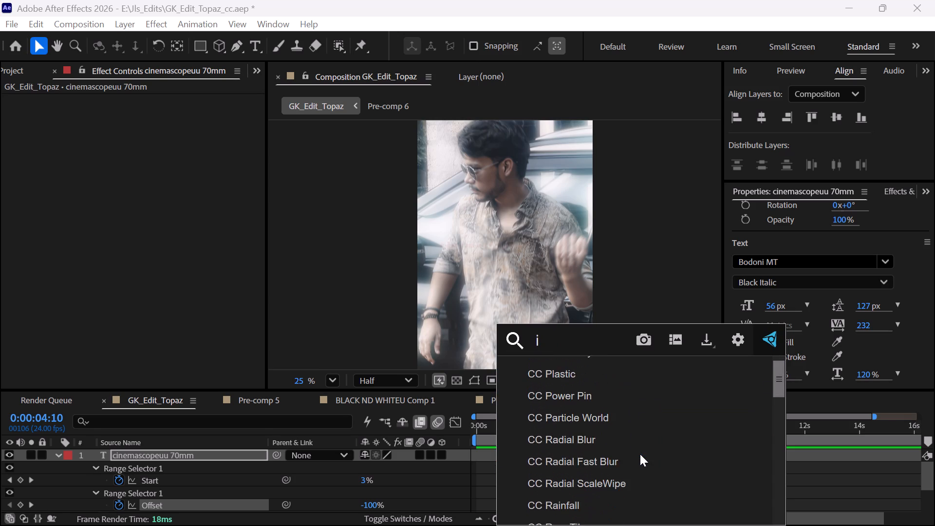
scroll(640, 454, "down", 4)
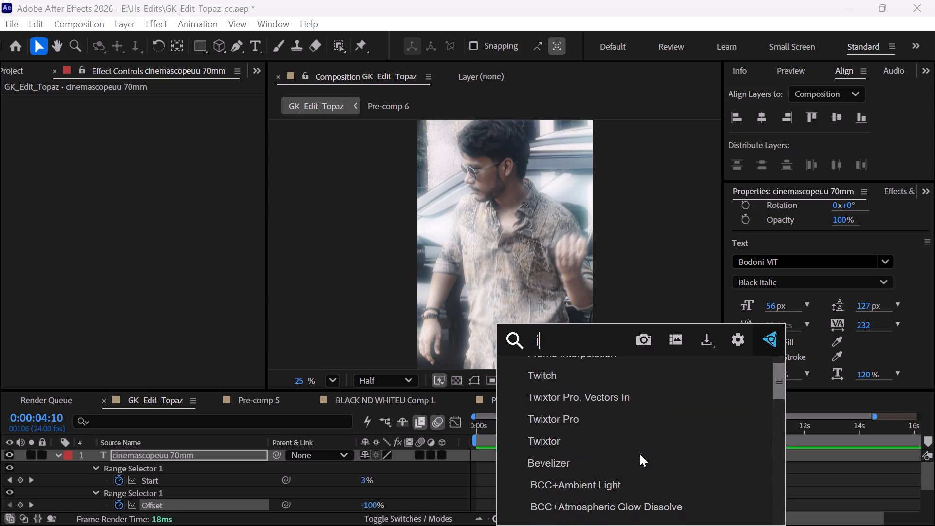
scroll(640, 454, "down", 4)
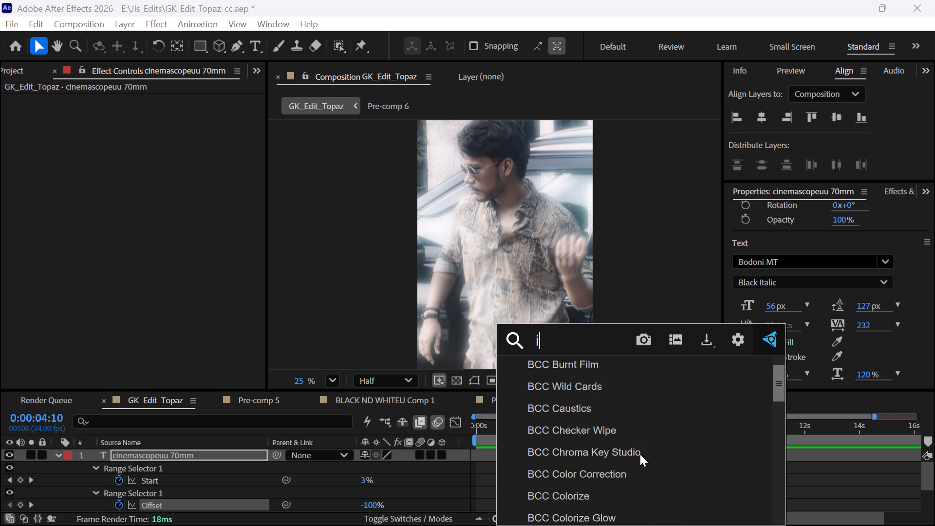
scroll(640, 454, "down", 7)
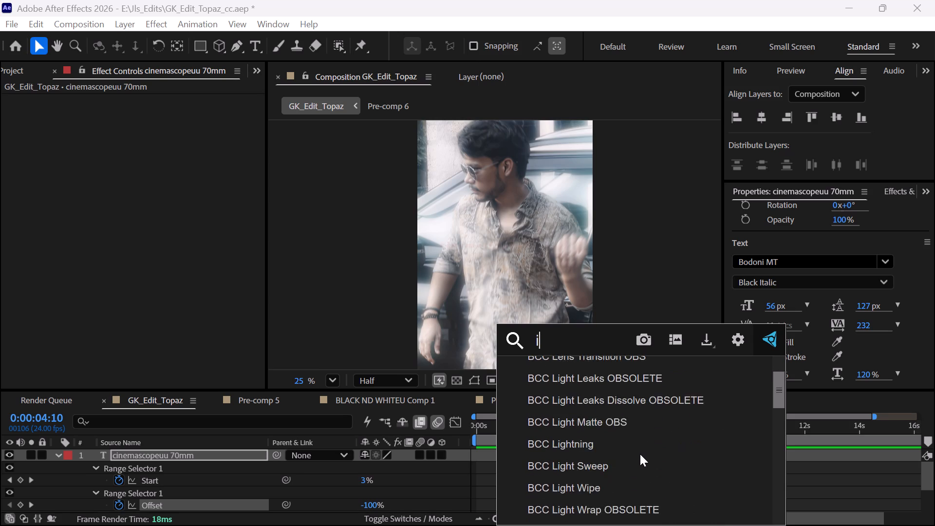
scroll(640, 454, "down", 9)
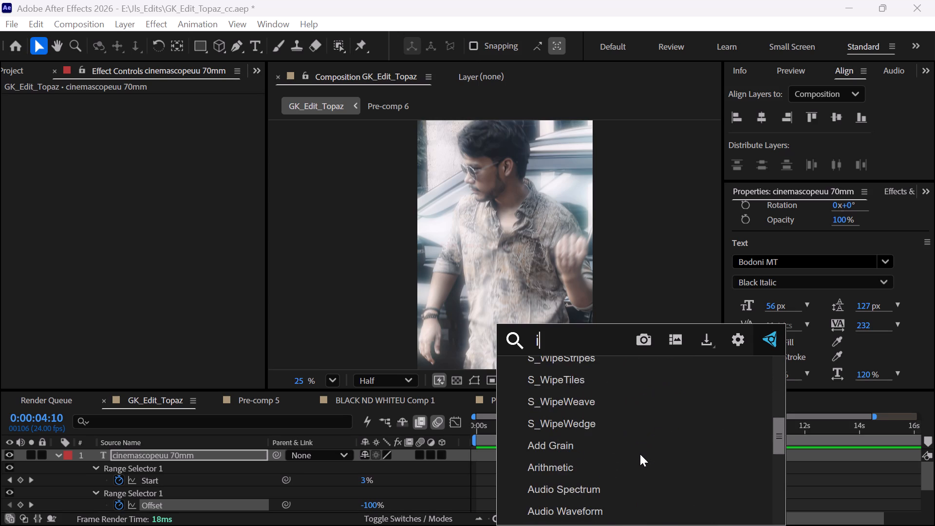
scroll(640, 454, "down", 4)
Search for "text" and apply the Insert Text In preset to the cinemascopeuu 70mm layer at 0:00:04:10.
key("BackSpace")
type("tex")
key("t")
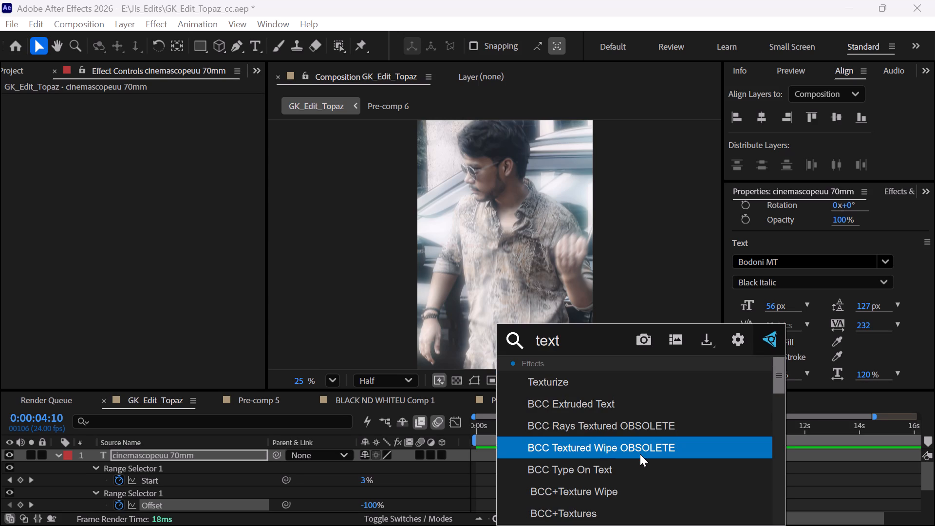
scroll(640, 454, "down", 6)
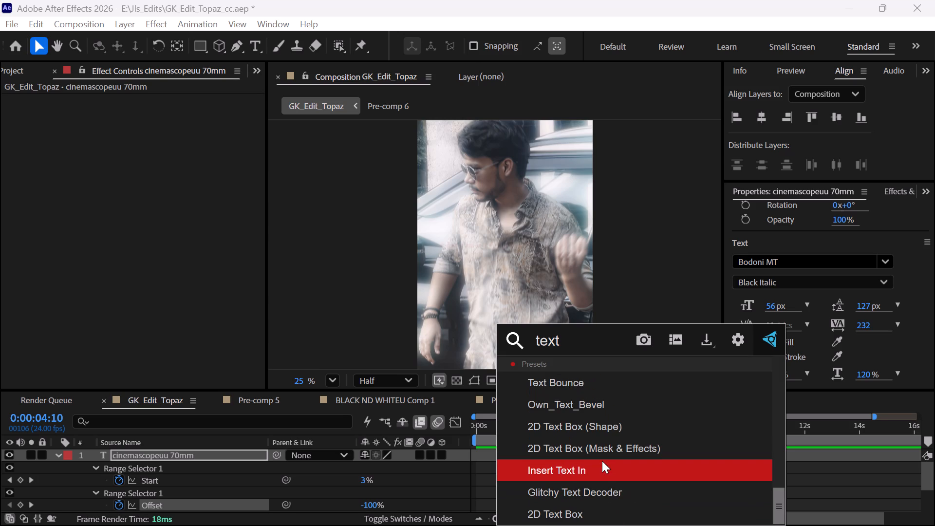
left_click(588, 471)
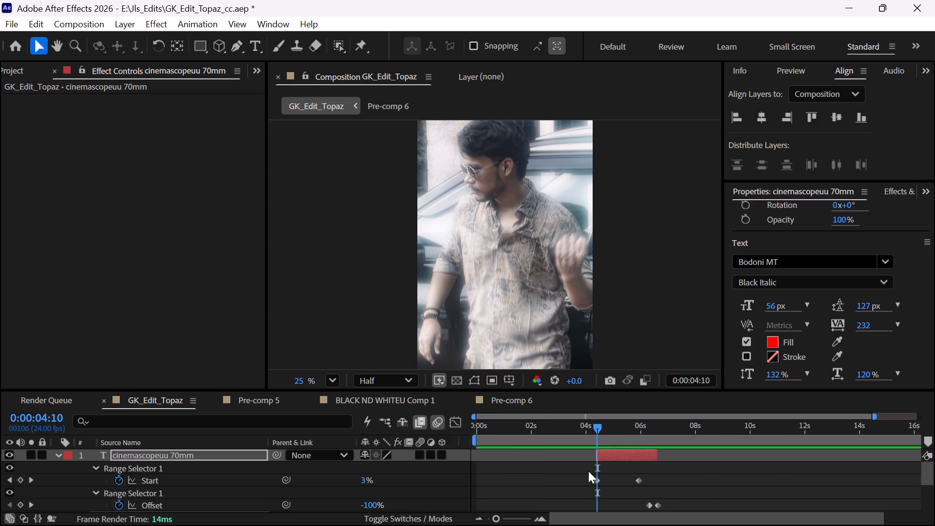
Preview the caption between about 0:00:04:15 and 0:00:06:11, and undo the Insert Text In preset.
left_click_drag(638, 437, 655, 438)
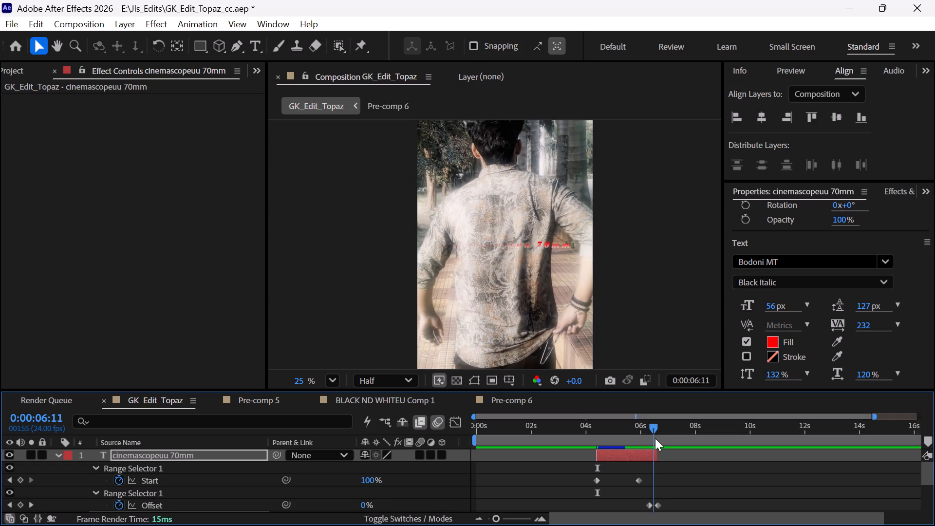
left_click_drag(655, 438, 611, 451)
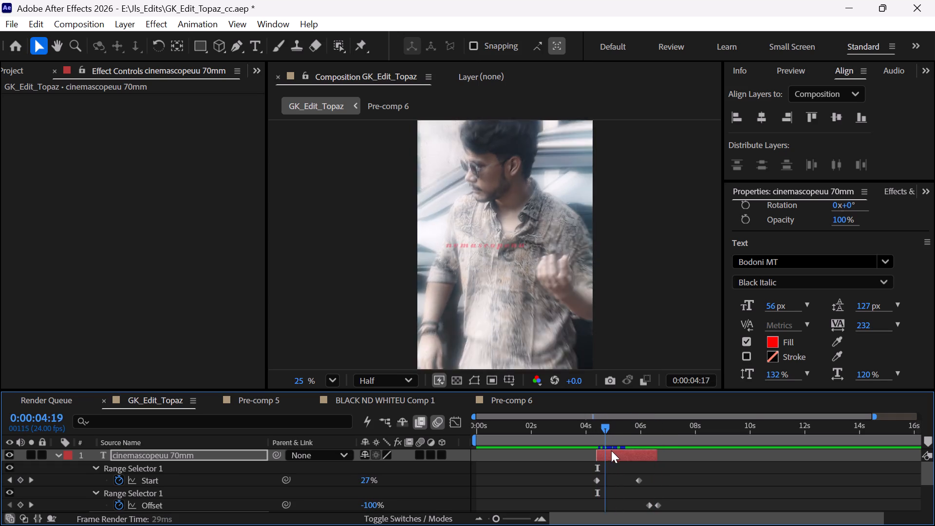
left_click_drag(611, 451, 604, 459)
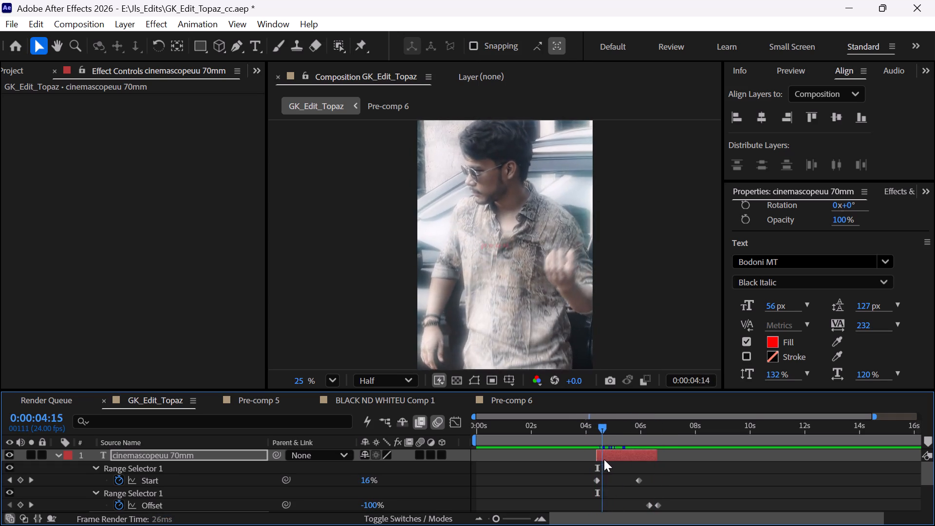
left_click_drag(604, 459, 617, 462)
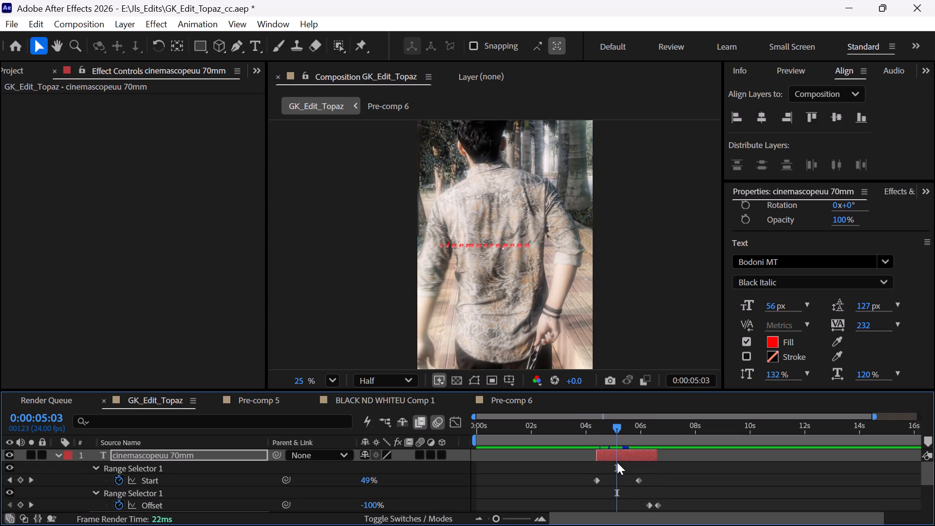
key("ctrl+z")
Check the caption's fade-up near 0:00:04:14 and look through the effects and presets matching "in" and "text".
left_click_drag(605, 436, 604, 446)
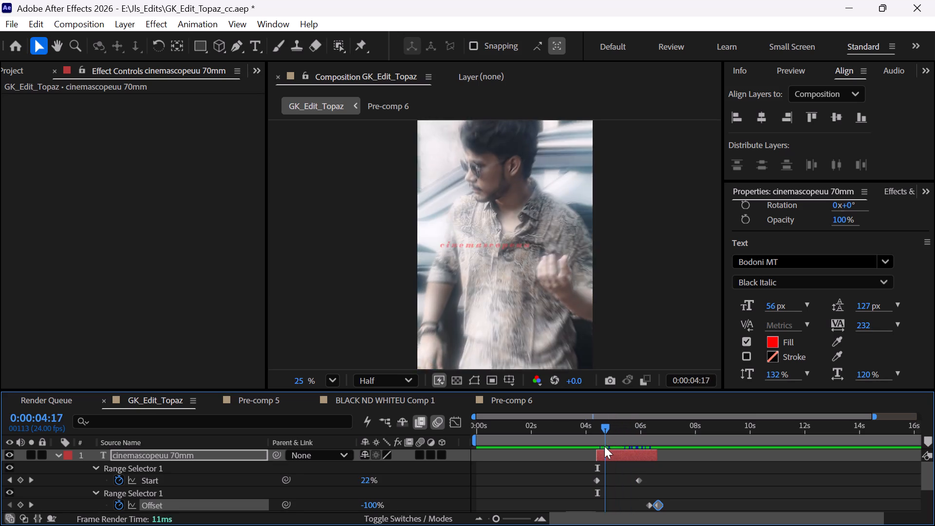
left_click_drag(604, 446, 602, 445)
key("ctrl+space")
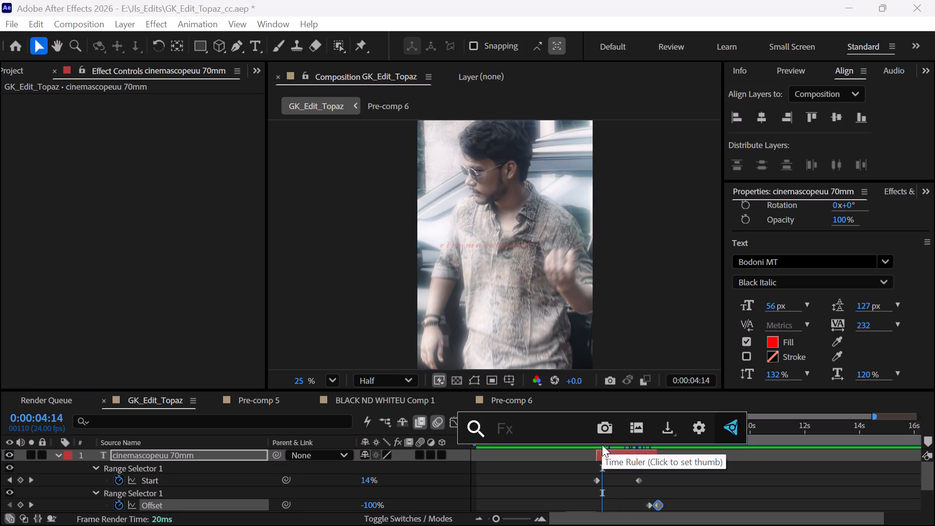
type("in")
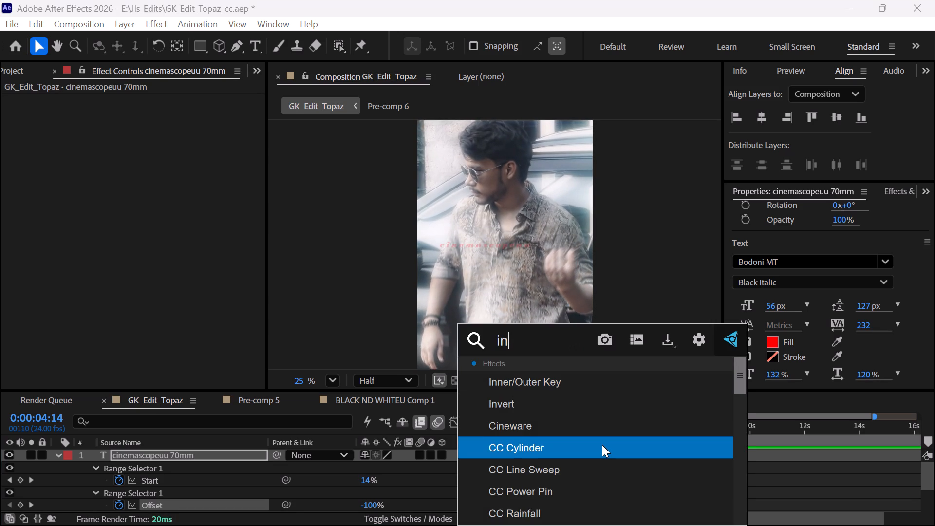
key("BackSpace")
key("BackSpace")
key("BackSpace")
type("te")
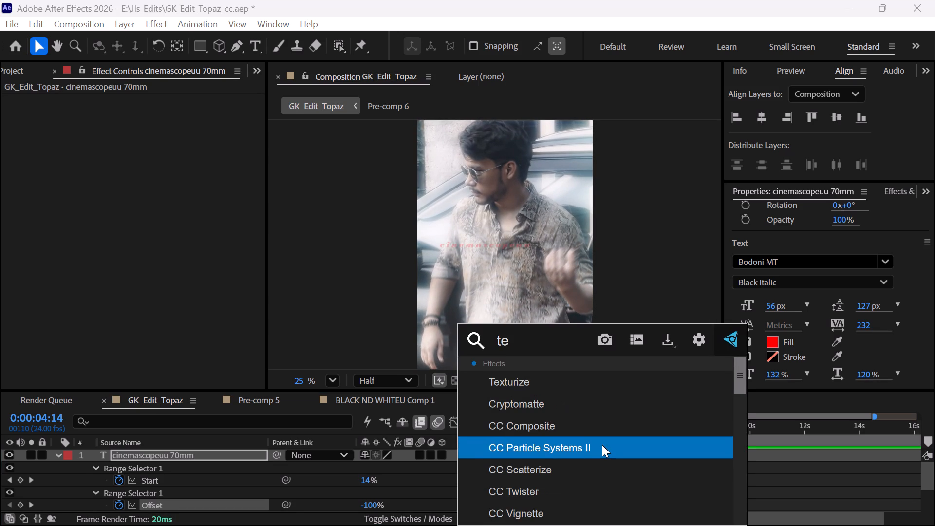
type("xt")
scroll(602, 445, "down", 2)
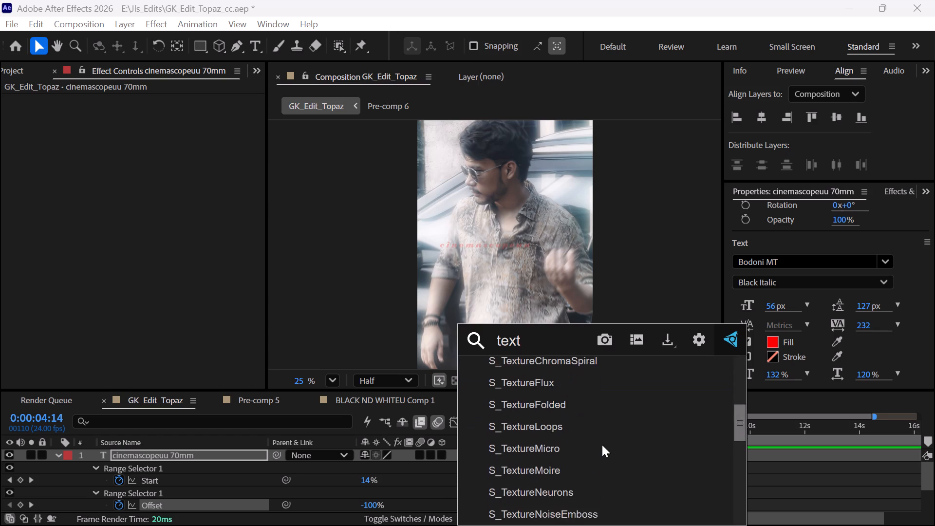
scroll(602, 445, "down", 4)
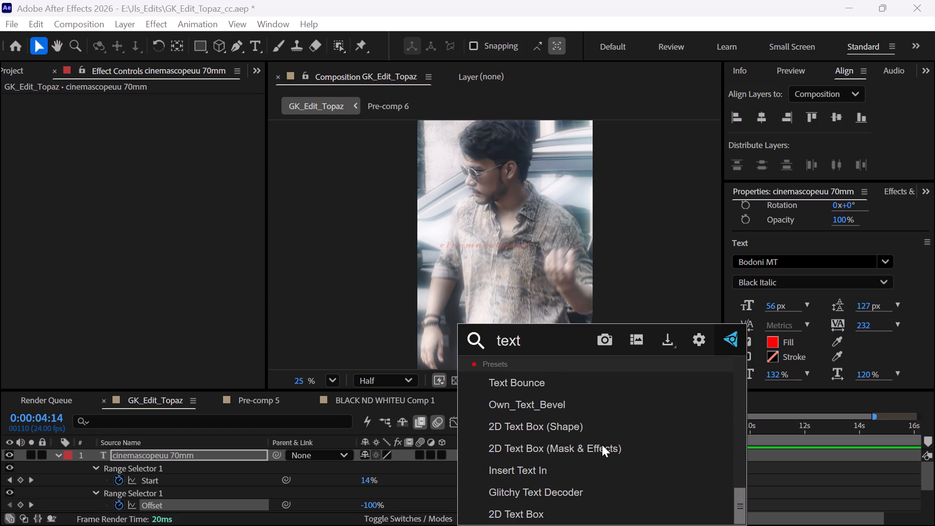
scroll(602, 445, "down", 1)
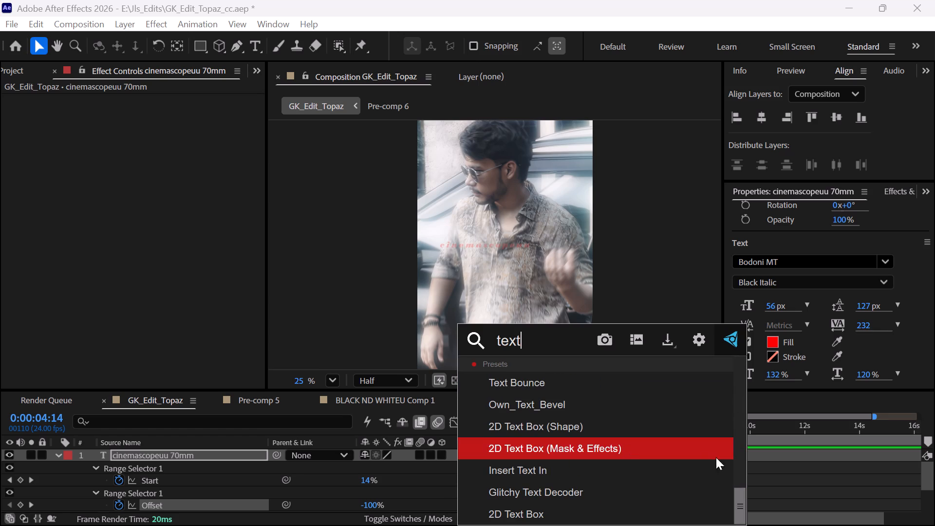
left_click(788, 456)
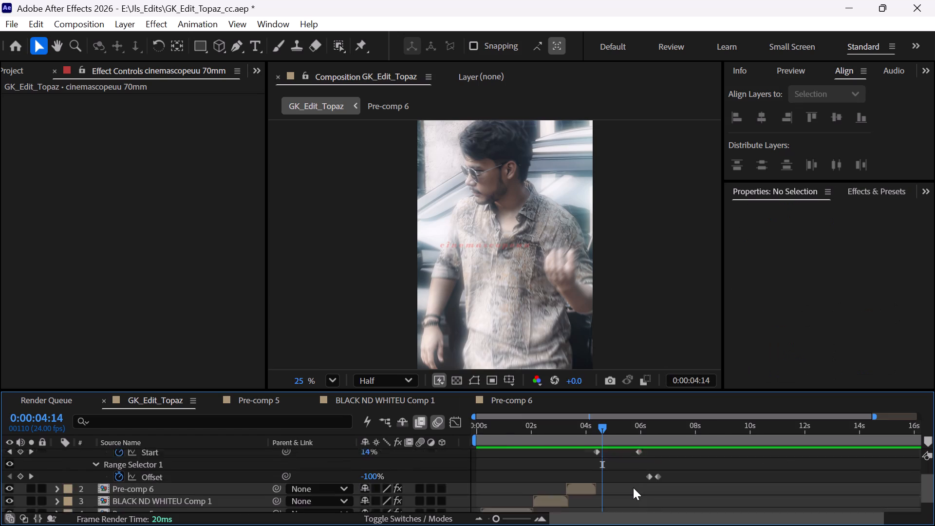
Pre-compose the cinemascopeuu 70mm layer, moving all attributes into the new composition and adjusting its duration to the layer's time span.
left_click(620, 456)
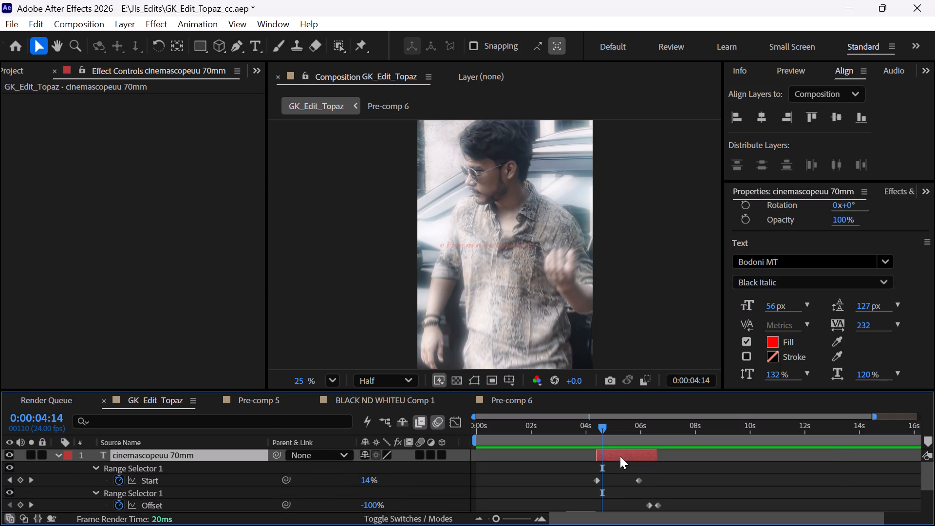
right_click(620, 456)
left_click(671, 406)
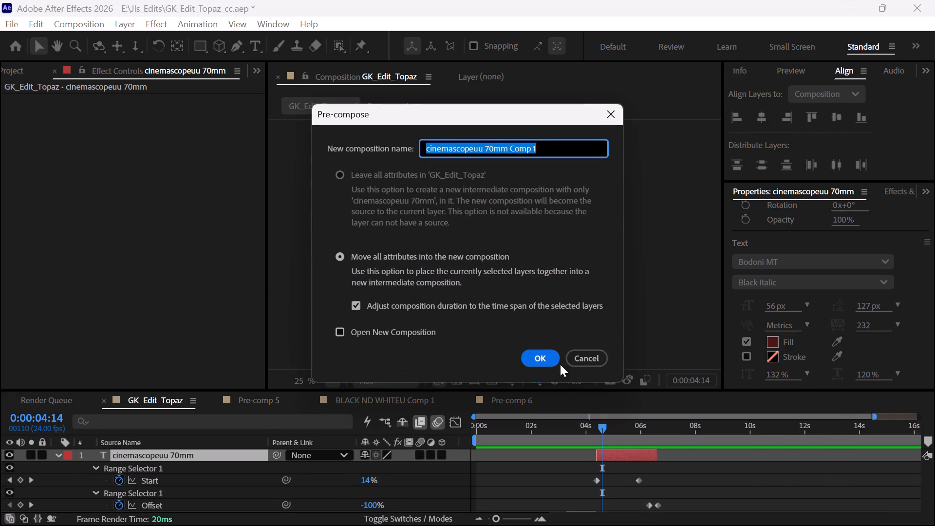
left_click(548, 360)
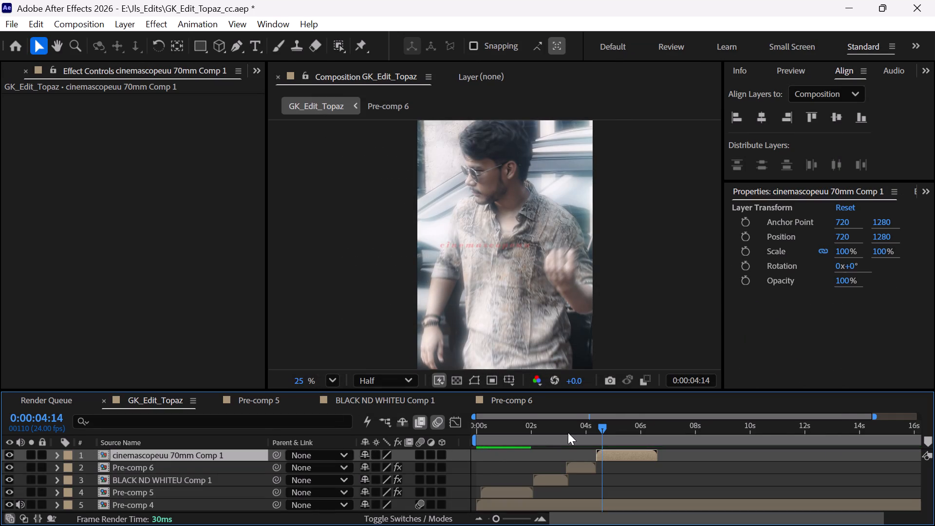
Copy the Bevel Alpha, Deep Glow 2, Emboss and Shadow Studio 3 effects from Pre-comp 6.
key("i")
left_click(572, 465)
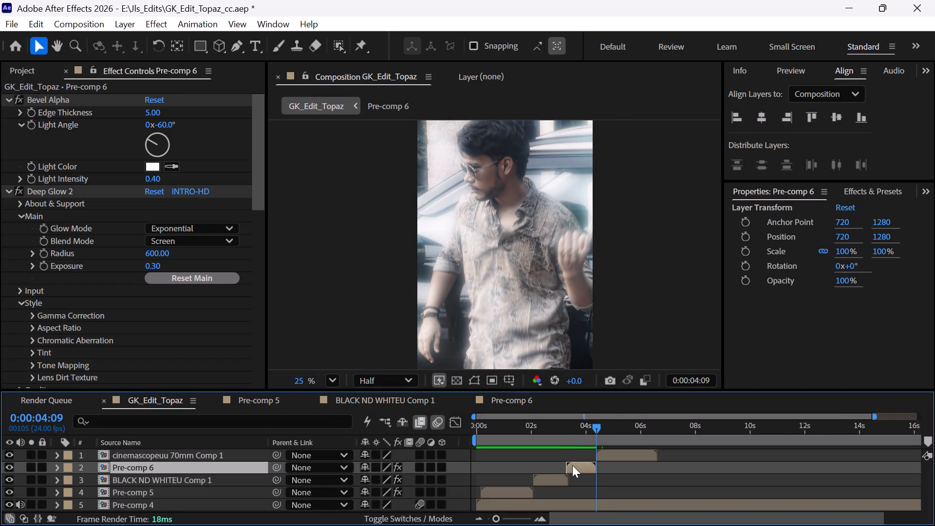
left_click(53, 99, "ctrl")
scroll(62, 110, "up", 3)
scroll(93, 166, "down", 4)
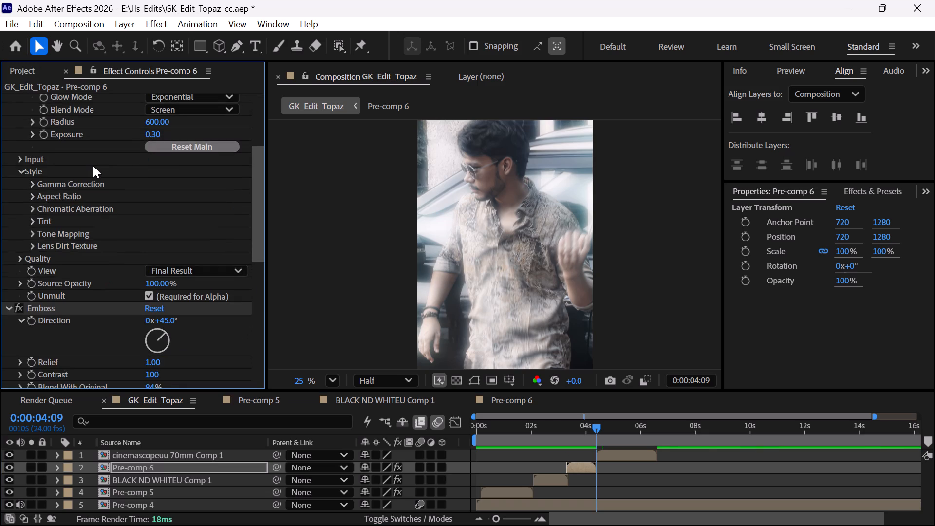
scroll(93, 166, "up", 2)
left_click(68, 130, "ctrl")
scroll(68, 134, "down", 4)
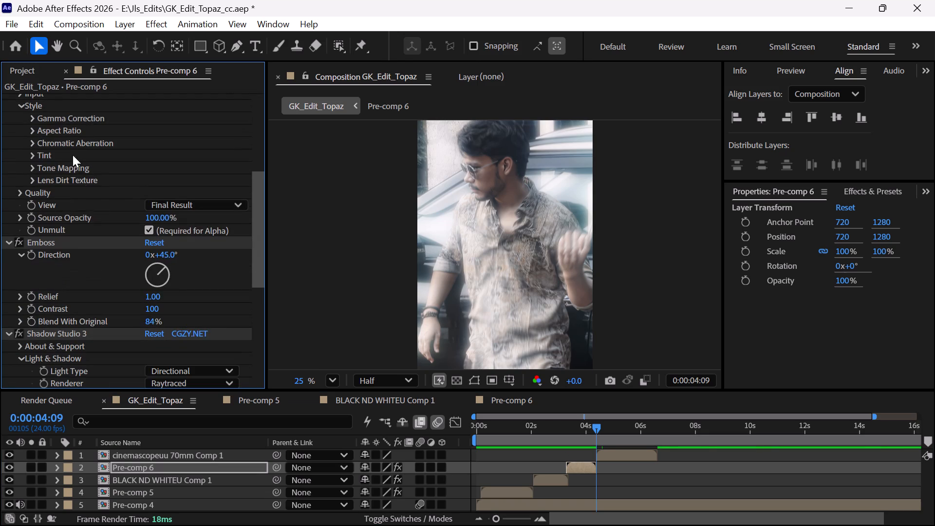
left_click(72, 244, "ctrl")
scroll(72, 244, "down", 2)
left_click(70, 264, "ctrl")
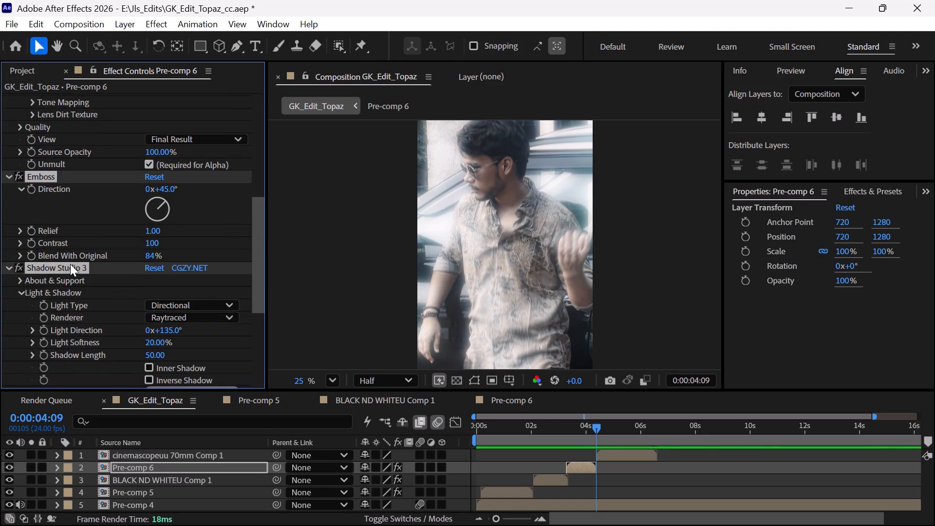
scroll(70, 264, "down", 12)
key("ctrl+c")
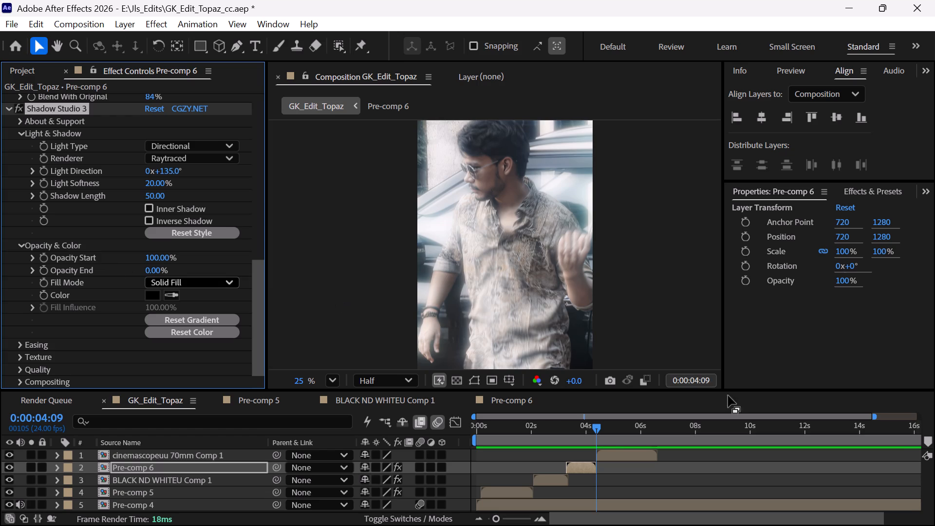
Paste the copied effects onto the pre-composed cinemascopeuu 70mm layer, with the playhead at 0:00:05:17.
key("ctrl+Up")
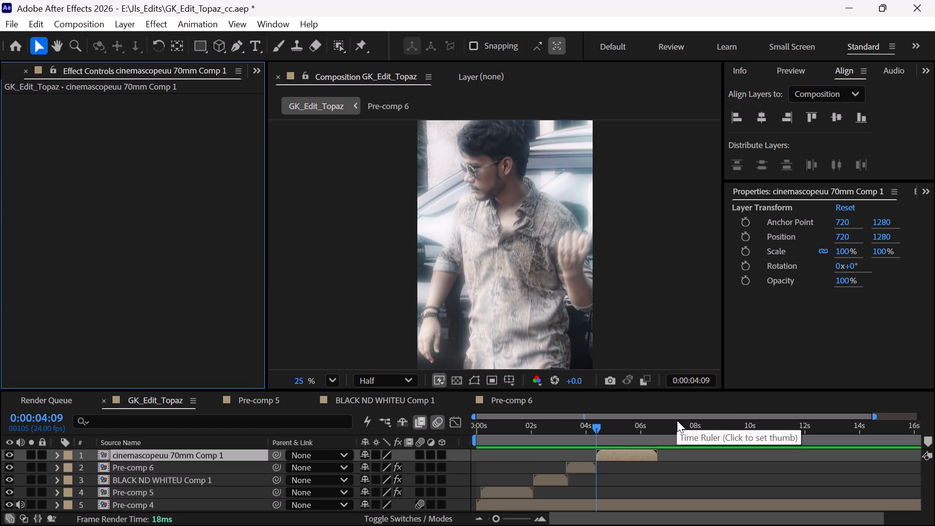
left_click(635, 434)
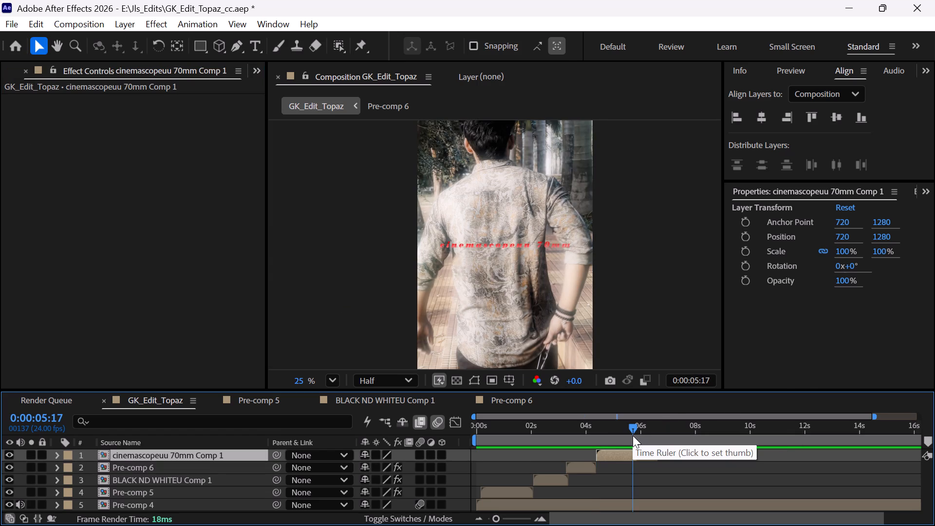
key("ctrl+v")
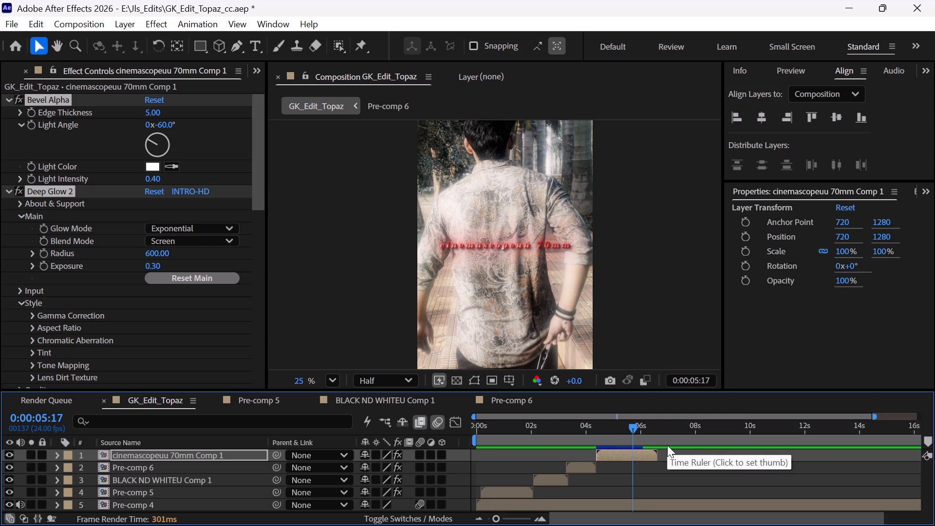
Play back GK_Edit_Topaz from the start through the restyled cinemascopeuu 70mm caption, and return to the beginning.
left_click_drag(594, 424, 448, 438)
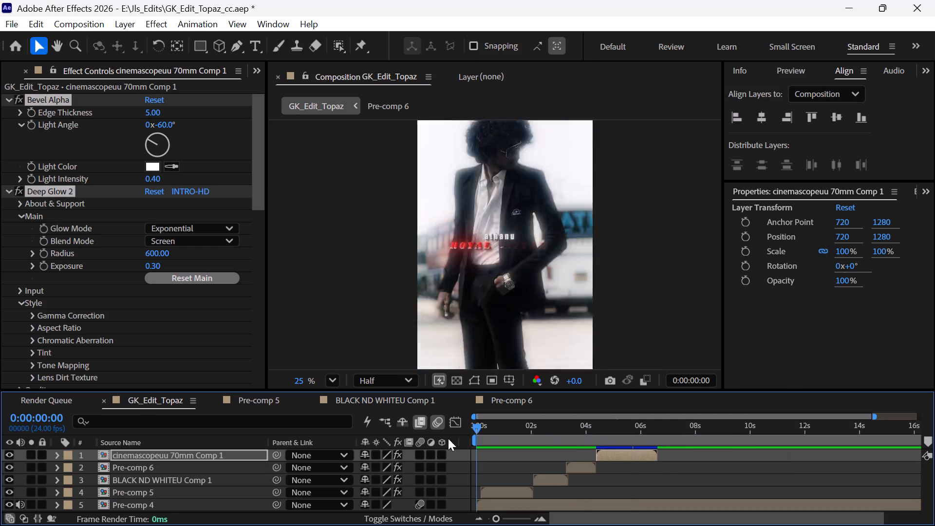
left_click_drag(448, 438, 448, 439)
key("space")
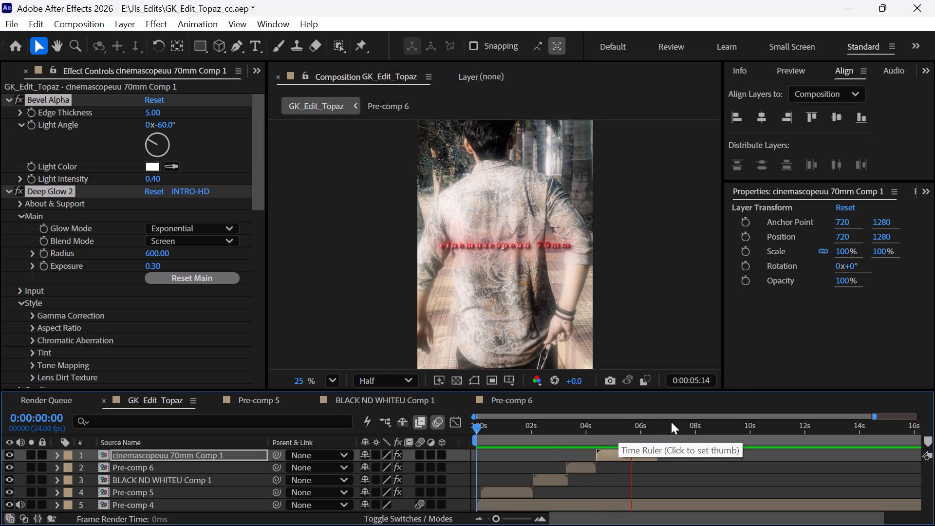
left_click_drag(602, 432, 471, 449)
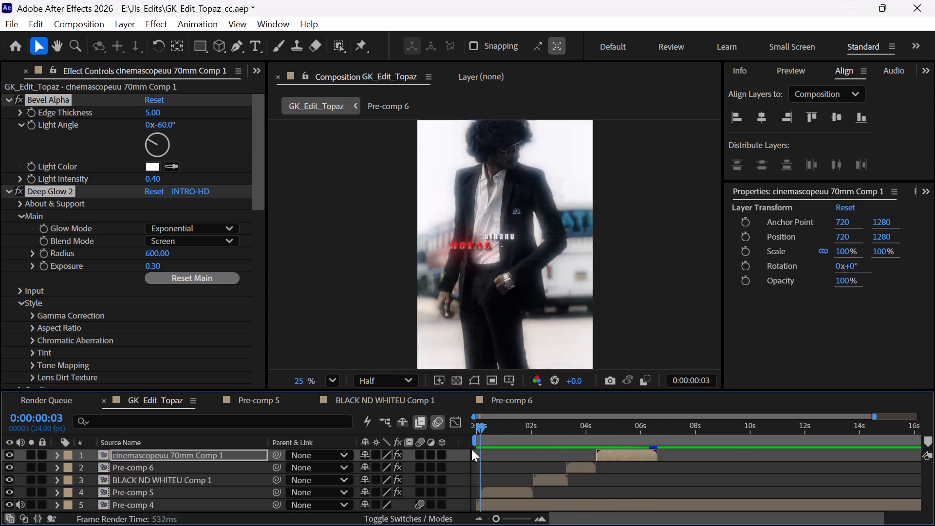
left_click_drag(471, 449, 468, 450)
Review the whole edit in an enlarged composition view, replaying the cinemascopeuu 70mm caption from 0:00:04:09.
double_click(320, 75)
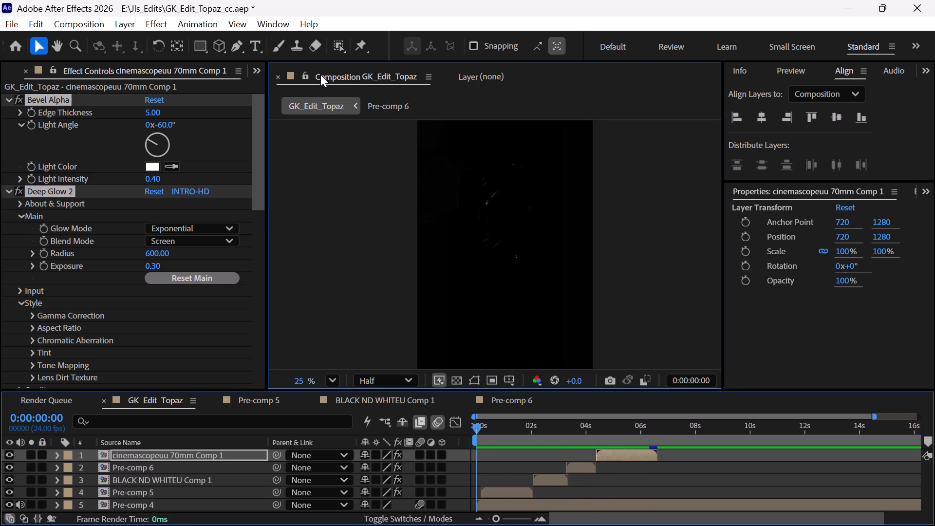
double_click(332, 78)
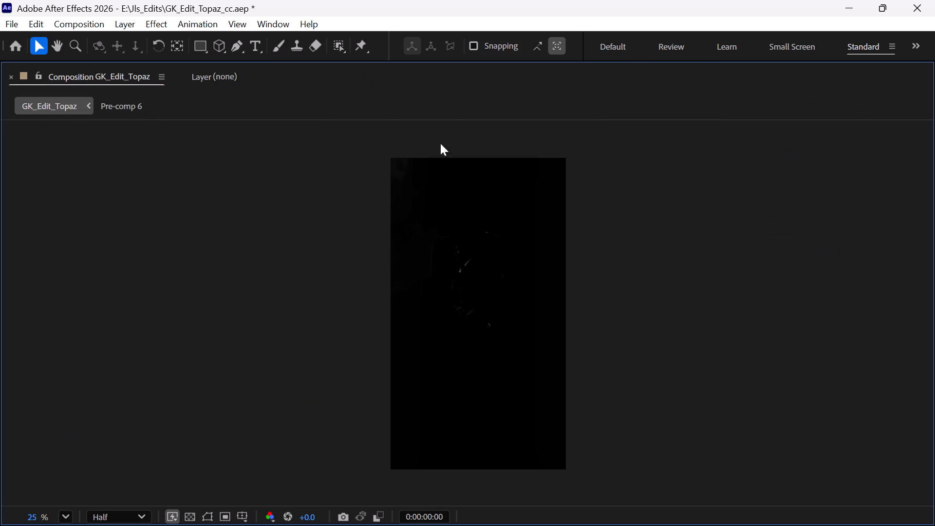
key("space")
key("space")
key("space")
key("space")
key("space")
key("space")
key("space")
key("space")
key("space")
key("space")
key("space")
key("space")
key("space")
key("space")
key("space")
key("space")
key("space")
key("space")
key("space")
key("space")
scroll(507, 288, "up", 1)
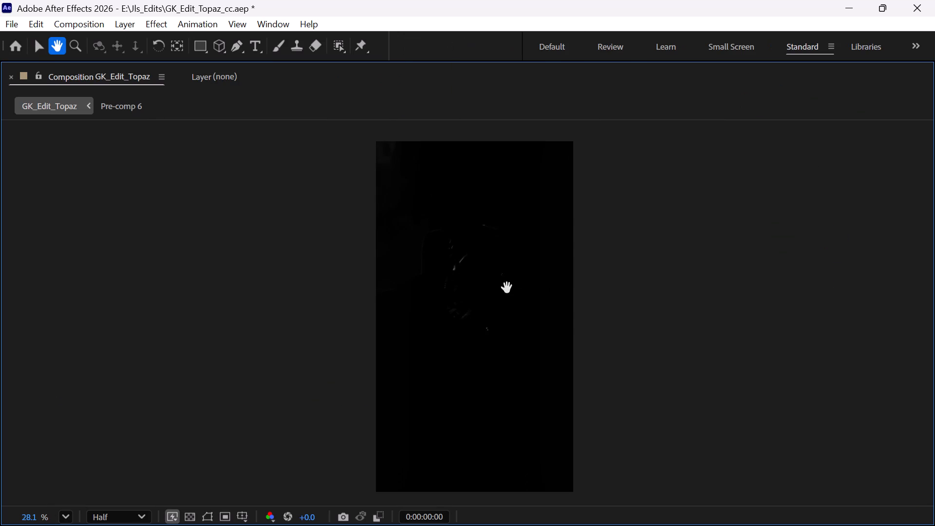
scroll(507, 288, "up", 1)
scroll(507, 288, "down", 1)
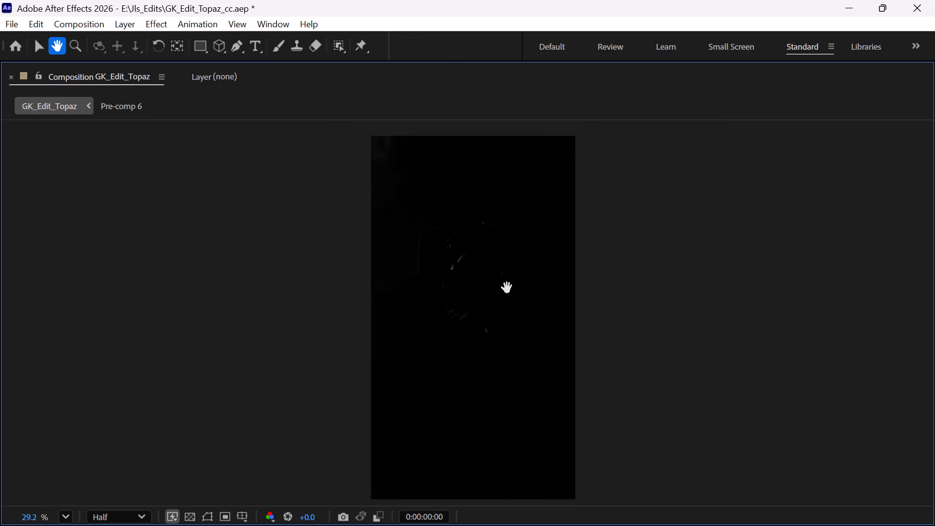
key("F23")
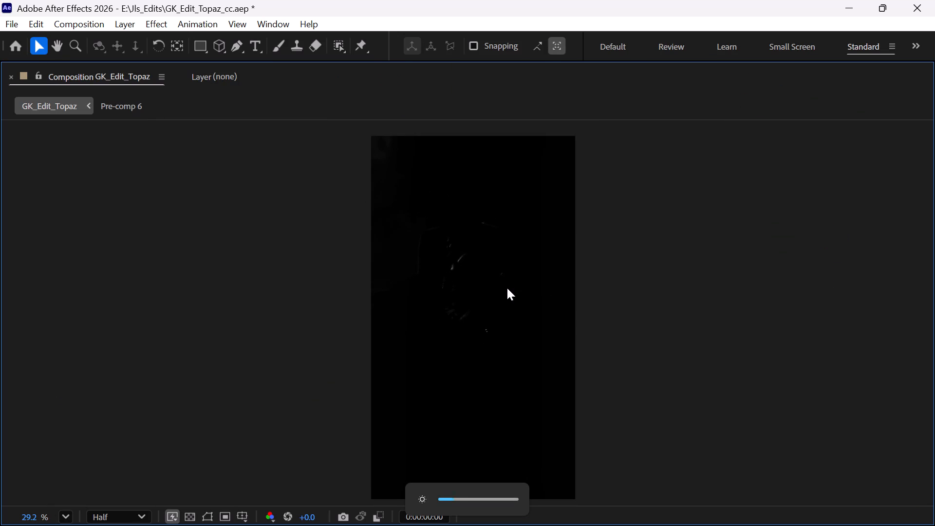
key("space")
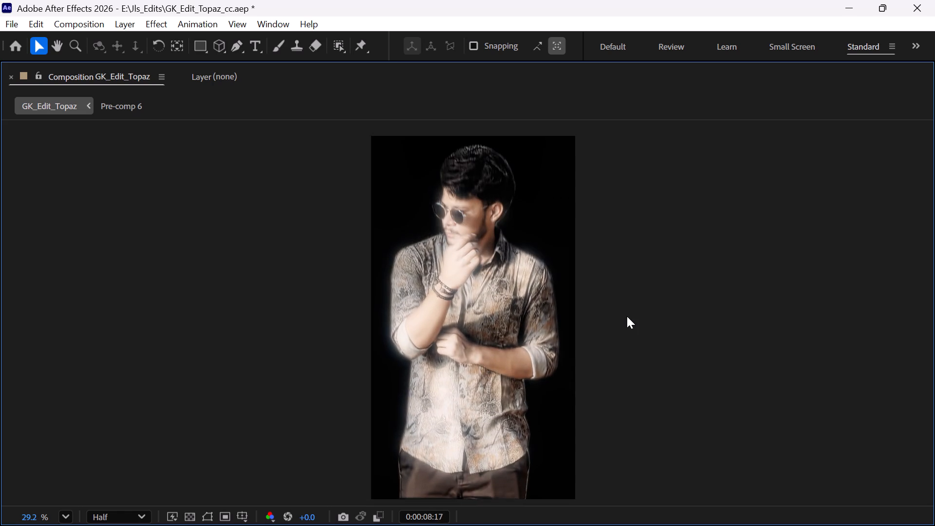
key("space")
type("i")
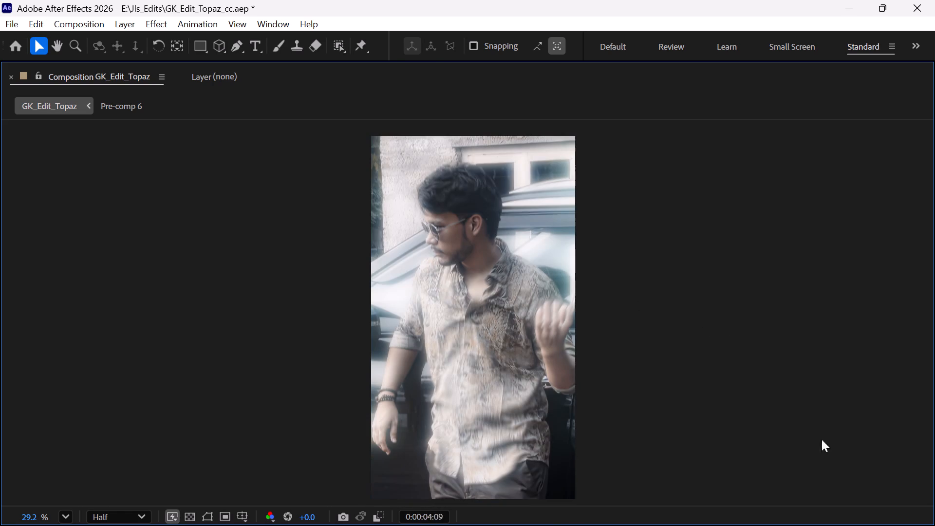
key("space")
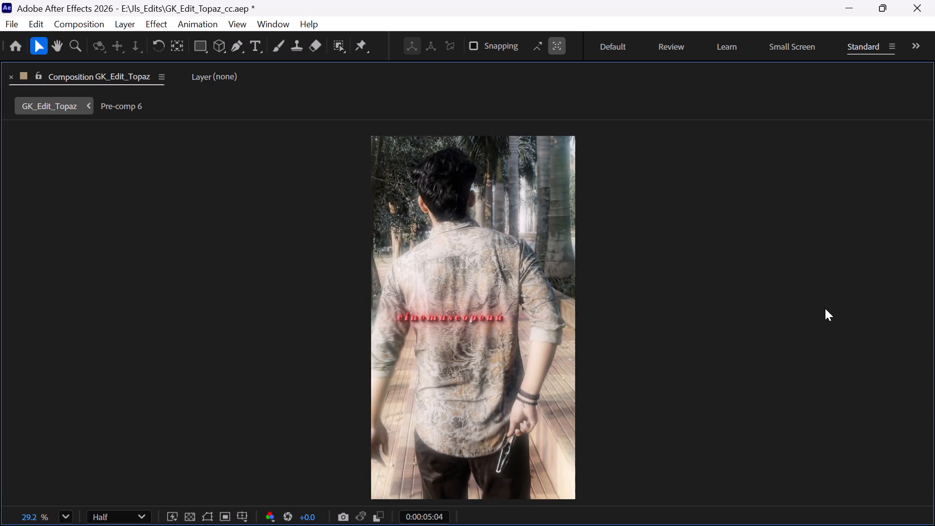
key("space")
key("space")
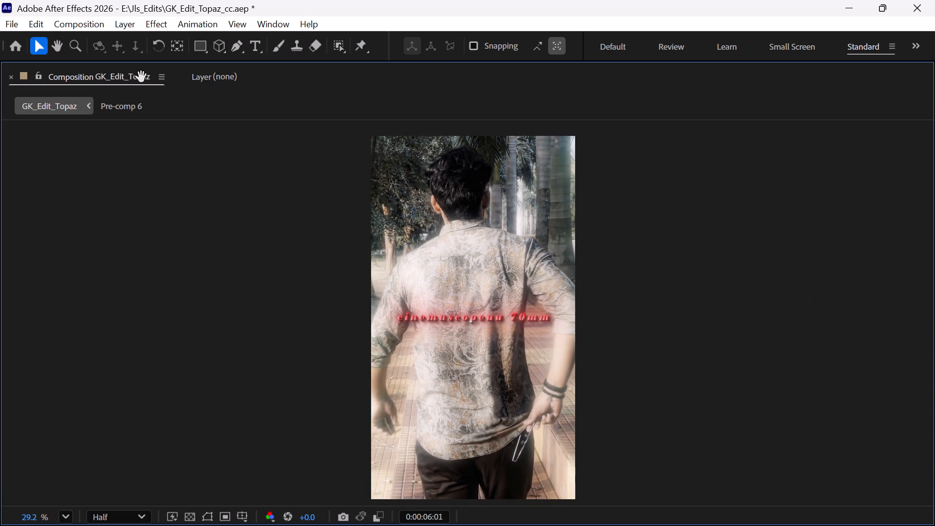
key("space")
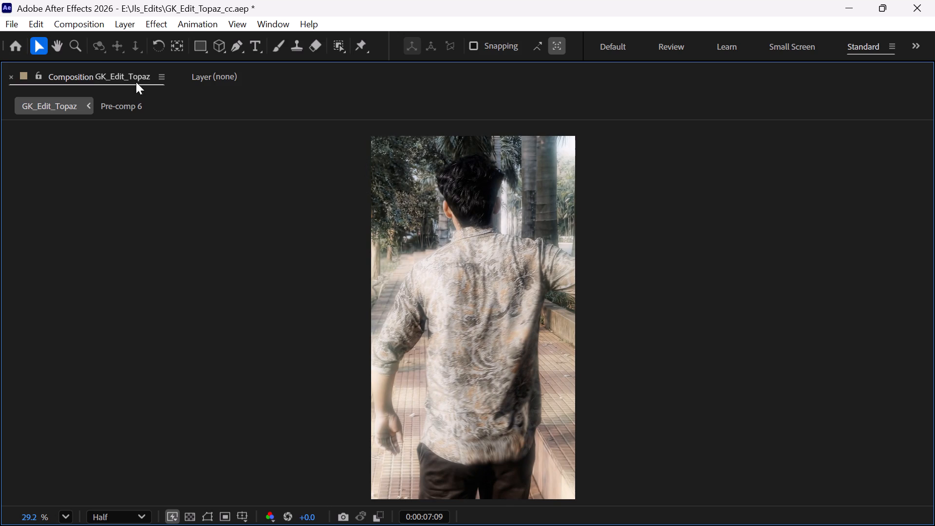
left_click(136, 82)
left_click(136, 82)
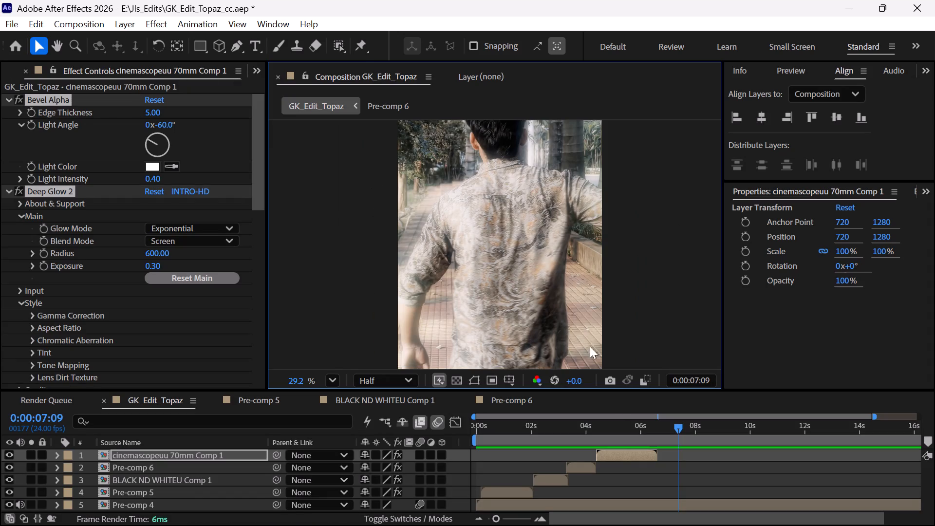
Copy the cinemascopeuu 70mm text layer out of its pre-comp into GK_Edit_Topaz, above the pre-comp layer, starting at 0:00:04:09.
triple_click(653, 453)
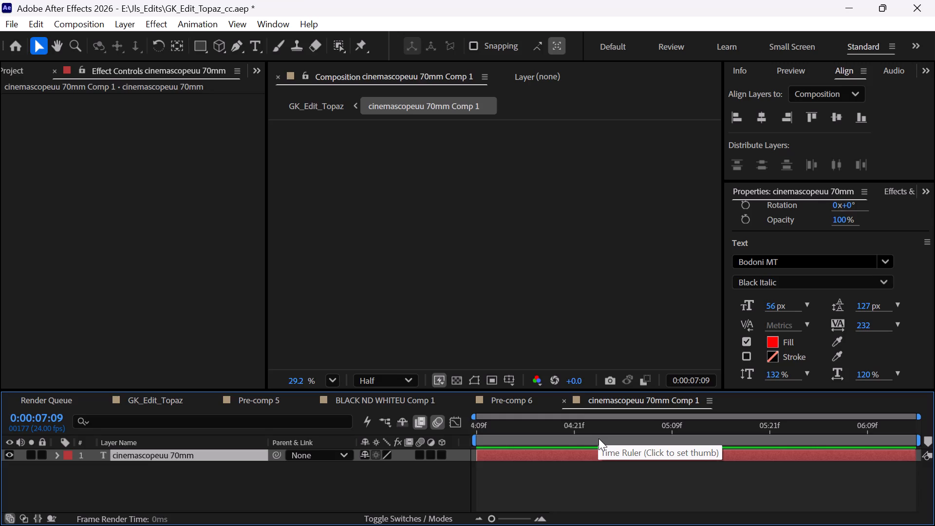
key("ctrl+c")
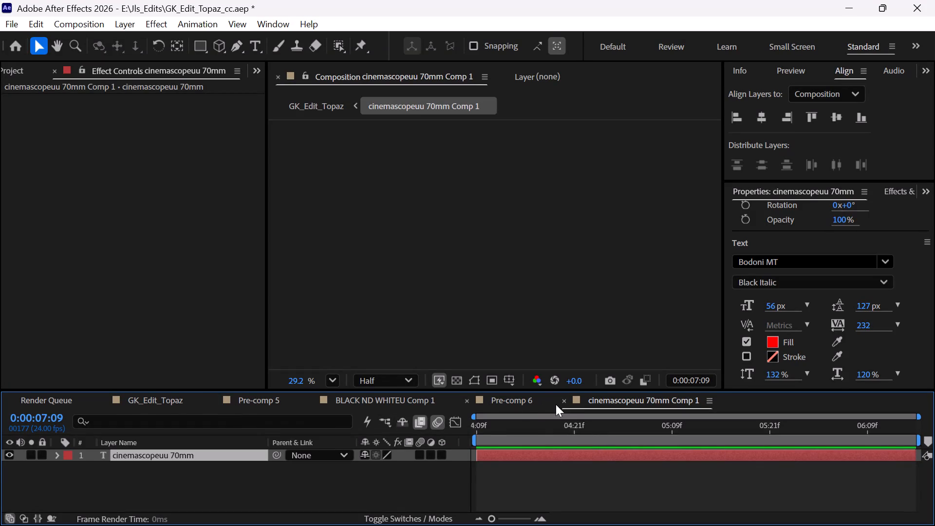
left_click(568, 404)
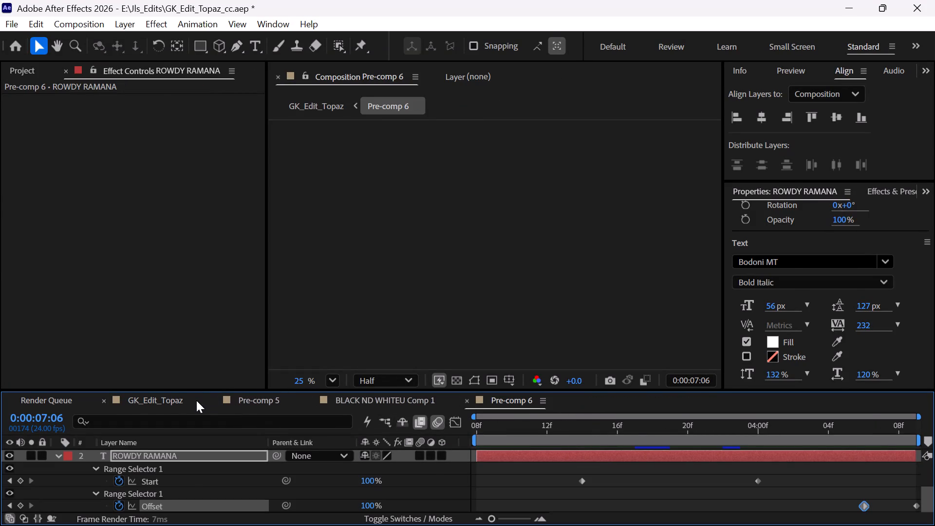
left_click(196, 400)
key("i")
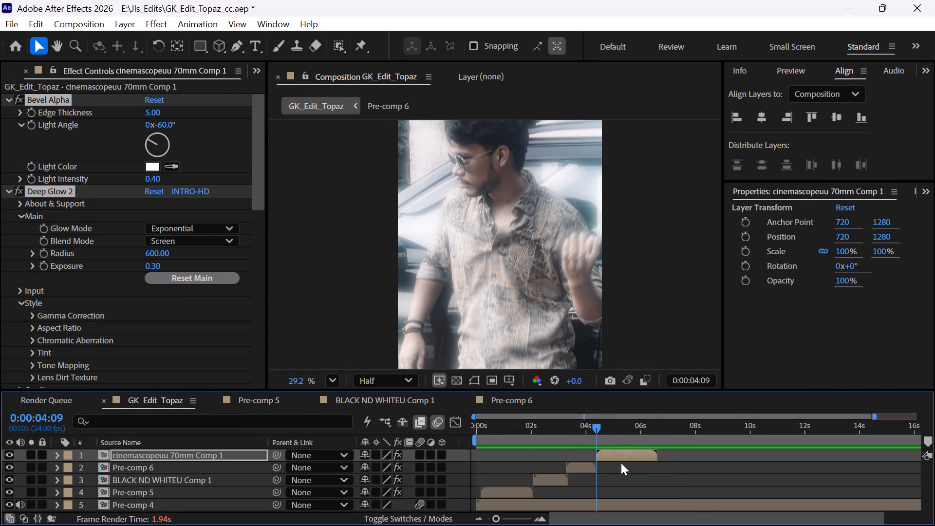
key("ctrl+v")
left_click_drag(512, 459, 615, 467)
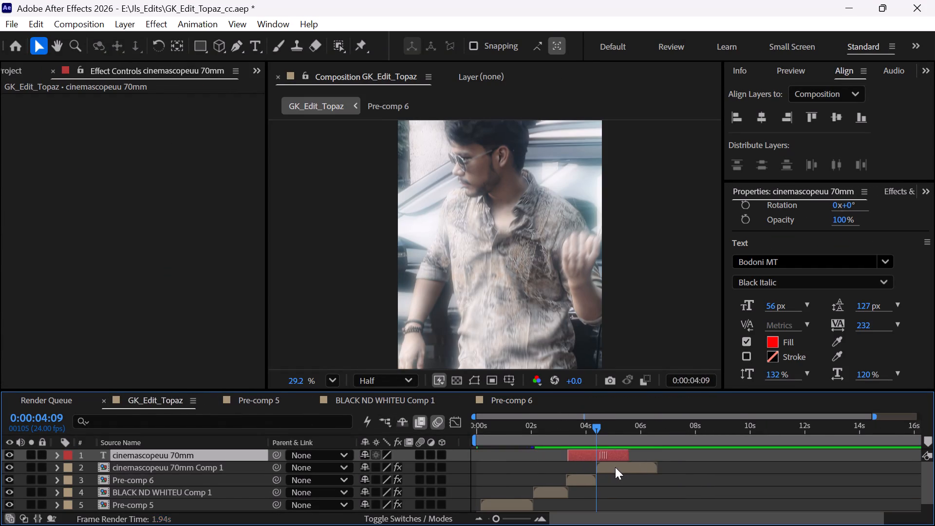
left_click_drag(615, 467, 632, 467)
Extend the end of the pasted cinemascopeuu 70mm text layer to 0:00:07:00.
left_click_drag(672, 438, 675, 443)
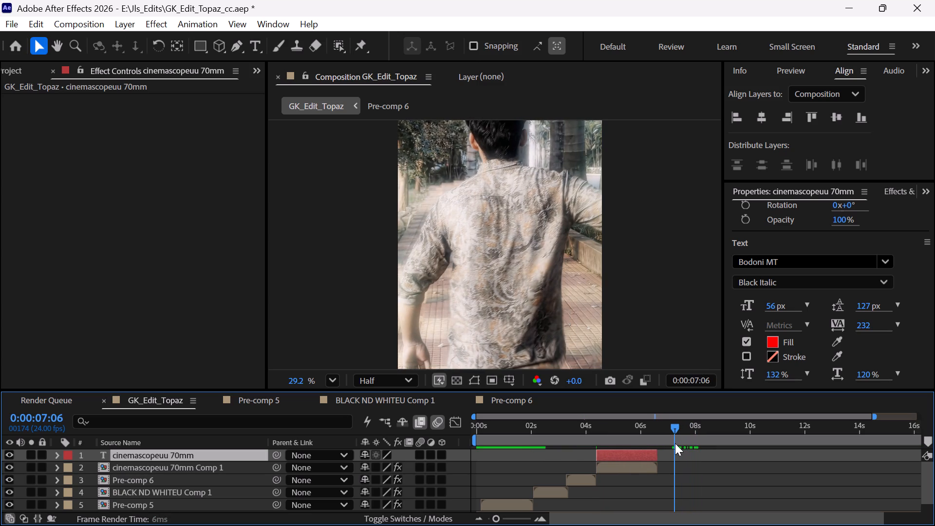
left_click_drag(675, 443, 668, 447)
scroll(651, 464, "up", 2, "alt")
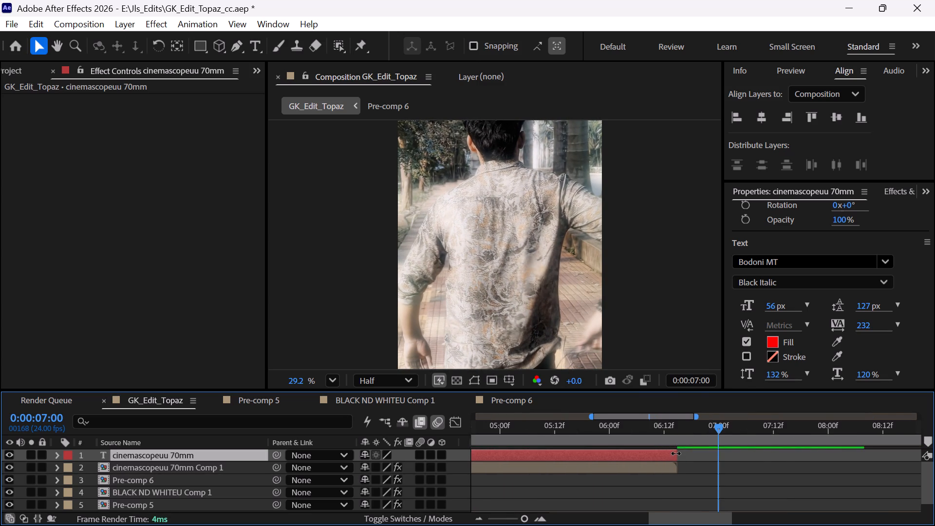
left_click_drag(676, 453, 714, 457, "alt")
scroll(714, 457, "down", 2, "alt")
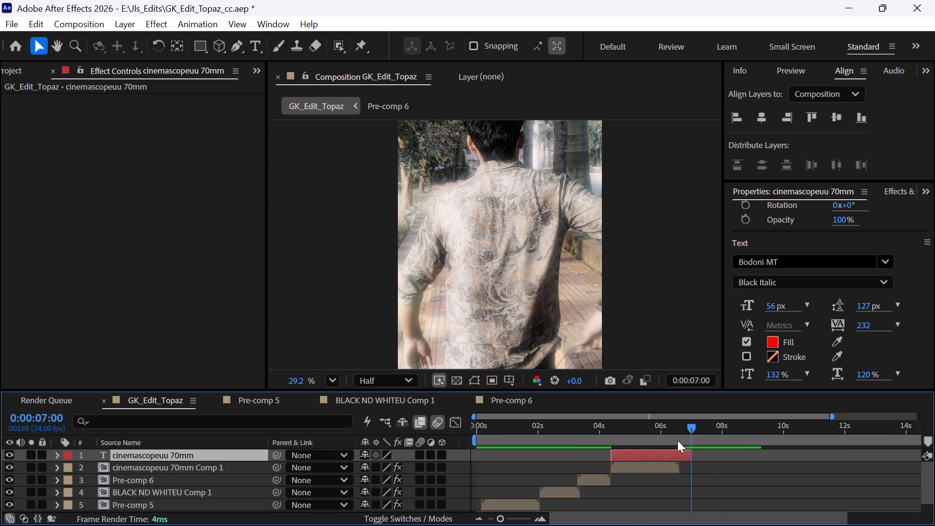
Retime the text layer's Range Selector keyframes: second Start keyframe to about 0:00:05:22, first Offset keyframe to about 0:00:06:12.
key("u")
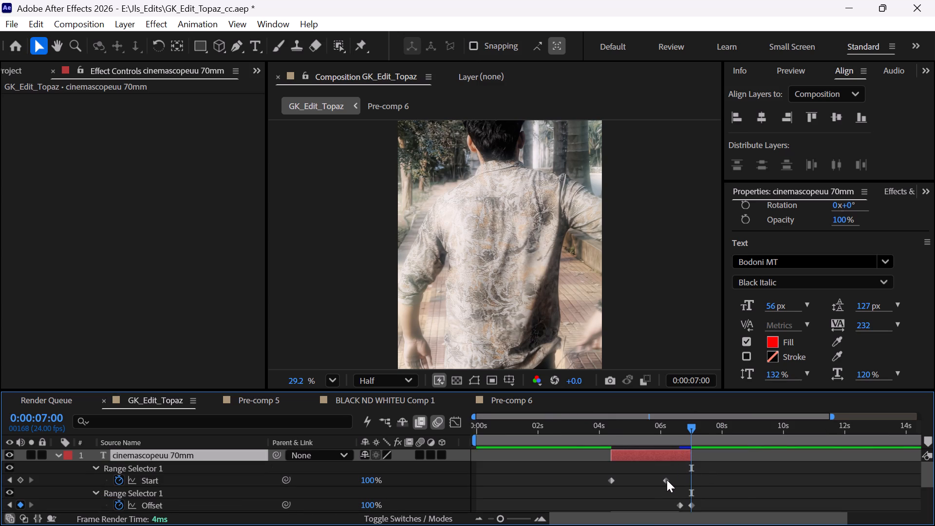
left_click_drag(664, 479, 656, 479)
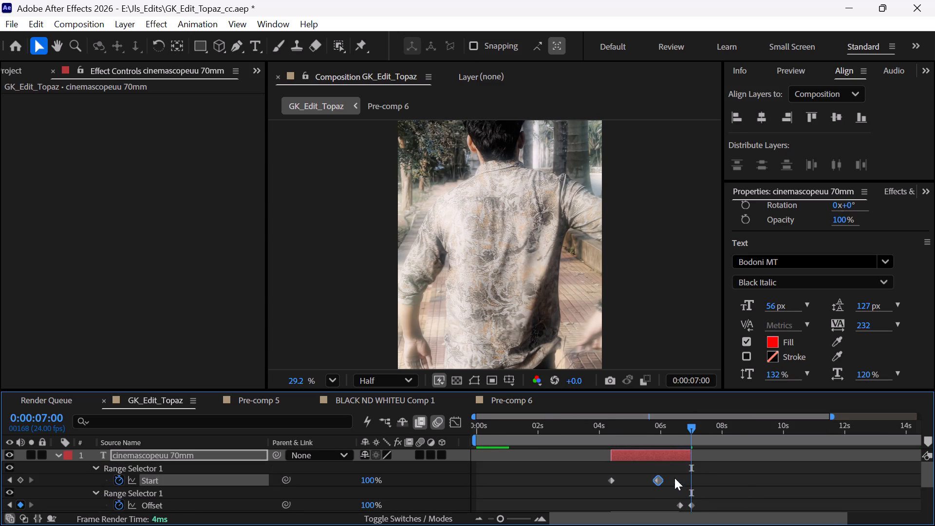
scroll(678, 487, "up", 2, "alt")
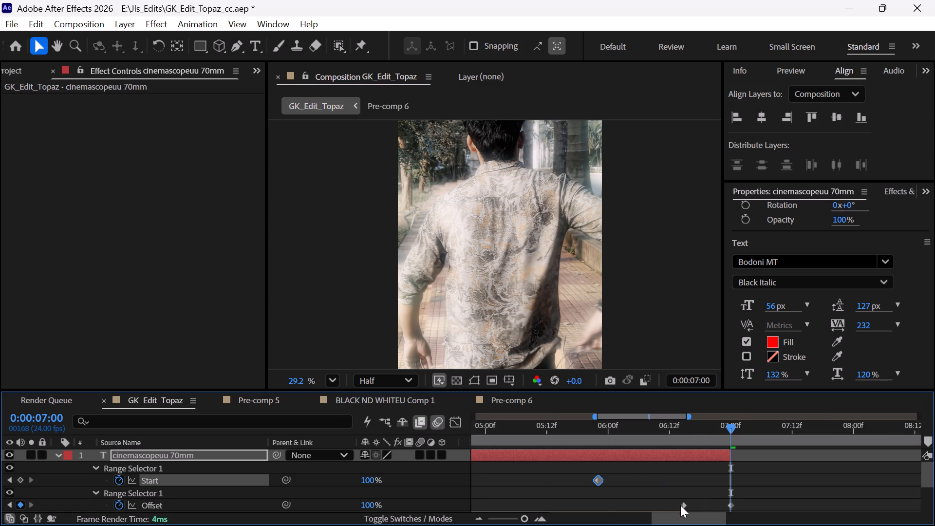
left_click_drag(682, 505, 666, 506)
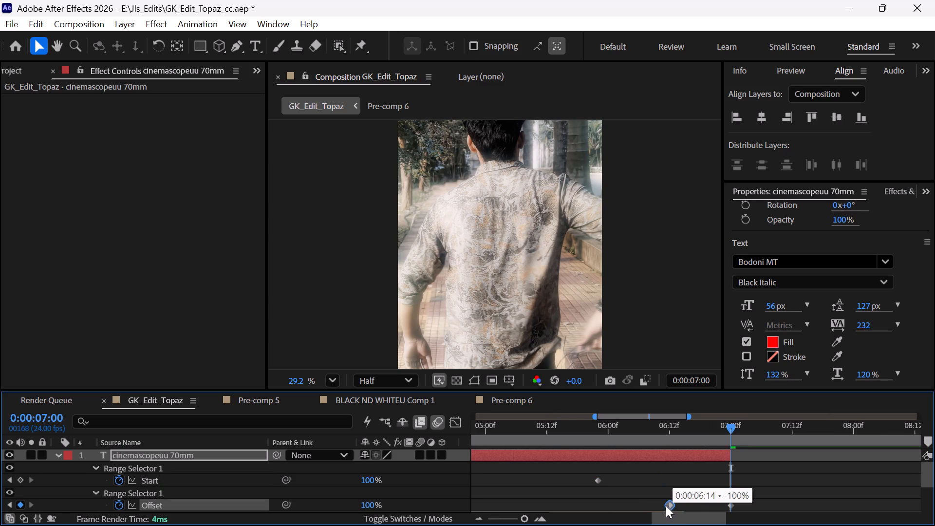
left_click_drag(666, 506, 662, 506)
scroll(676, 480, "down", 9, "alt")
scroll(617, 458, "down", 1)
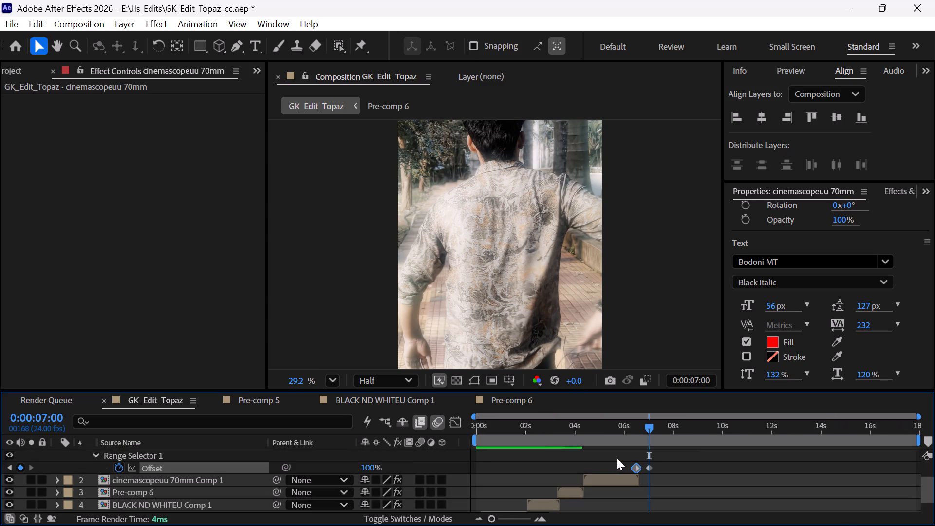
Hide the cinemascopeuu 70mm Comp 1 layer.
left_click(615, 477)
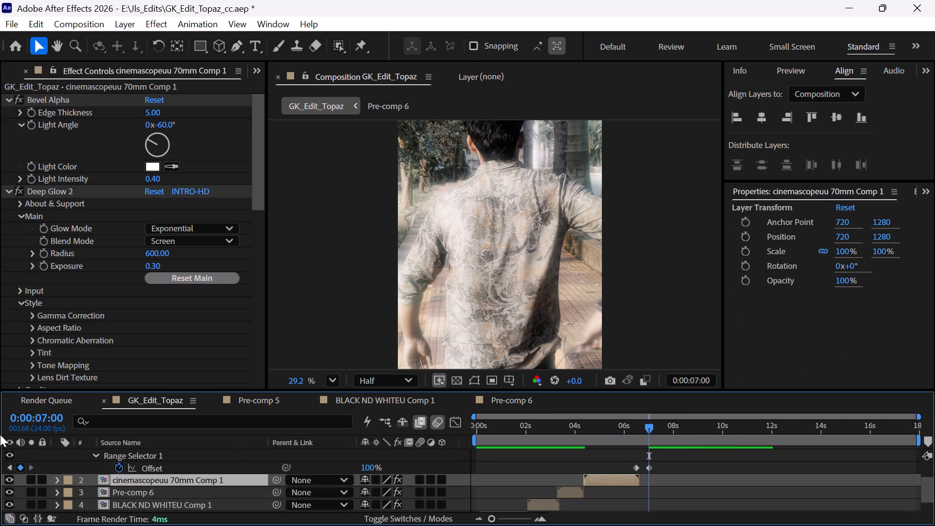
left_click(11, 480)
Play back from 0:00:02:10 and again from 0:00:05:05 to check the retimed text animation against the shot.
left_click(536, 433)
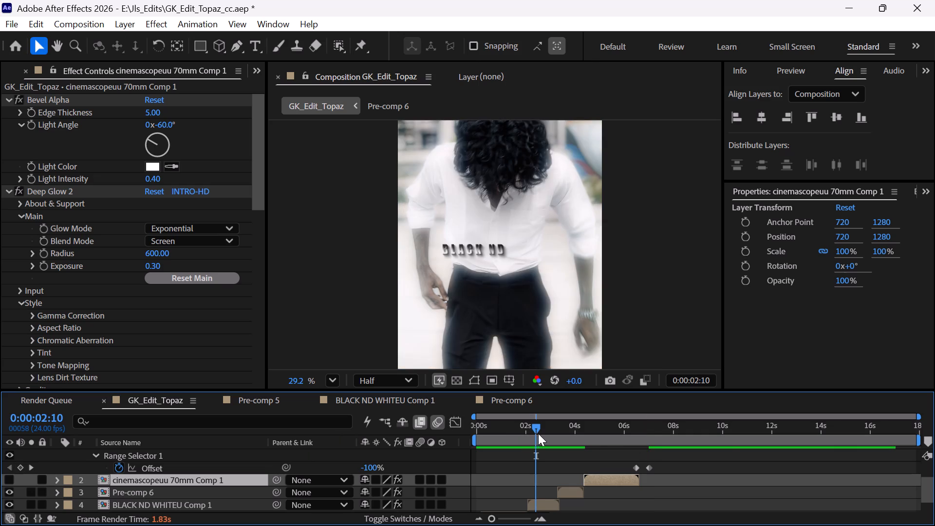
key("space")
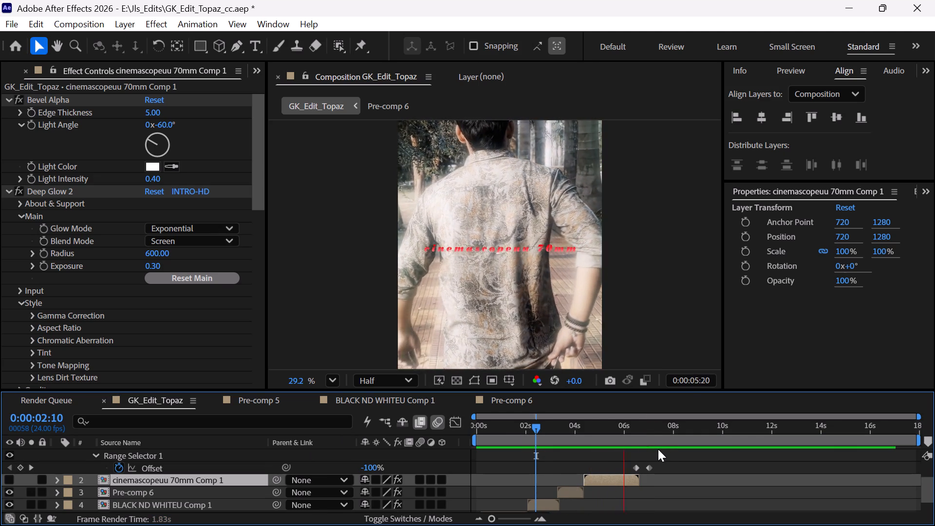
key("space")
left_click_drag(630, 428, 628, 429)
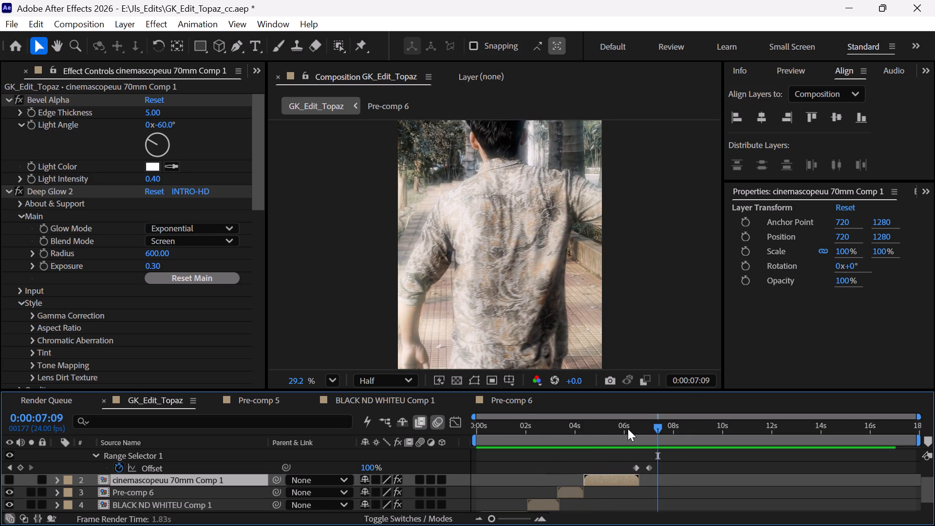
left_click_drag(628, 429, 605, 435)
key("space")
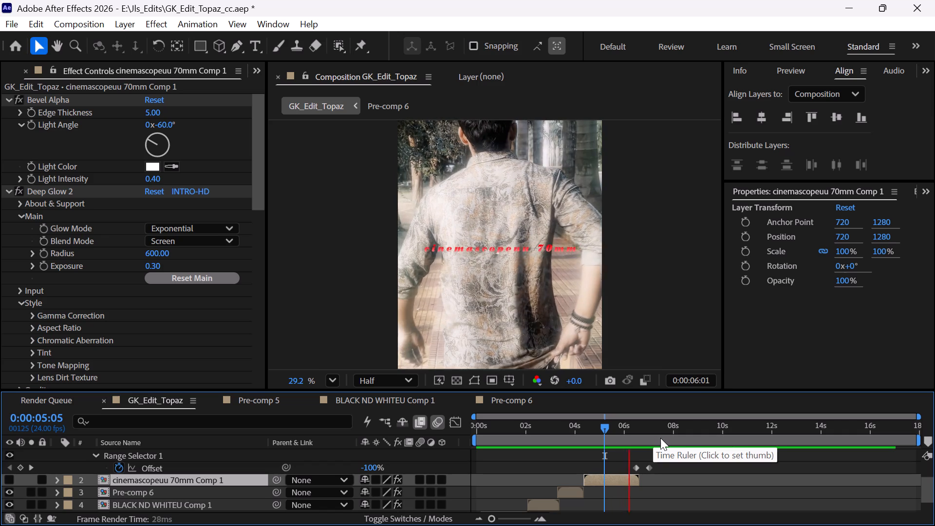
key("space")
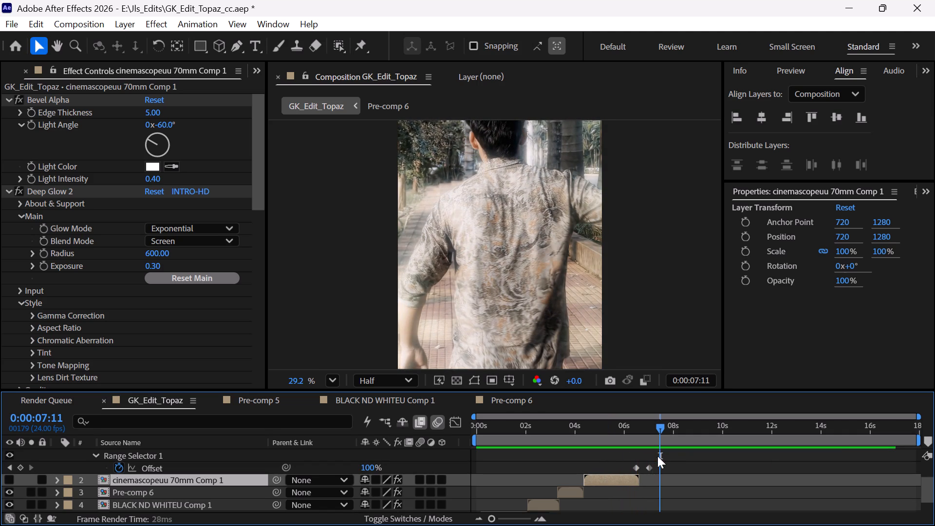
Extend the end of the cinemascopeuu 70mm text layer to about 0:00:07:15, where the walking shot darkens.
scroll(657, 456, "up", 2)
left_click_drag(653, 457, 668, 456)
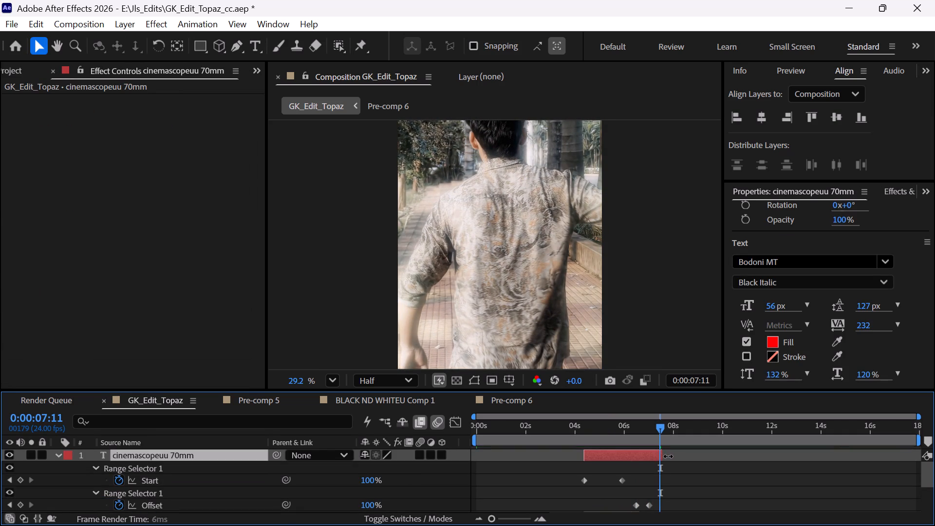
left_click_drag(668, 456, 671, 456)
left_click_drag(669, 432, 664, 431)
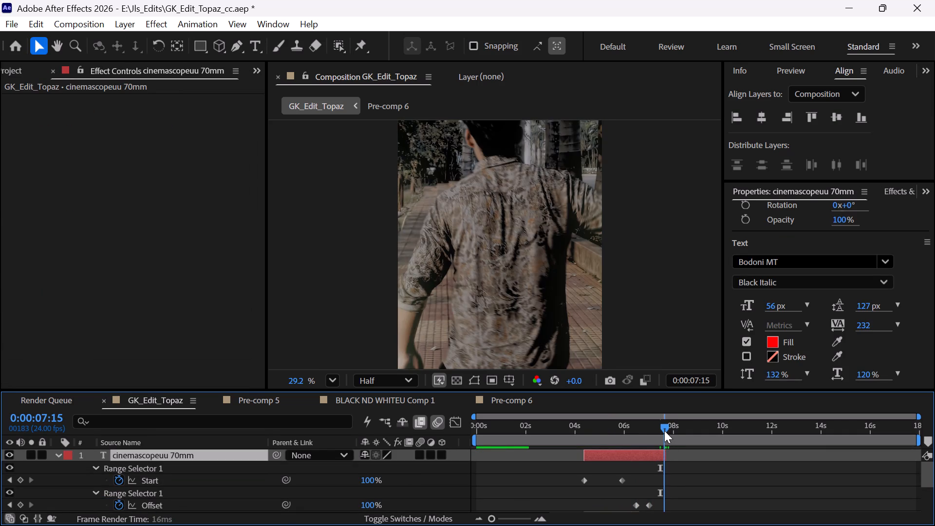
Move the last Offset keyframe of the cinemascopeuu 70mm text layer to 0:00:07:17, at the layer's end.
left_click_drag(664, 431, 665, 435)
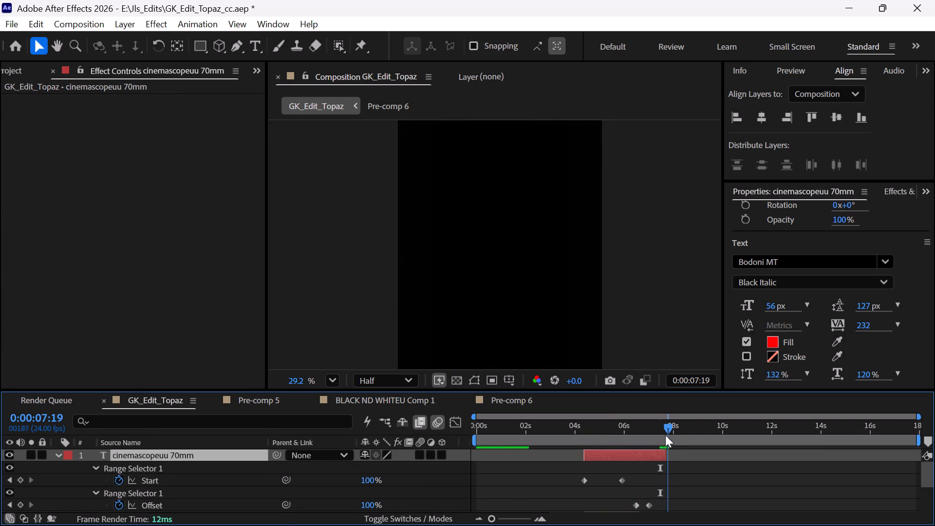
left_click_drag(665, 435, 664, 434)
scroll(658, 454, "up", 2, "alt")
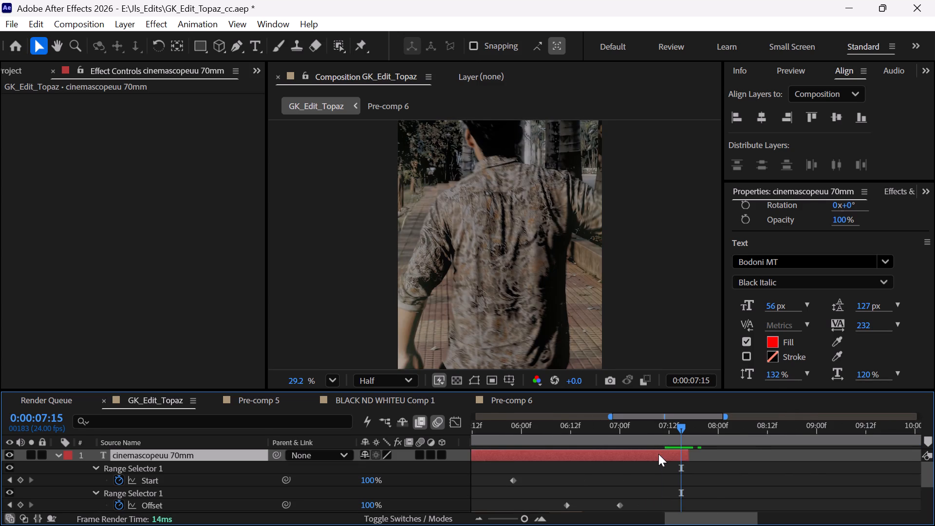
key("ctrl+Right")
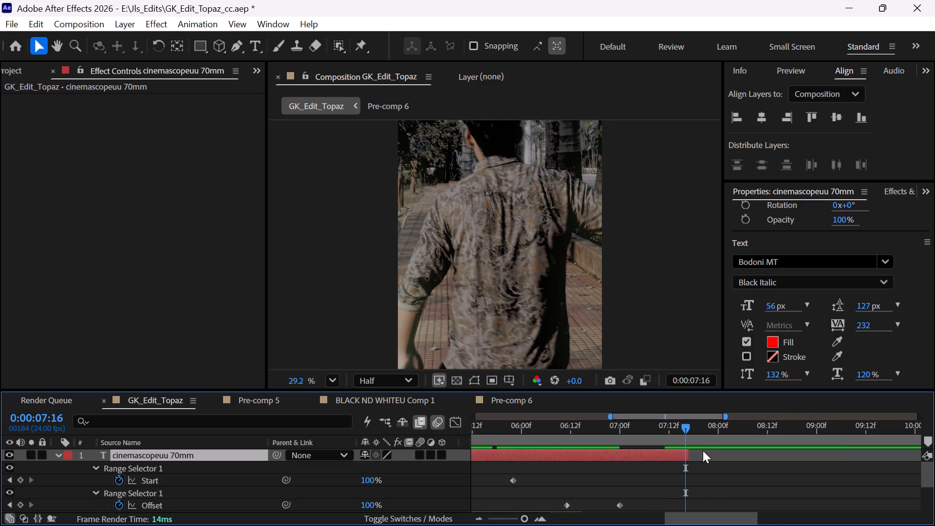
key("ctrl+Right")
left_click_drag(619, 504, 637, 506)
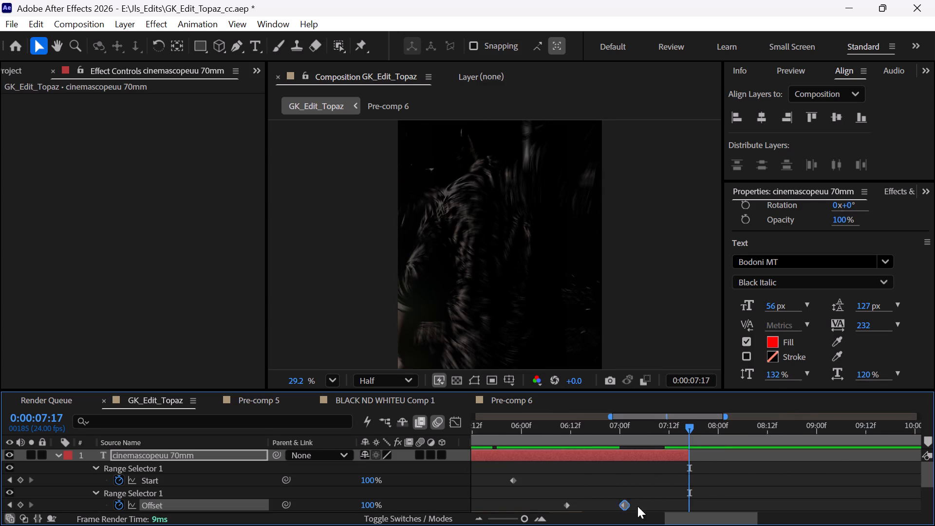
left_click_drag(637, 506, 688, 510)
scroll(651, 464, "down", 5, "alt")
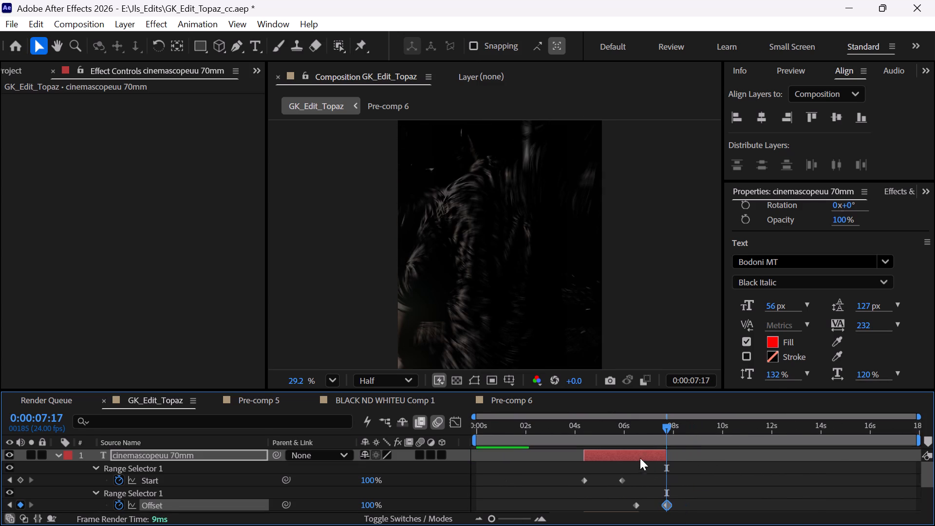
Play back from 0:00:03:12 and again from 0:00:05:16 to check the timing of the cinemascopeuu 70mm animation.
left_click_drag(620, 432, 562, 438, "alt")
key("space")
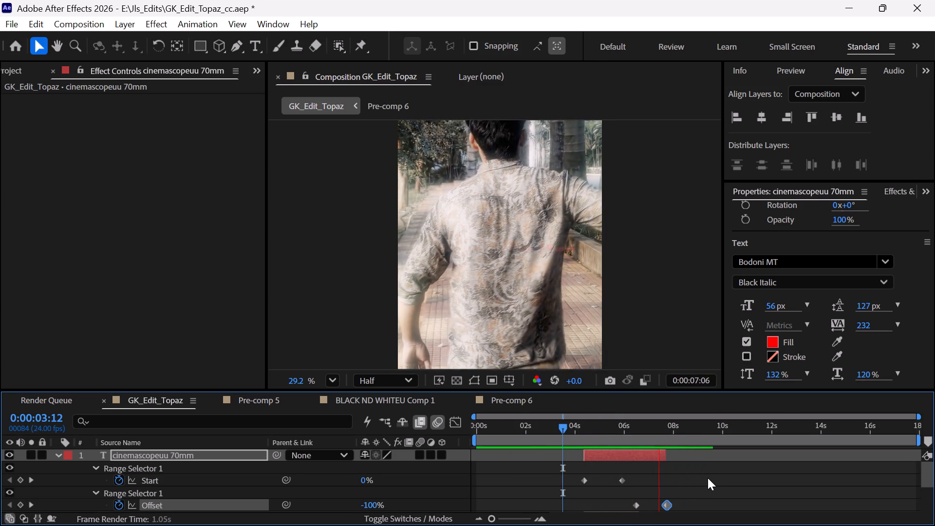
key("space")
left_click(616, 435)
key("space")
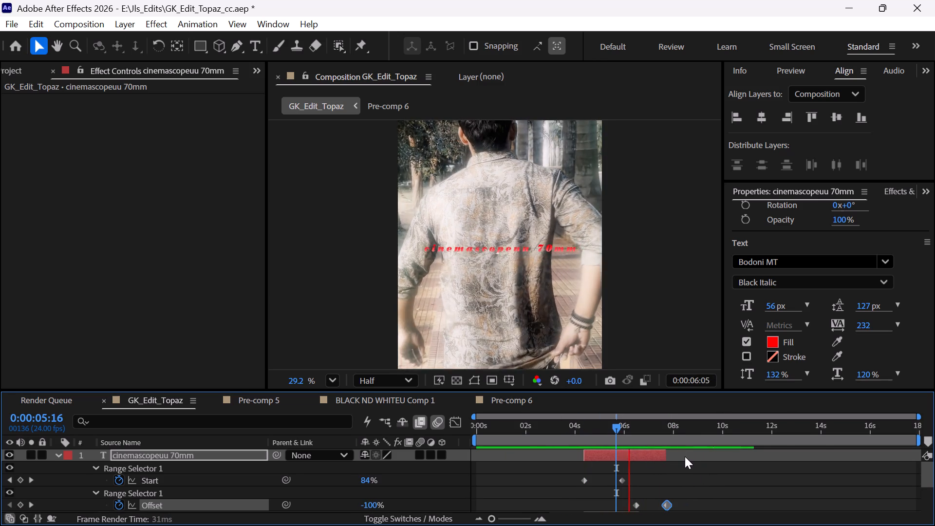
key("space")
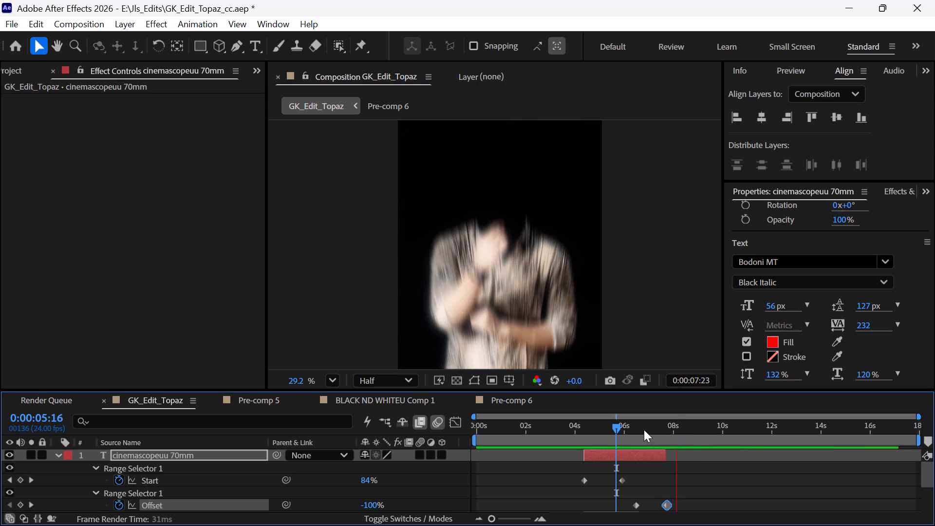
Pre-compose the cinemascopeuu 70mm text layer in GK_Edit_Topaz.
left_click_drag(636, 431, 586, 443)
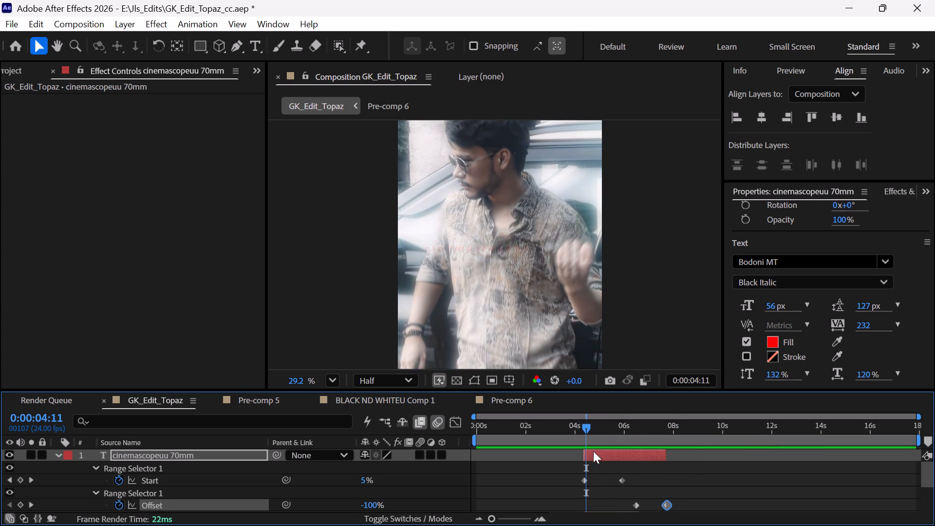
right_click(598, 456)
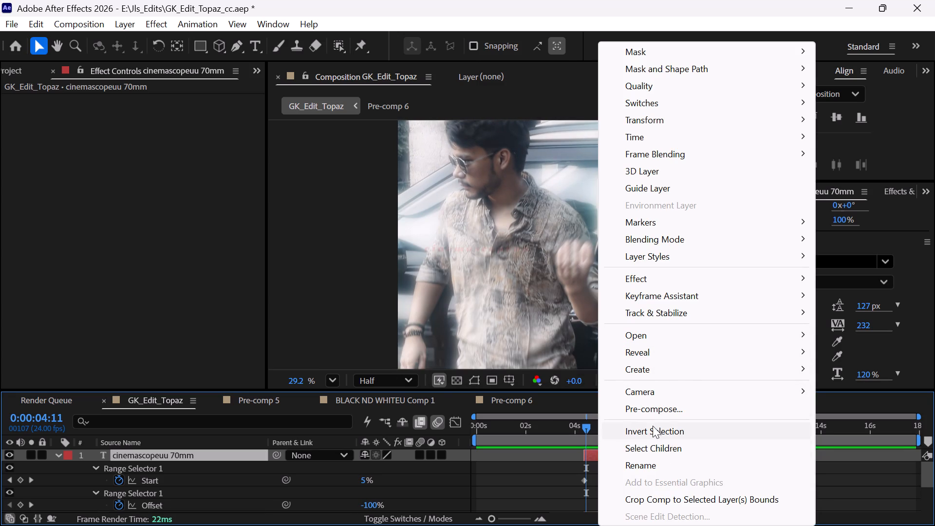
left_click(648, 412)
left_click(536, 357)
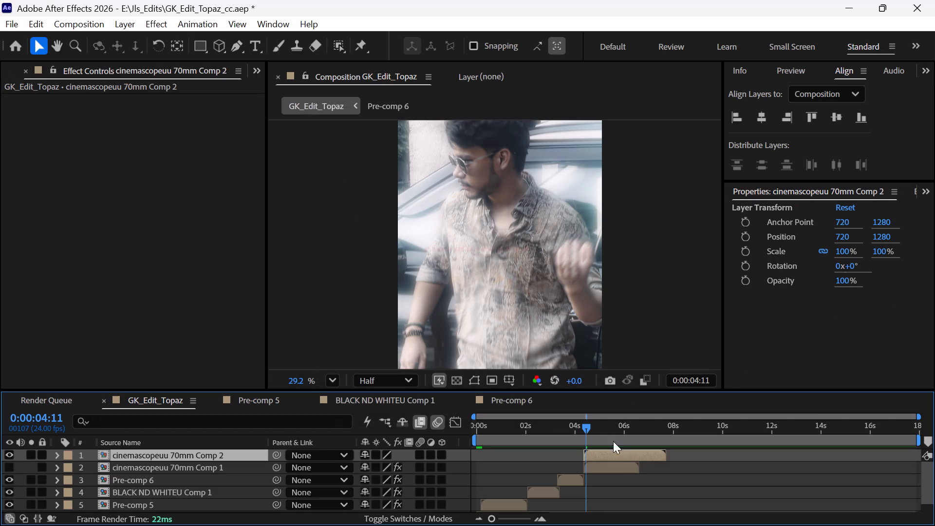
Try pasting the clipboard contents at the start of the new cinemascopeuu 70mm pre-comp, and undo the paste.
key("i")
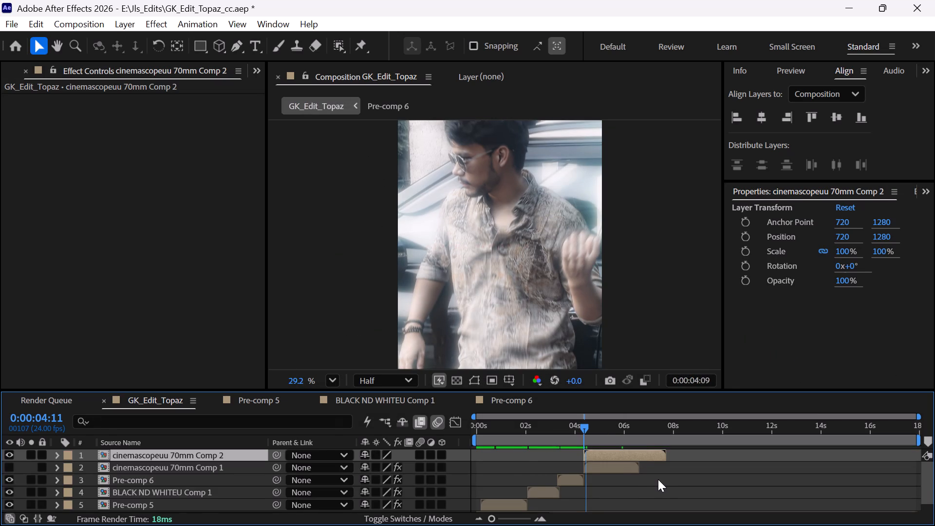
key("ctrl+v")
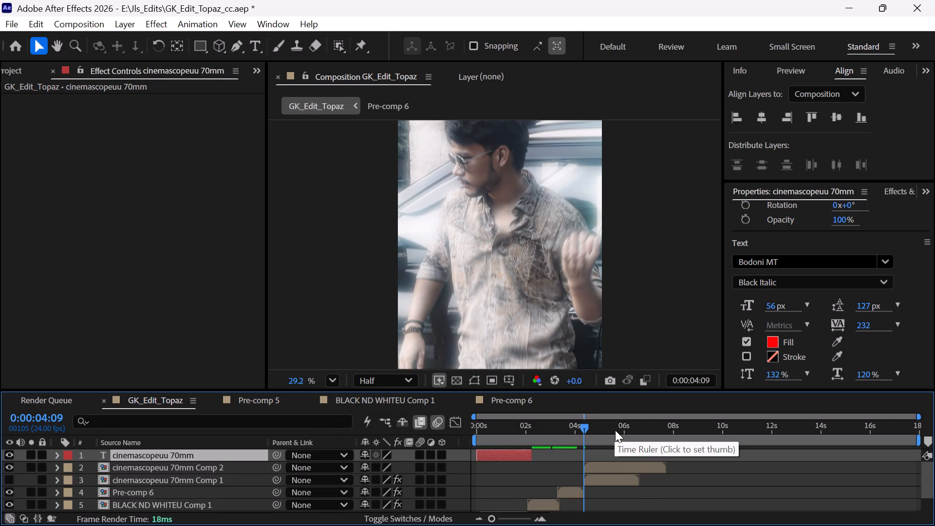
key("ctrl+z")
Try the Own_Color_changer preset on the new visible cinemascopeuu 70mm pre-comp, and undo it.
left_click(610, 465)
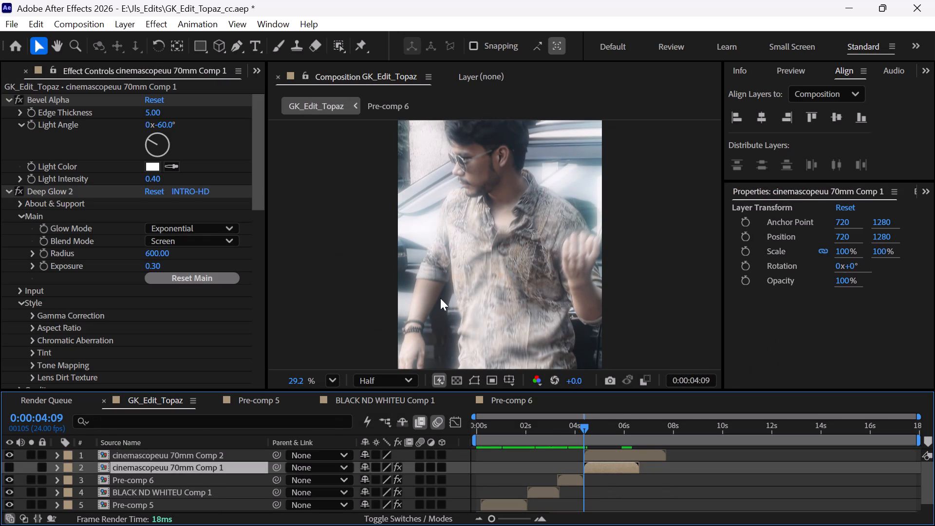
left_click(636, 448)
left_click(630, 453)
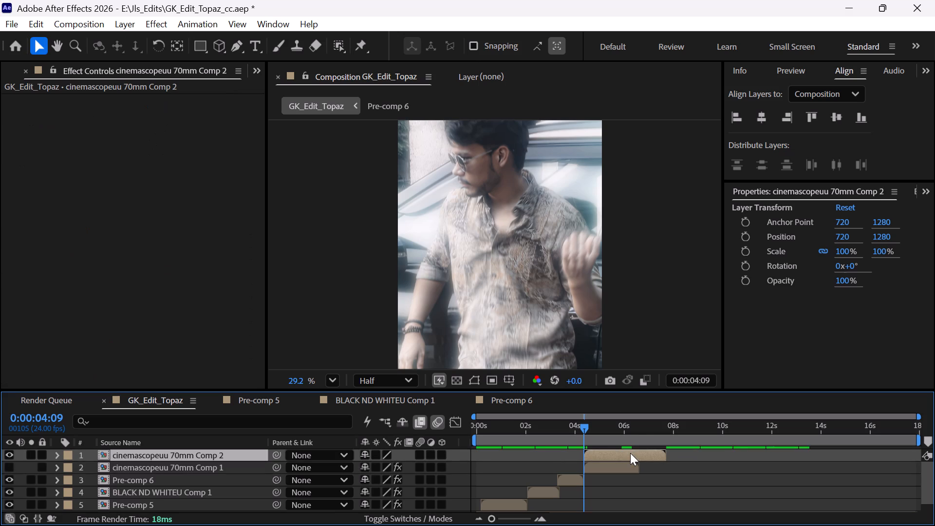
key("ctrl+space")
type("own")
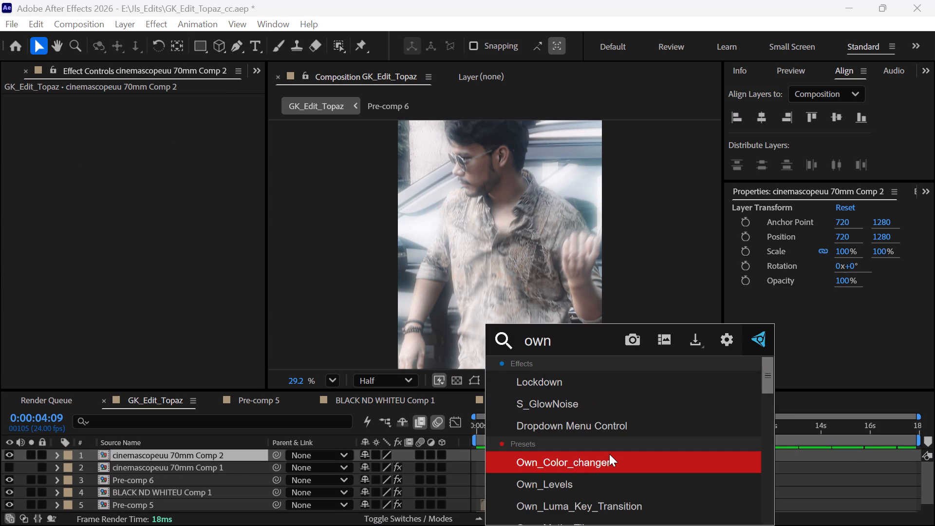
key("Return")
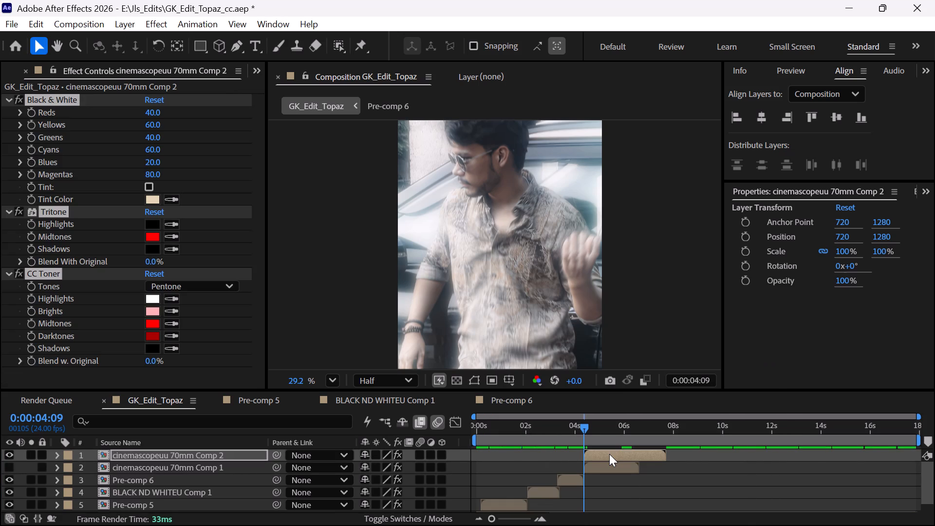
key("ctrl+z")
Apply the Own_Text_Bevel preset to the cinemascopeuu 70mm Comp 2 layer.
key("ctrl+space")
type("own")
key("space")
type("te")
key("BackSpace")
key("BackSpace")
key("BackSpace")
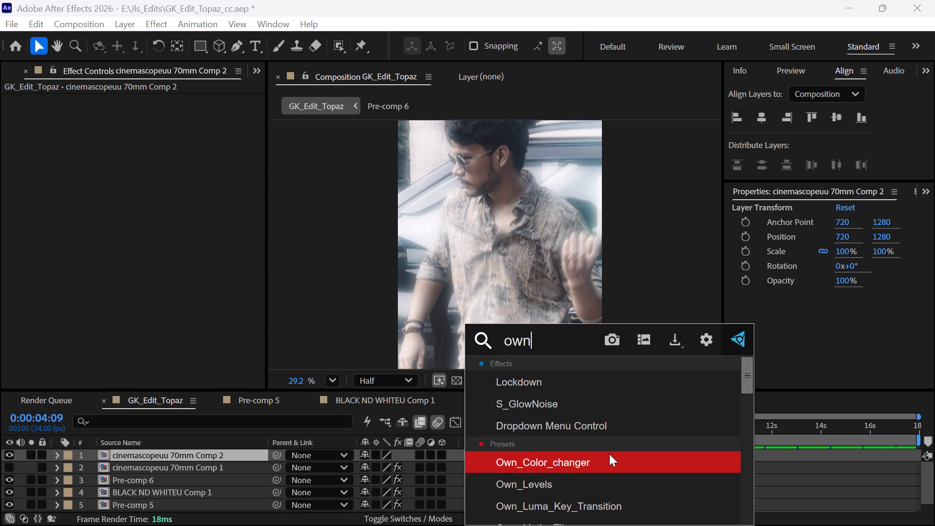
type("_text")
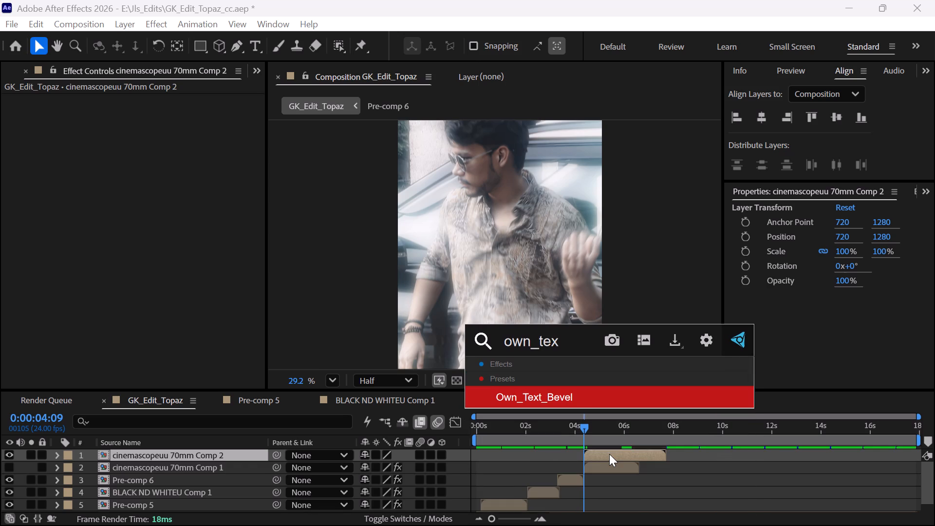
key("Return")
Set the Shadow Studio 3 Shadow Length of the cinemascopeuu 70mm Comp 2 layer to 100, viewing the frame at 0:00:06:11.
left_click(636, 436)
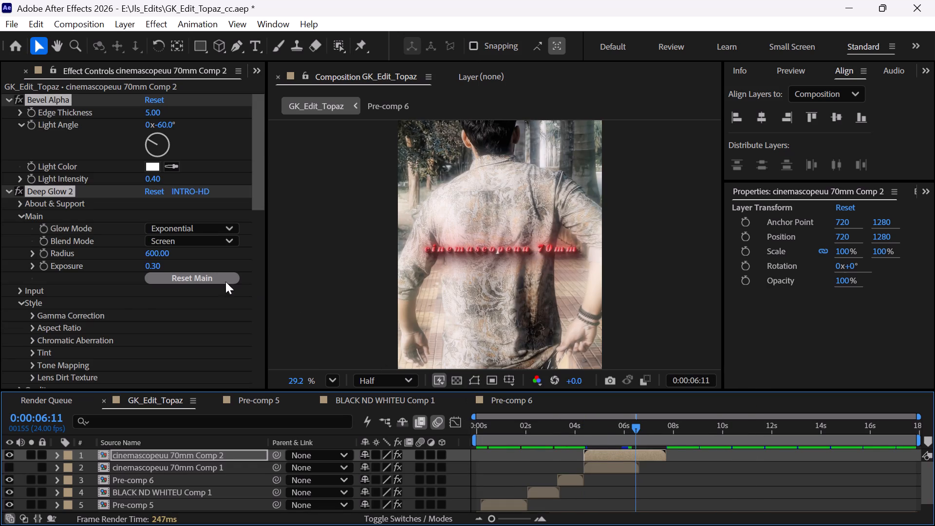
scroll(120, 303, "down", 10)
left_click(610, 482)
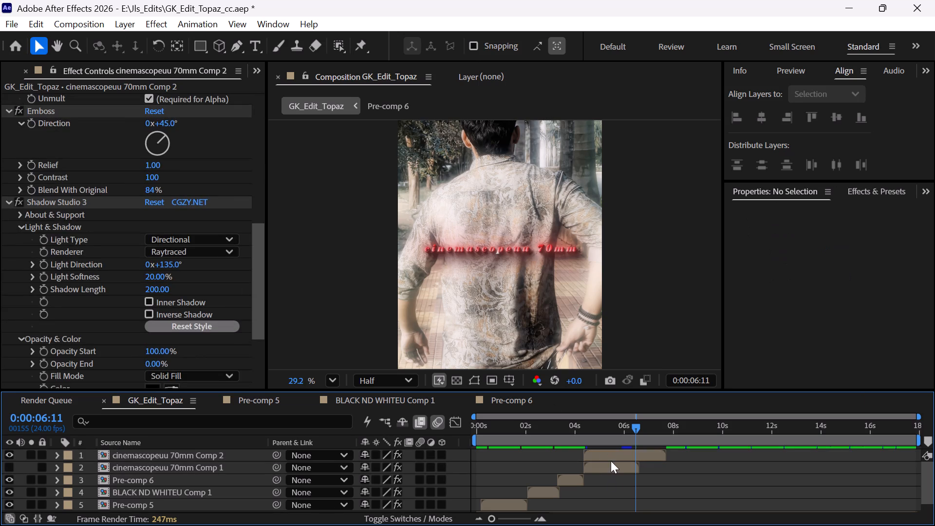
left_click(611, 453)
left_click_drag(263, 258, 262, 314)
left_click(155, 197)
type("100")
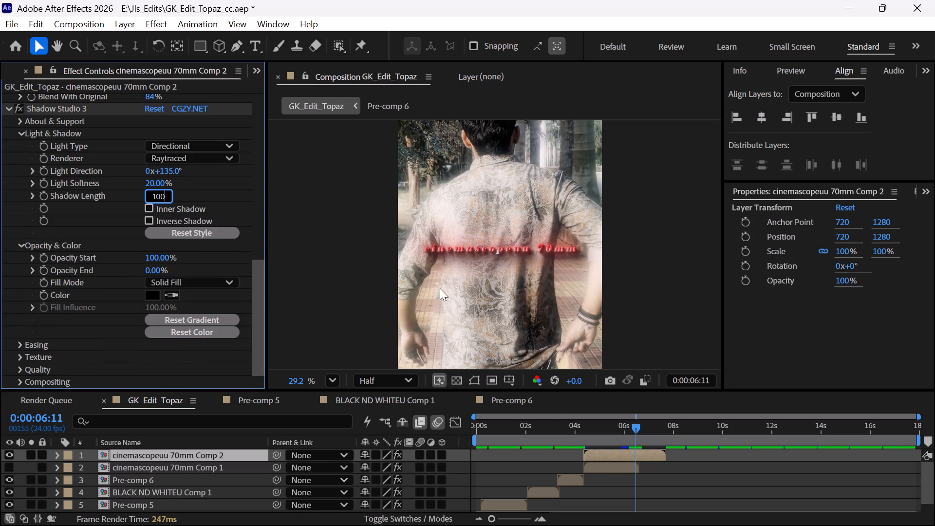
key("Return")
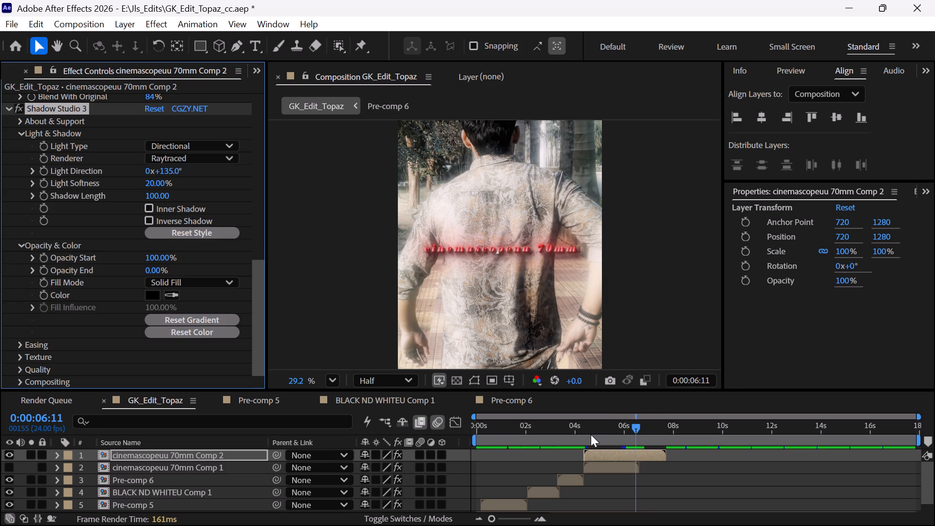
In BLACK ND WHITEU Comp 1, edit the text's Gradient Overlay colors: black stop at 100%, white stop near the middle.
left_click_drag(588, 434, 572, 430)
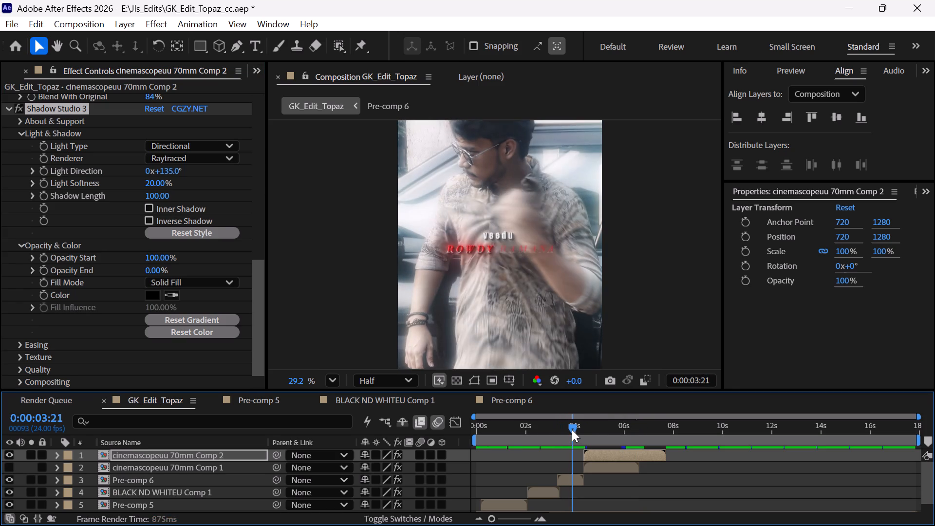
left_click_drag(572, 430, 599, 428)
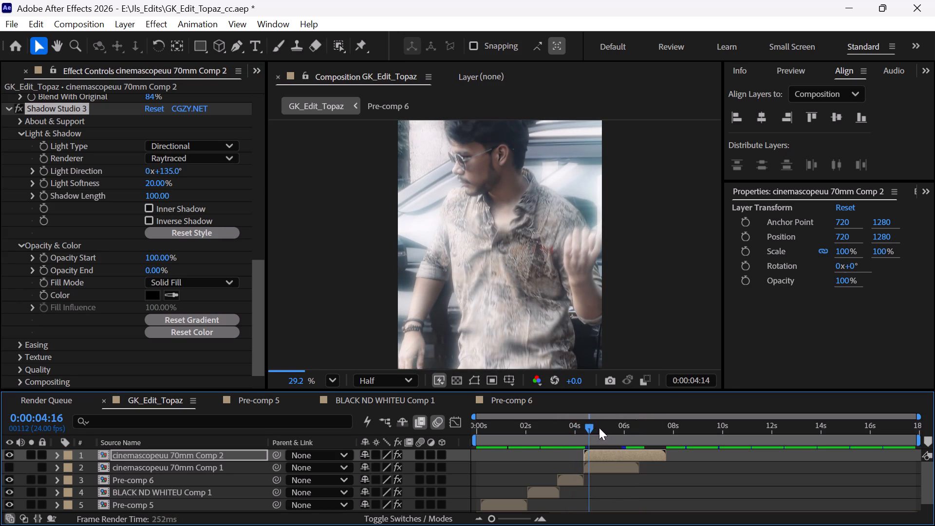
left_click_drag(599, 428, 520, 439)
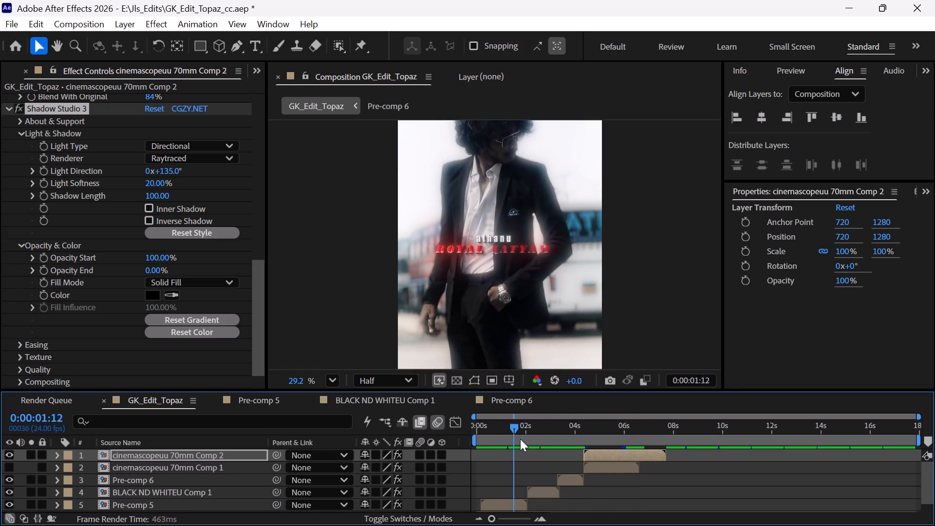
left_click_drag(520, 439, 543, 439)
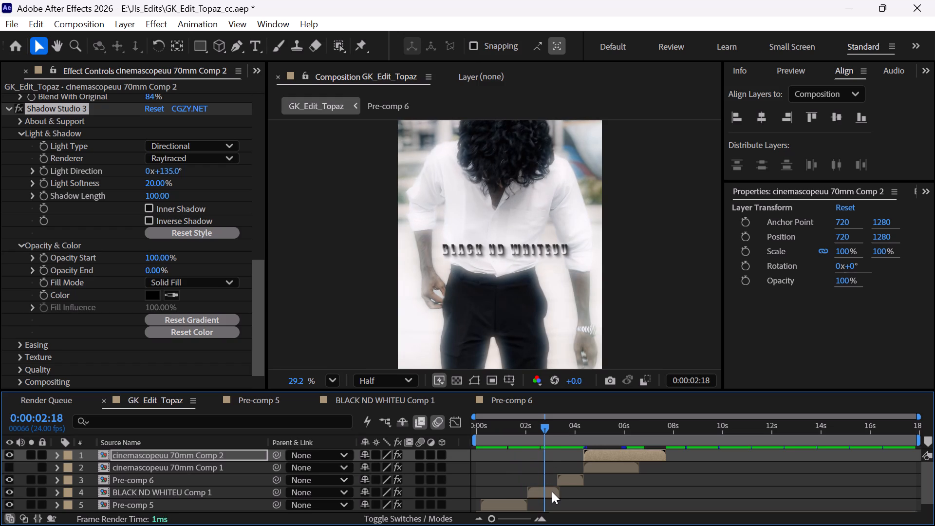
double_click(552, 491)
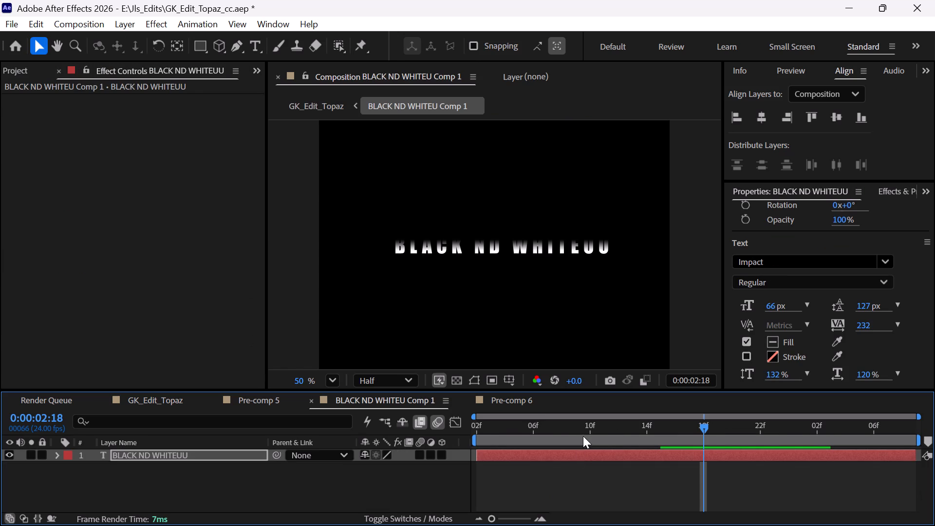
right_click(595, 454)
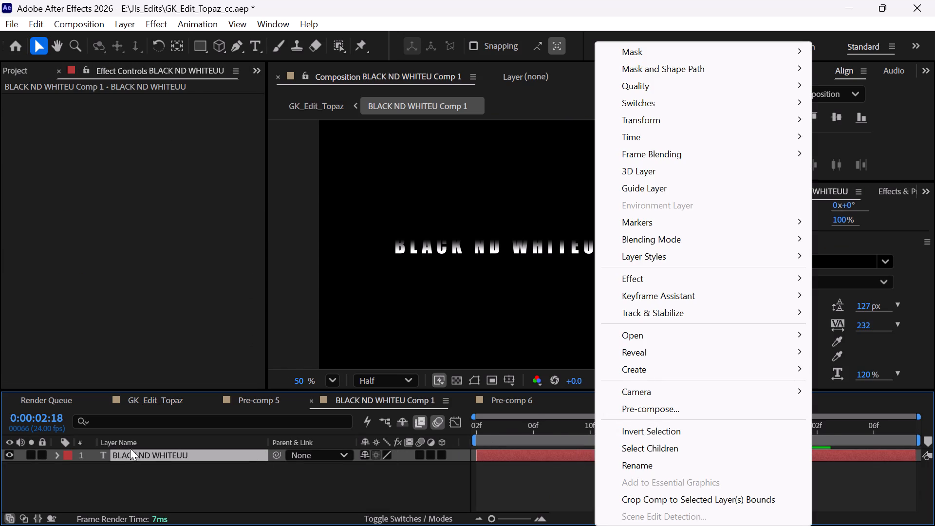
left_click(54, 452)
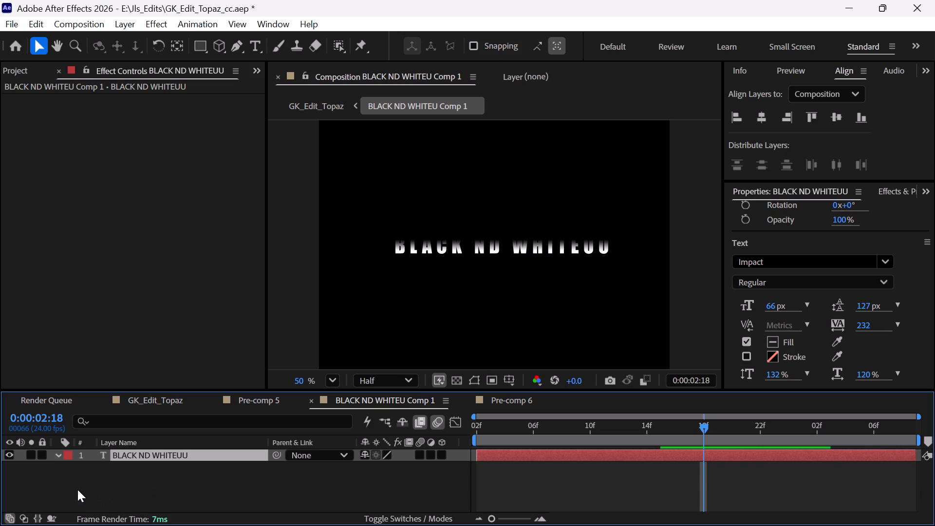
left_click(73, 488)
scroll(133, 488, "down", 1)
left_click(85, 504)
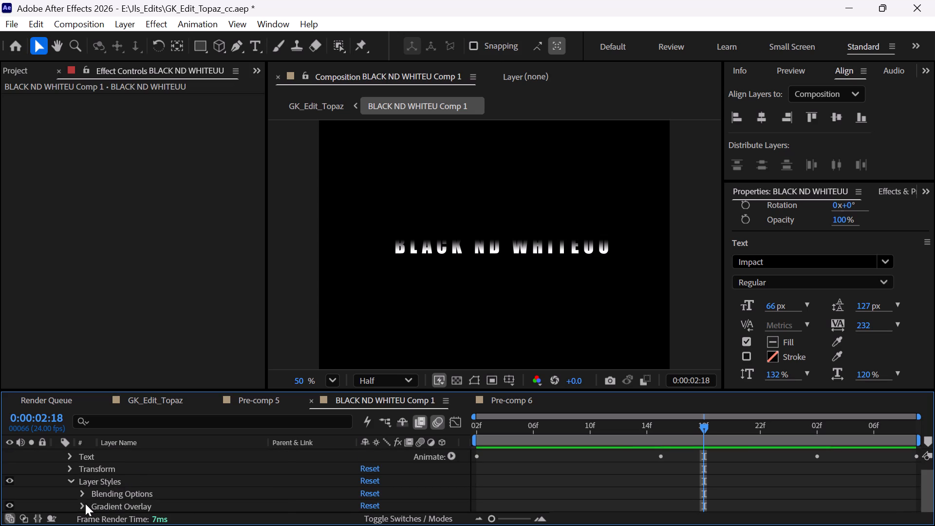
left_click(386, 497)
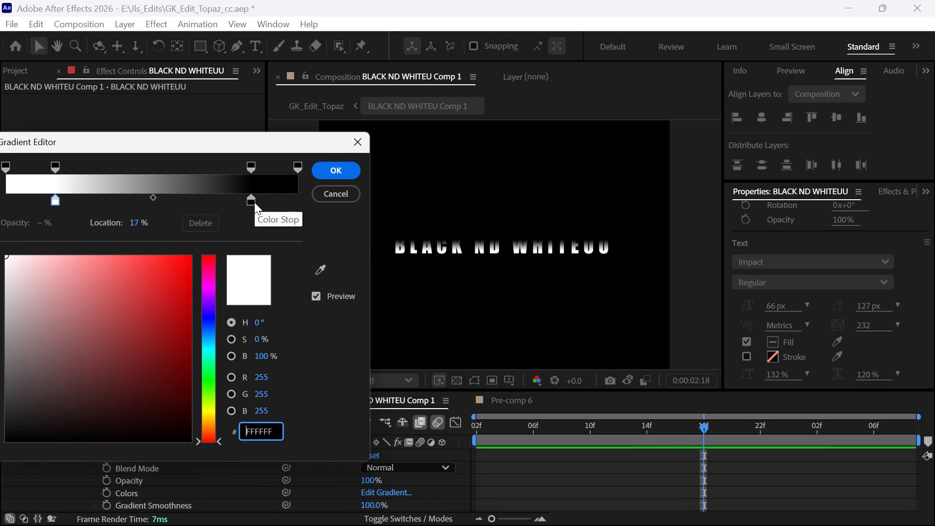
left_click_drag(249, 202, 304, 204)
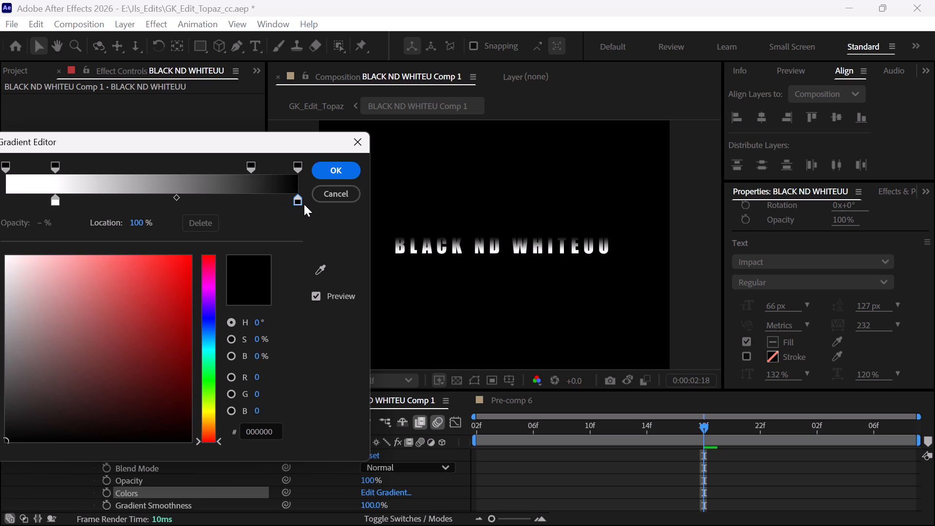
left_click_drag(304, 204, 317, 204)
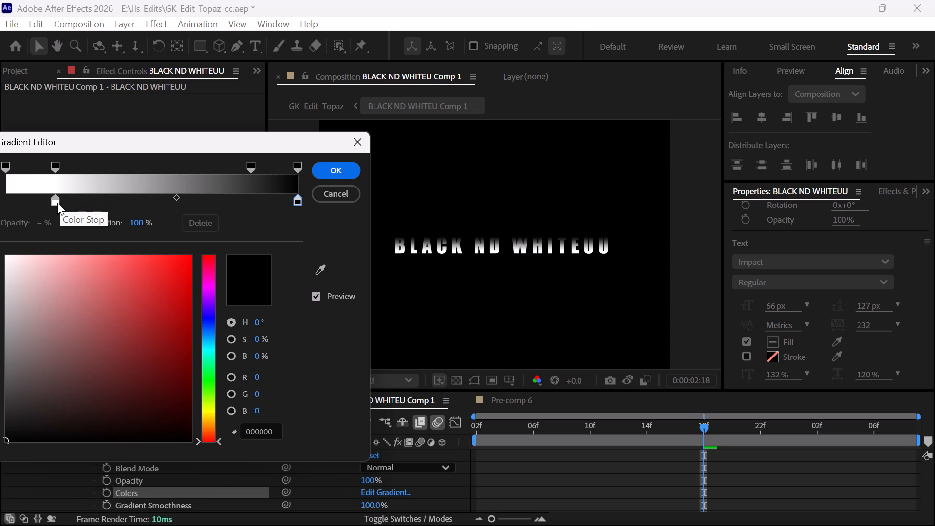
left_click_drag(57, 203, 150, 208)
left_click(319, 169)
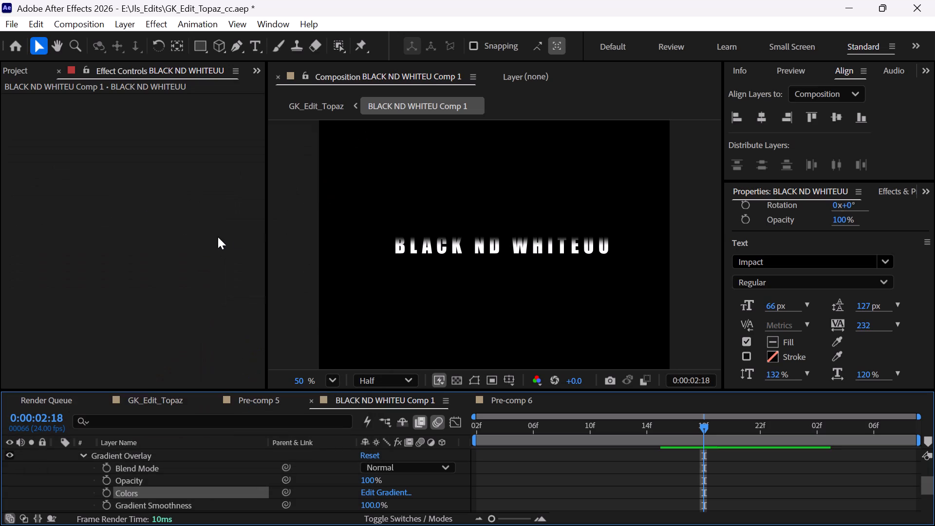
Play back GK_Edit_Topaz from the start and around 0:00:02:07 to check the captions over their shots.
left_click(178, 402)
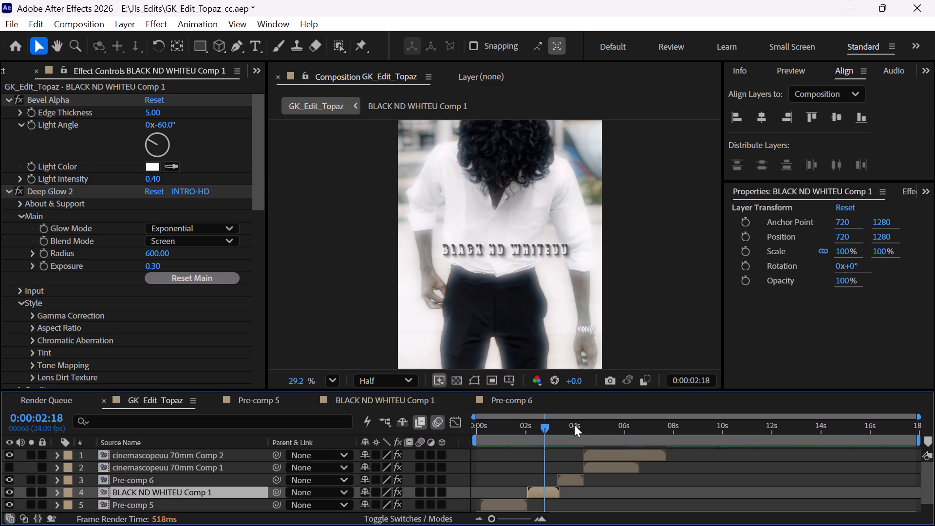
left_click_drag(489, 426, 472, 438)
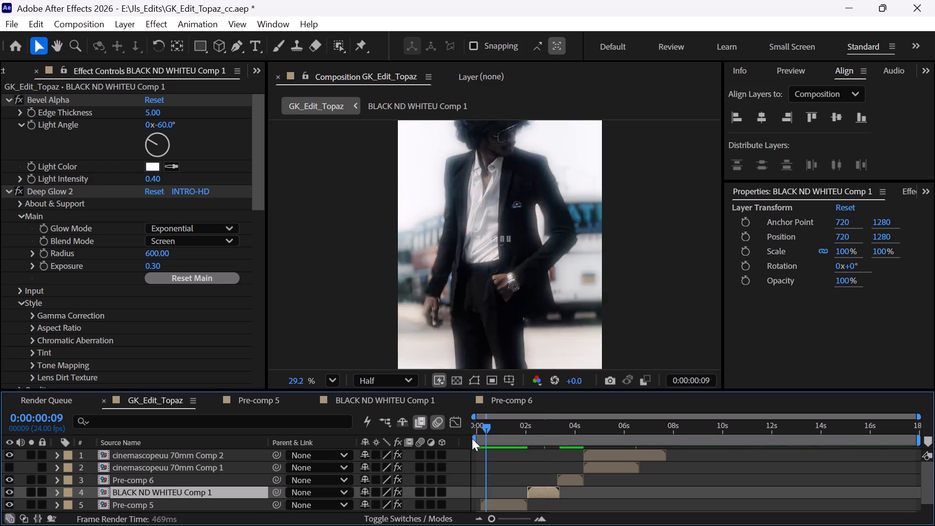
left_click_drag(472, 438, 459, 442)
key("space")
left_click_drag(537, 435, 542, 436)
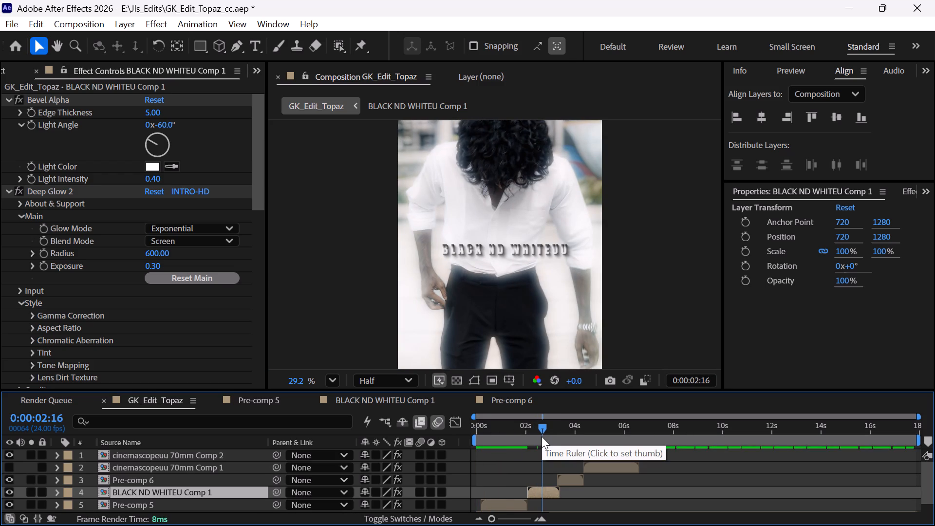
left_click_drag(523, 438, 468, 441)
key("space")
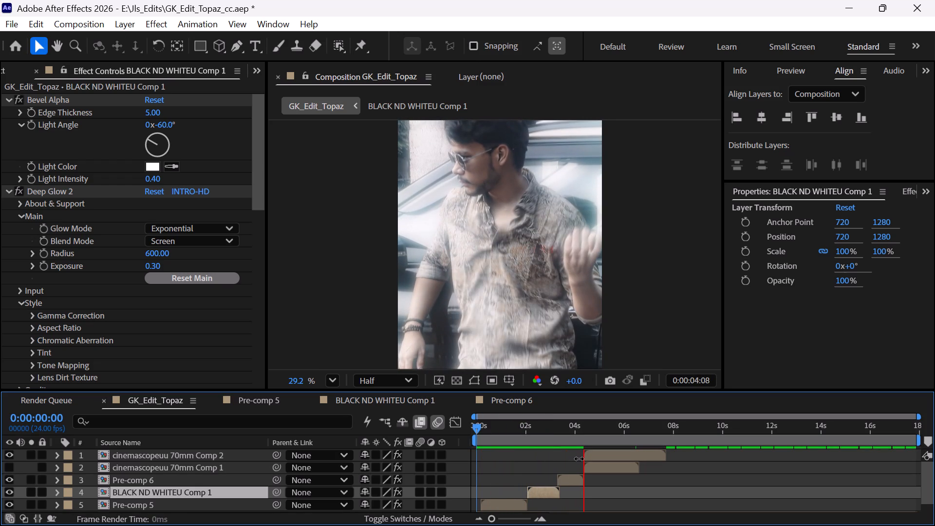
left_click_drag(552, 437, 533, 438)
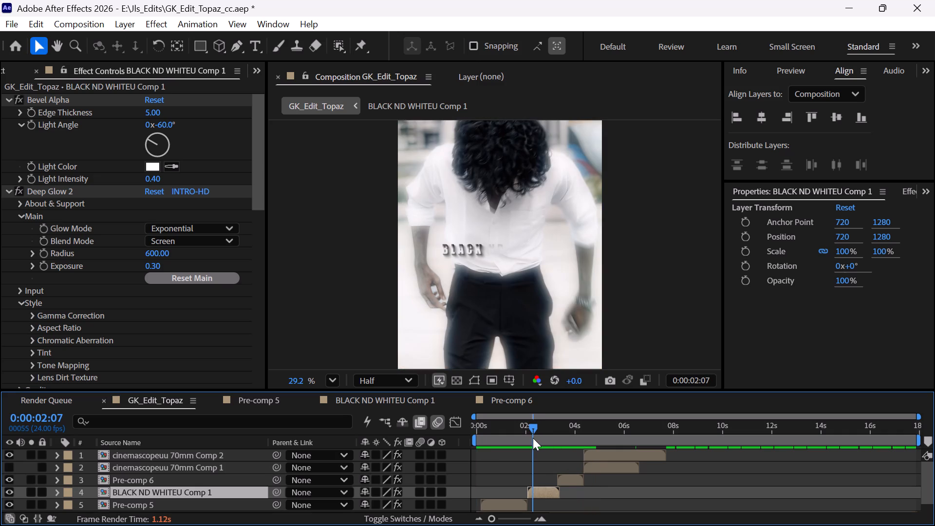
key("space")
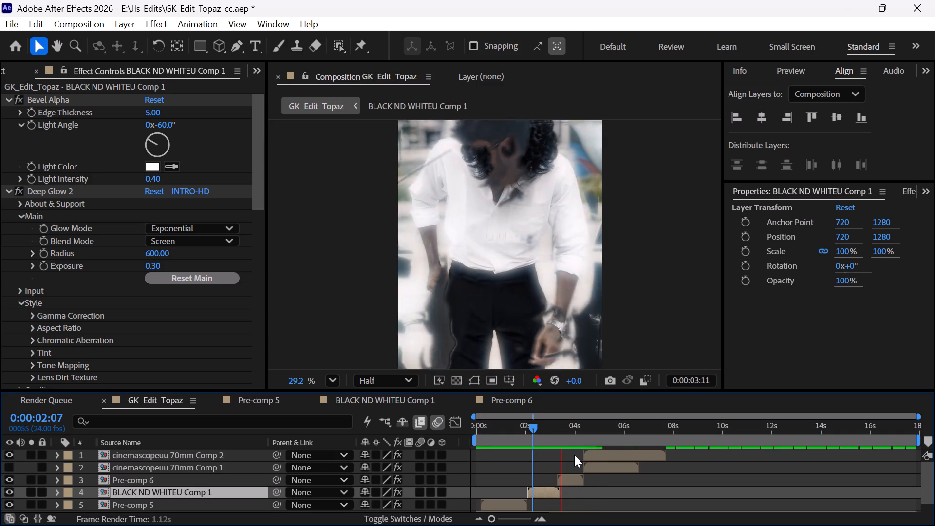
key("space")
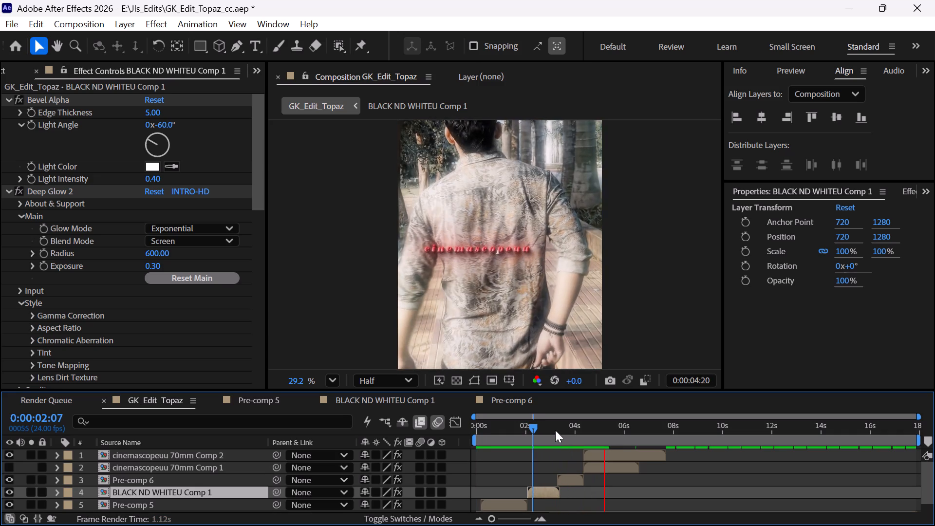
left_click(554, 429)
key("space")
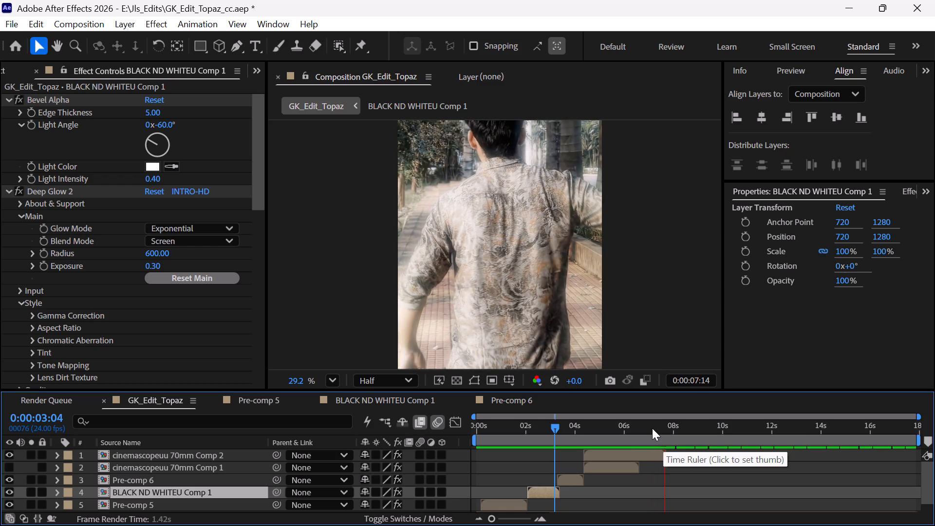
left_click_drag(652, 428, 469, 451)
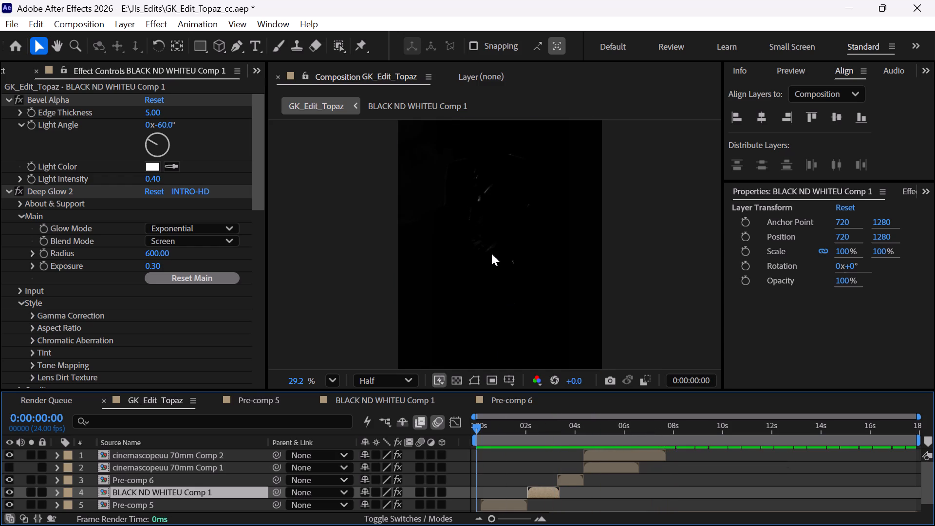
Review the captioned GK_Edit_Topaz edit from the beginning in an enlarged composition view, restoring the normal layout when done.
scroll(502, 455, "down", 4)
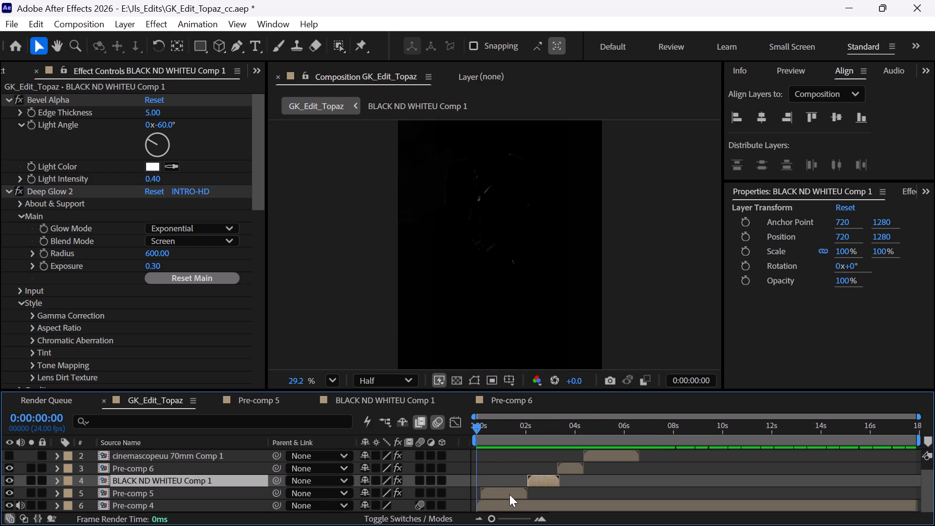
left_click(503, 501)
key("i")
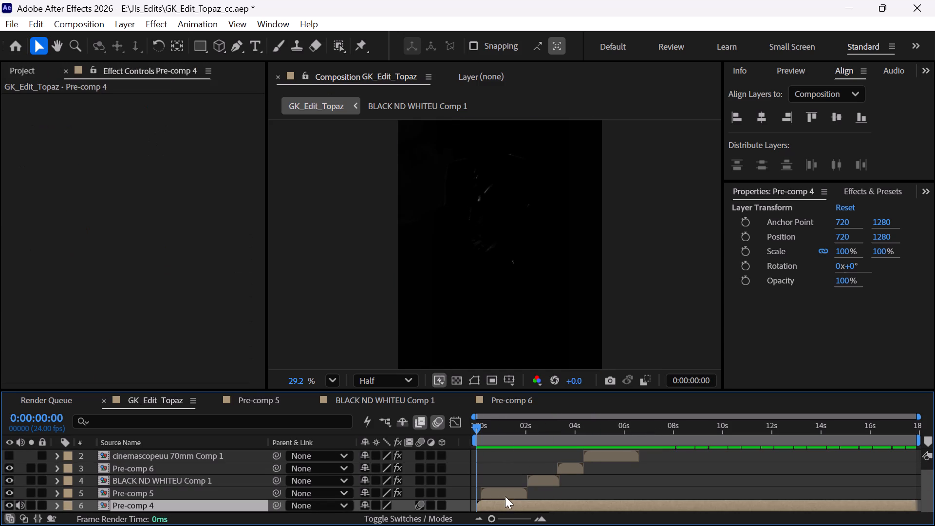
double_click(353, 77)
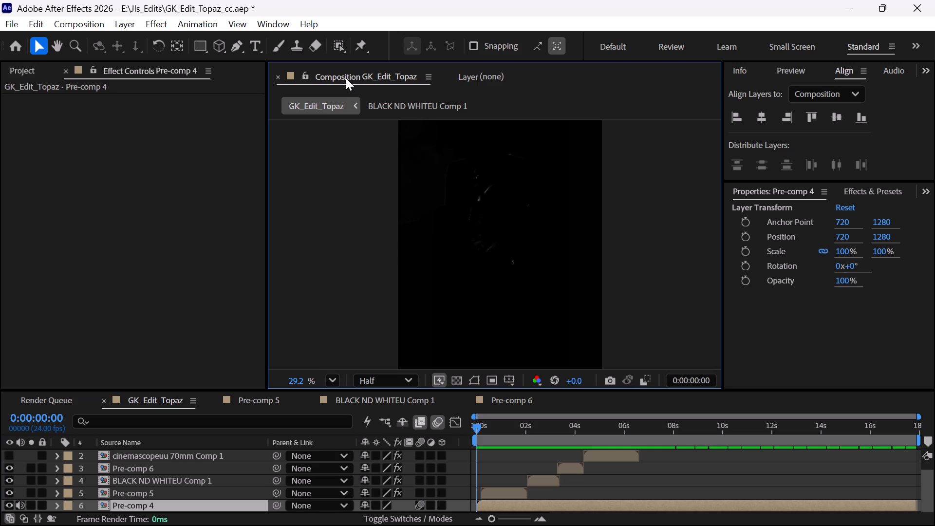
double_click(346, 78)
key("space")
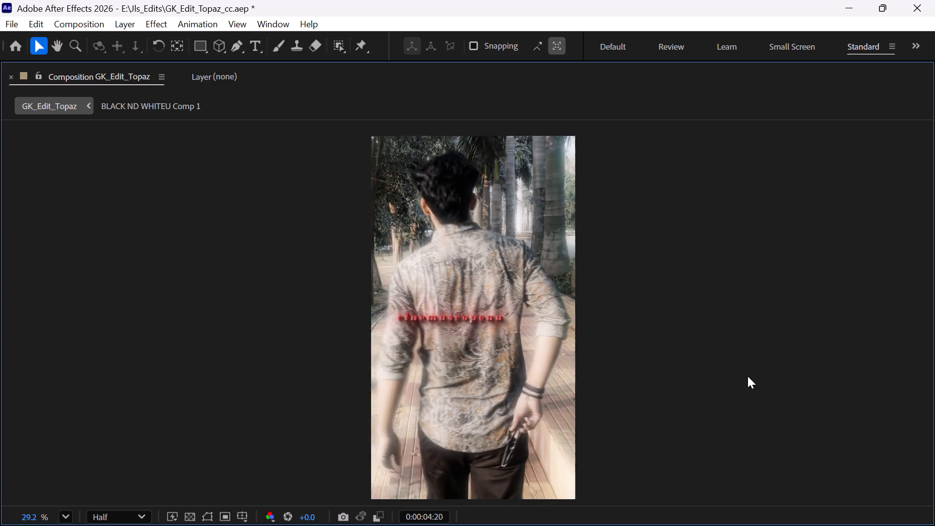
key("space")
key("i")
key("space")
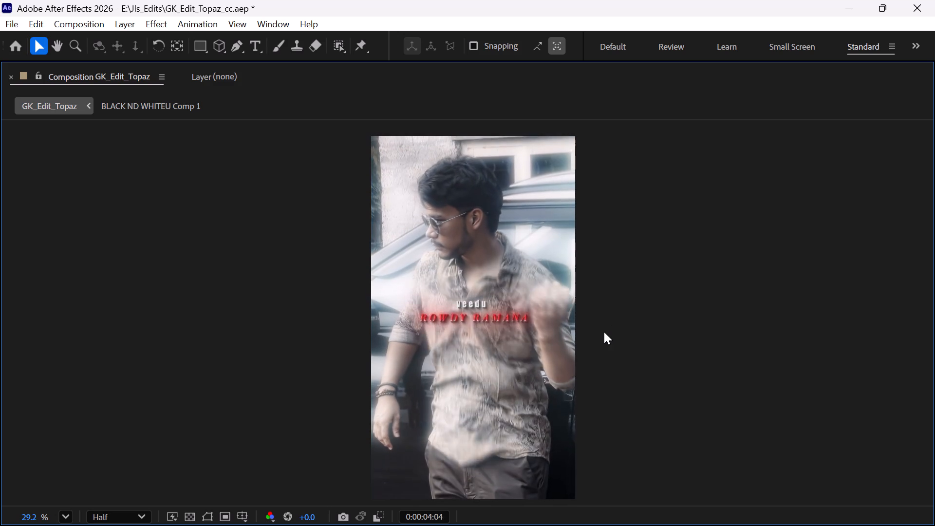
key("space")
double_click(143, 79)
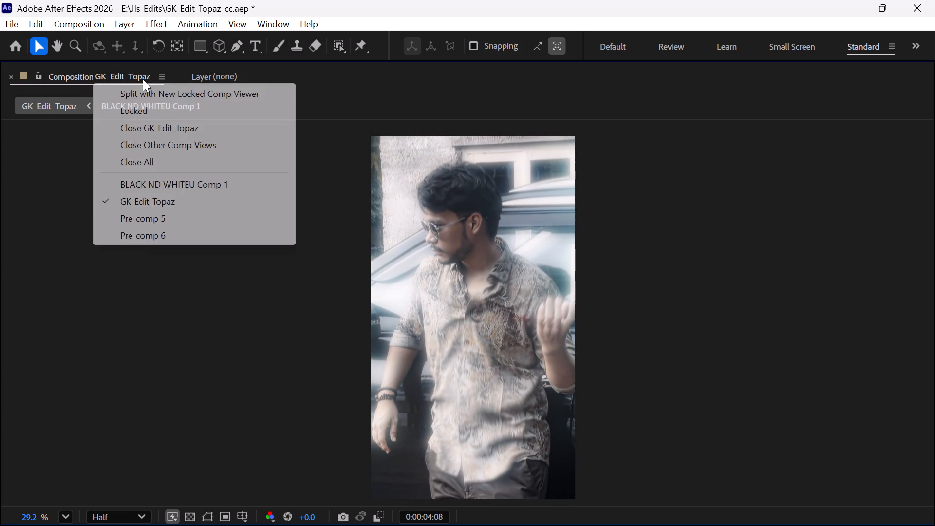
In Pre-comp 5, move the middle red stop of the ROYAL SATYAM 3 Gradient Overlay colors to 20.7%.
left_click_drag(550, 436, 494, 445)
double_click(514, 489)
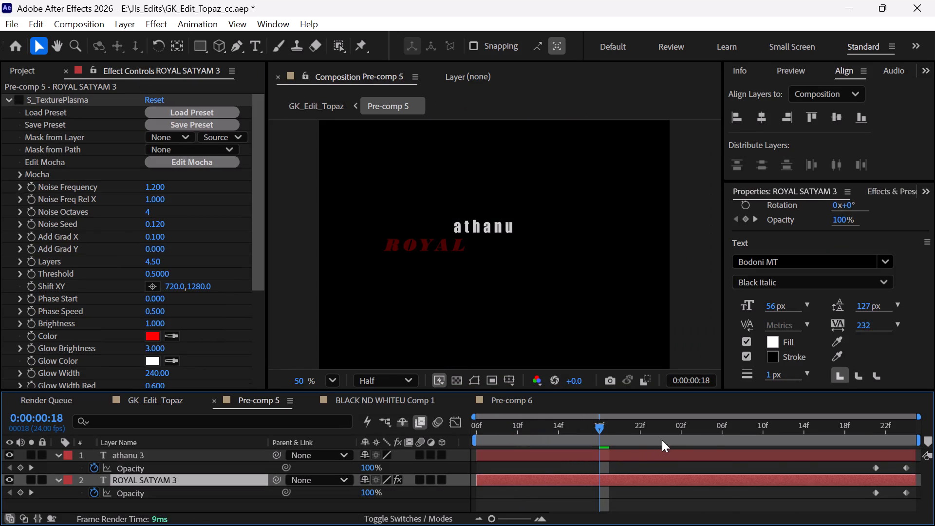
left_click_drag(675, 434, 801, 458)
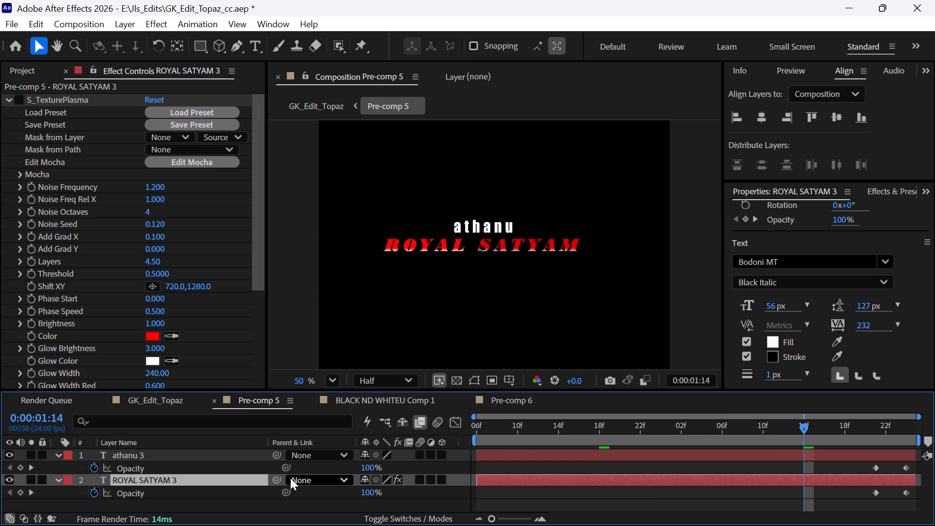
left_click(60, 482)
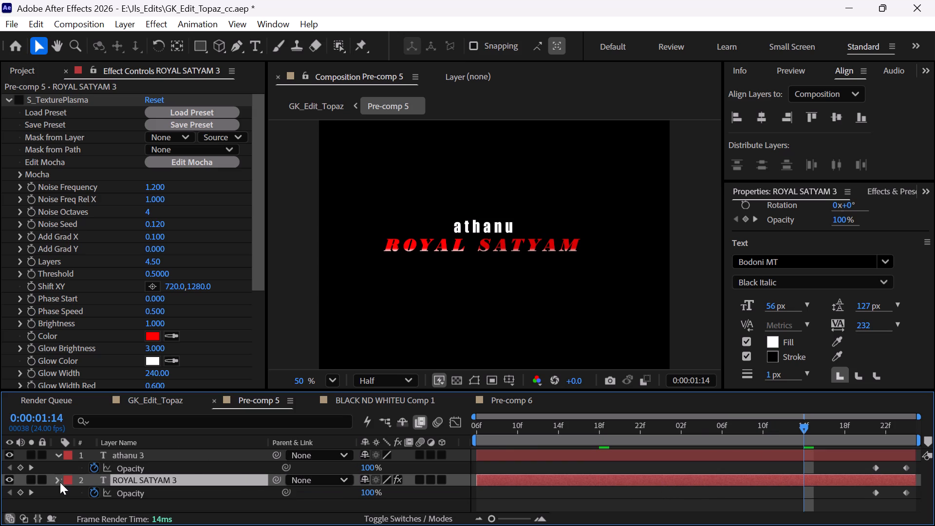
left_click(60, 482)
scroll(123, 488, "down", 2)
scroll(187, 476, "down", 1)
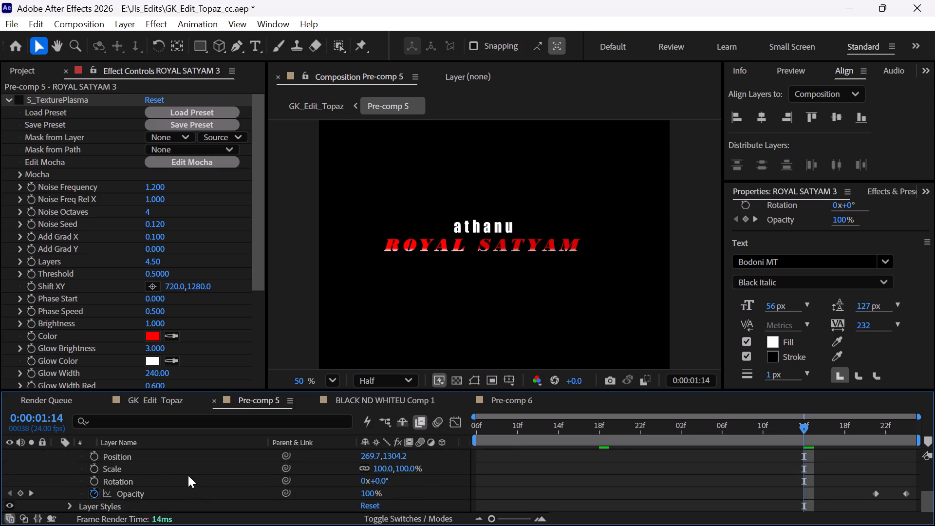
scroll(188, 475, "down", 2)
left_click(75, 504)
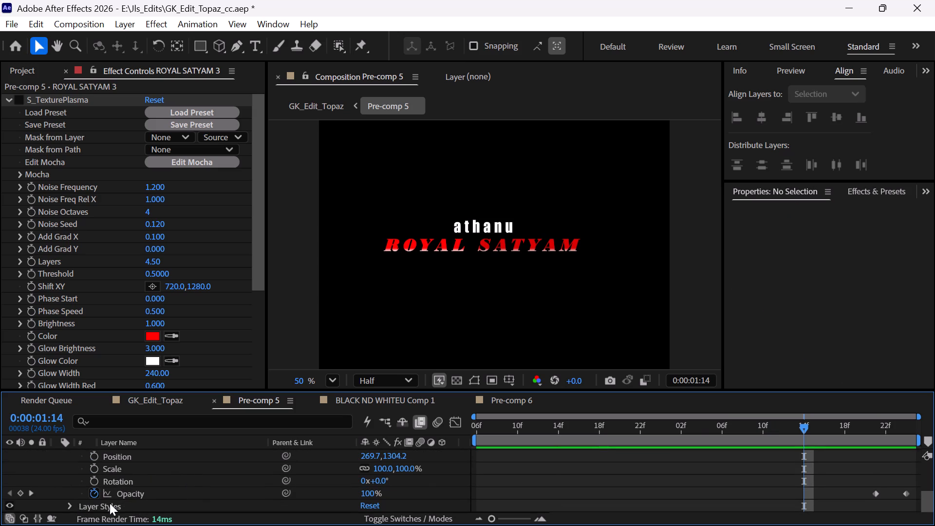
key("u")
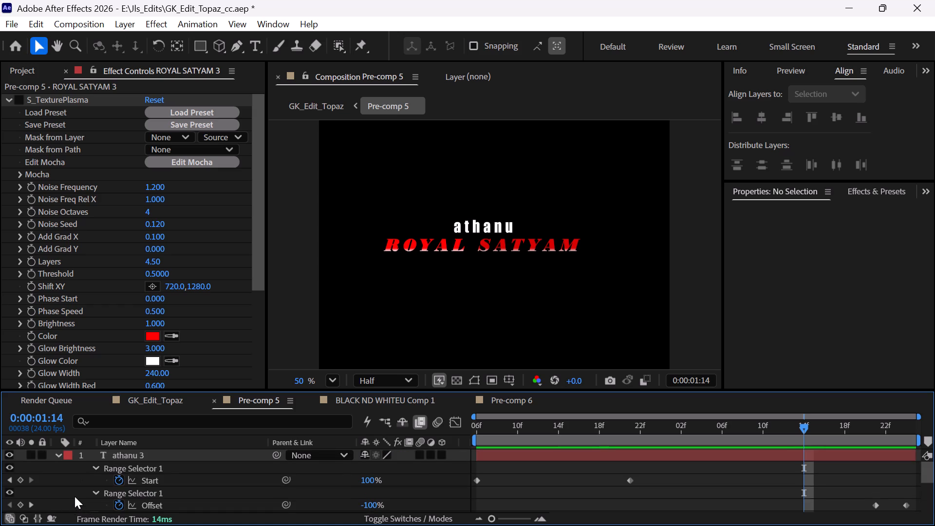
key("u")
left_click(54, 472)
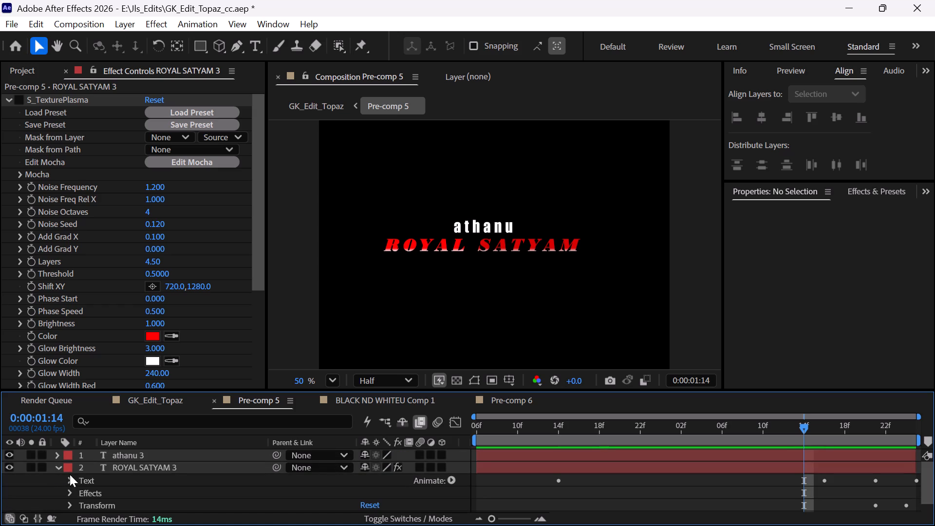
scroll(70, 474, "down", 3)
left_click(72, 507)
scroll(139, 493, "down", 3)
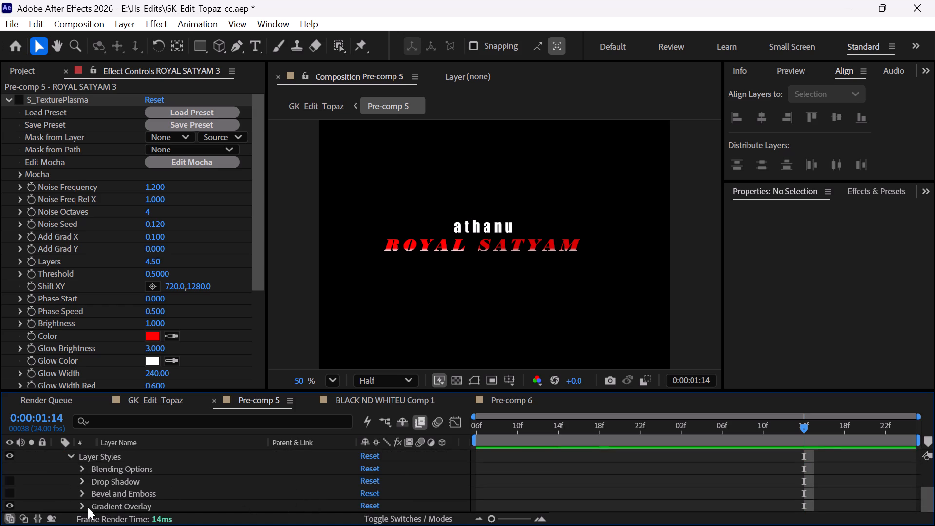
left_click(83, 507)
scroll(164, 499, "down", 1)
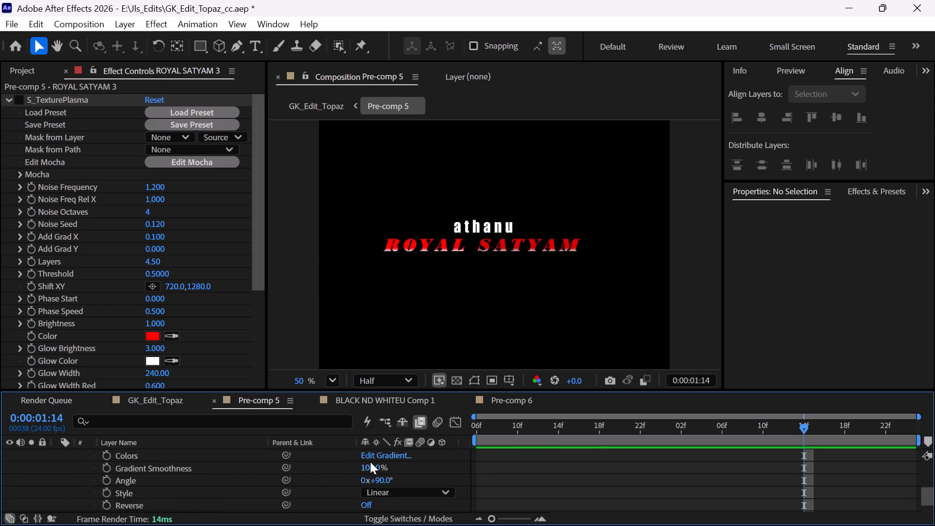
left_click(376, 459)
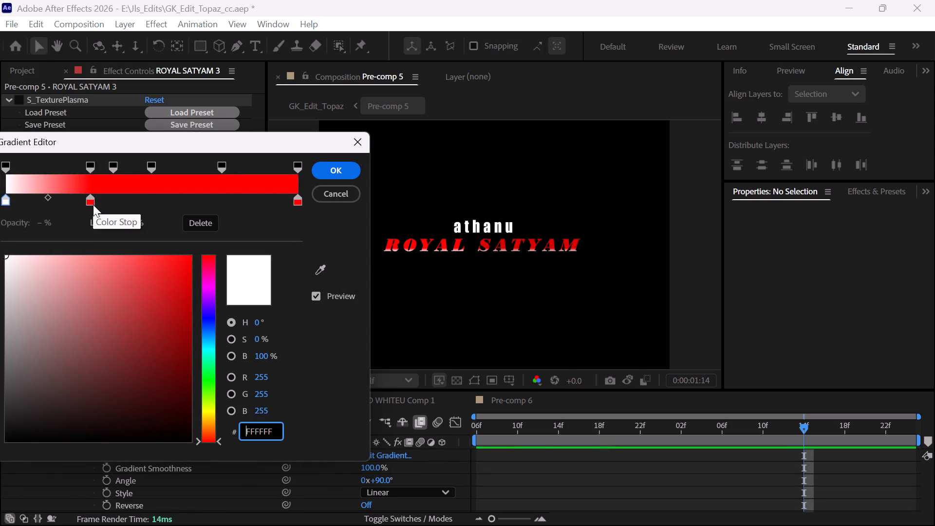
left_click_drag(87, 204, 46, 215)
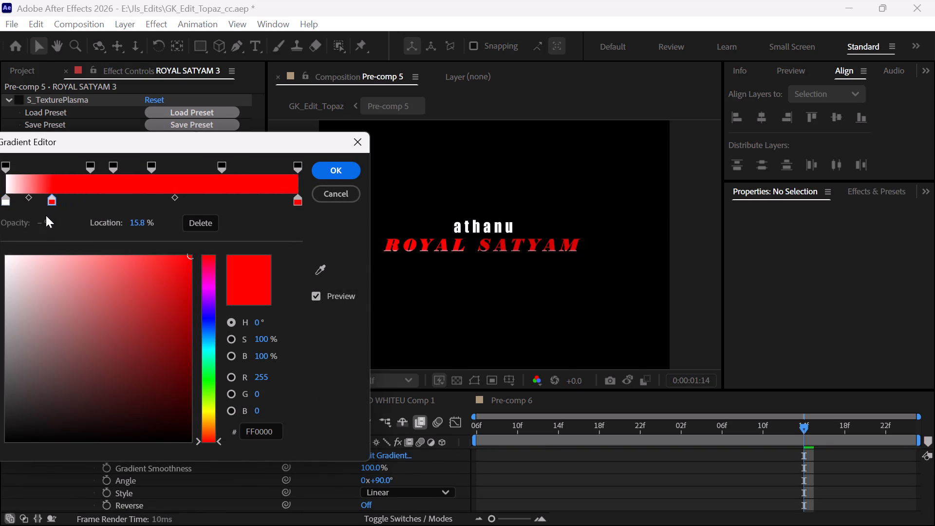
left_click_drag(46, 215, 57, 213)
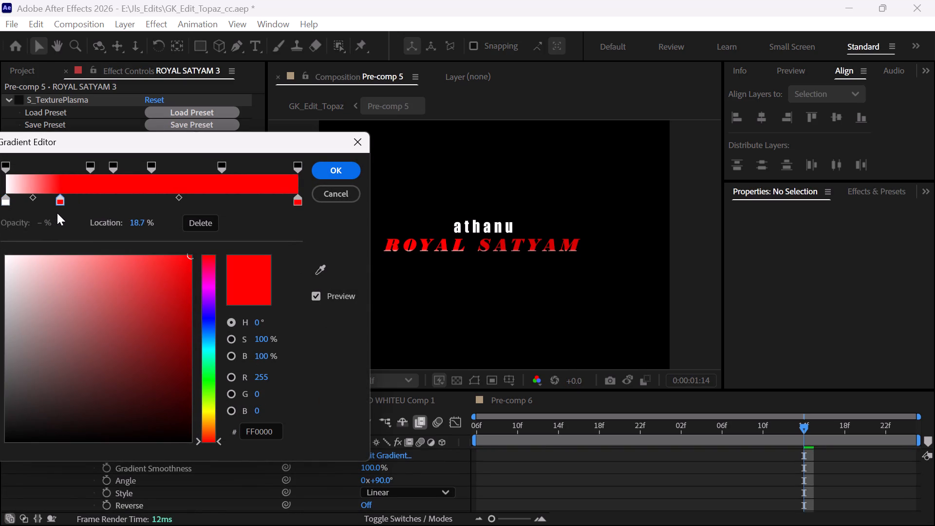
left_click_drag(57, 213, 63, 211)
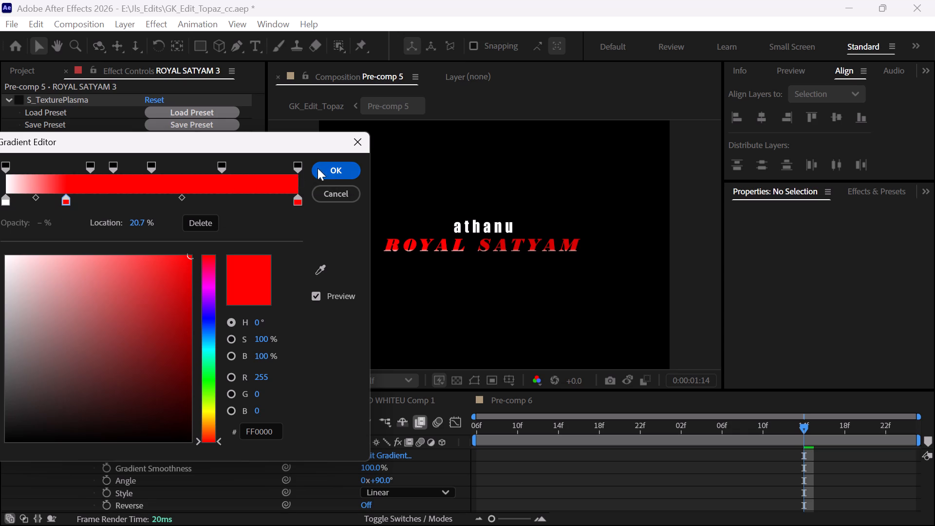
left_click(328, 168)
Play back GK_Edit_Topaz from the start and again from 0:00:02:15 to check the revised ROYAL SATYAM caption and those following.
left_click(146, 395)
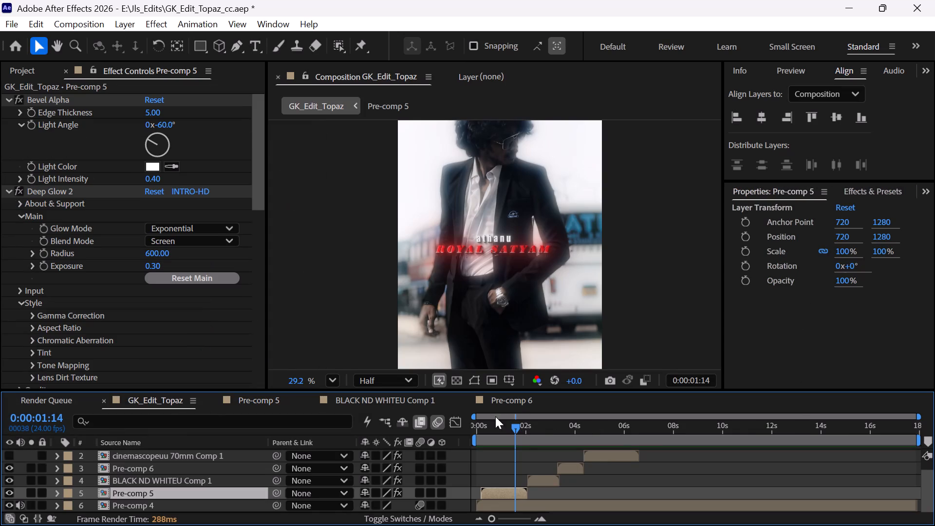
left_click_drag(489, 429, 448, 441)
key("space")
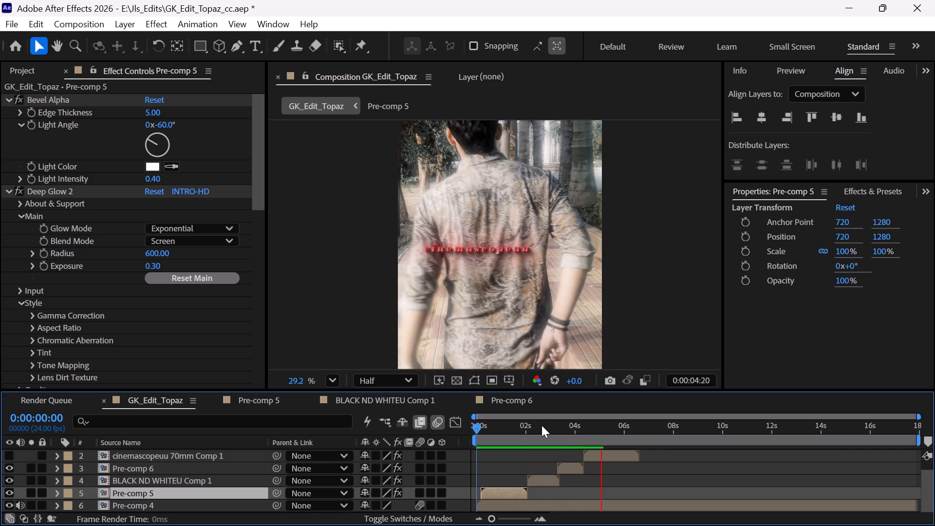
left_click(542, 425)
key("space")
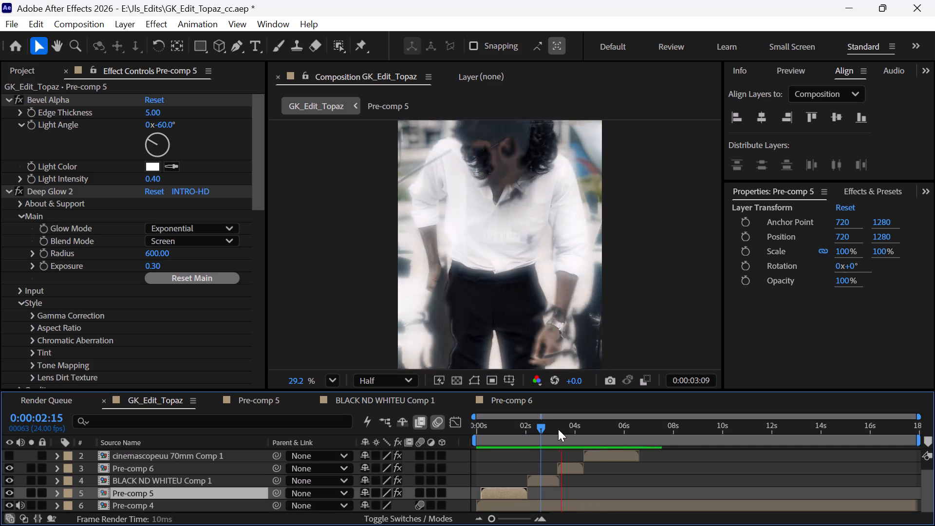
key("space")
Extend the end of the Pre-comp 6 layer to about 0:00:04:14 and view the caption overlap at 0:00:04:12.
left_click_drag(583, 430, 587, 430)
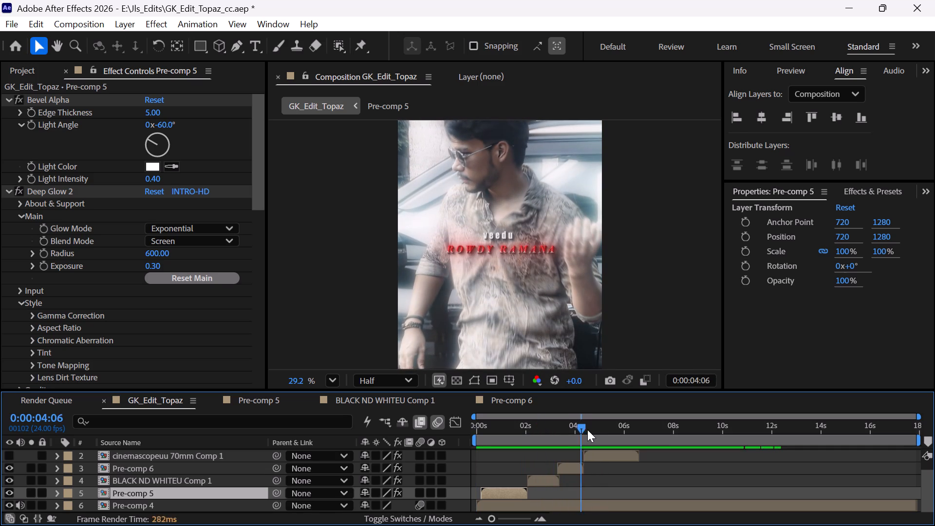
left_click_drag(587, 430, 593, 431)
scroll(589, 462, "up", 2, "alt")
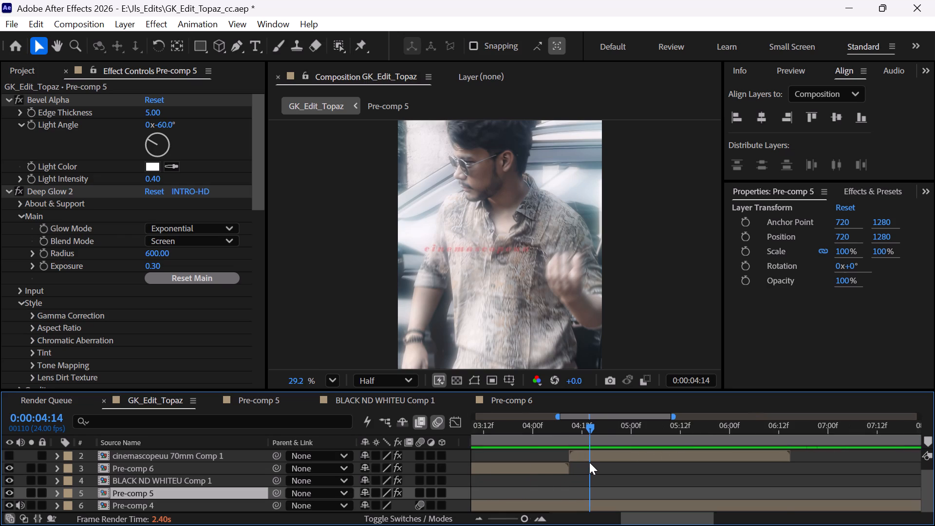
left_click_drag(573, 467, 589, 470, "alt")
left_click(584, 429)
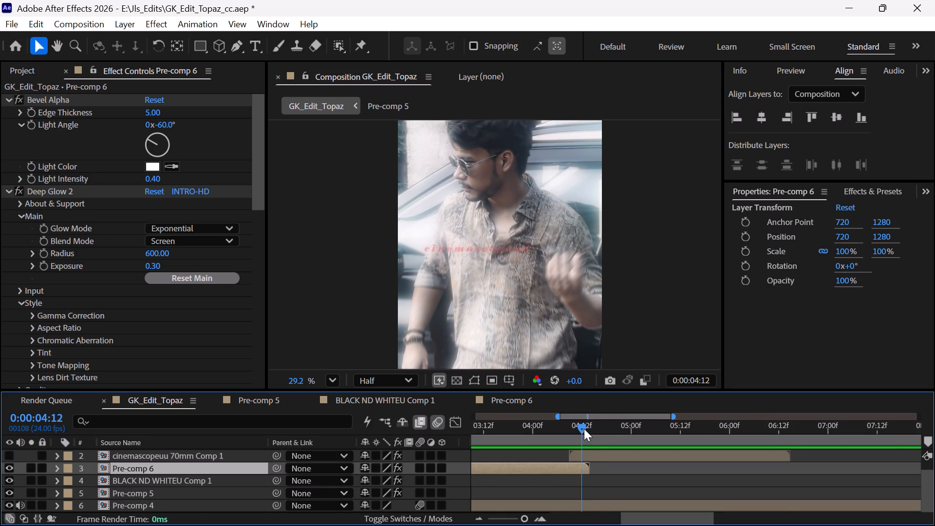
scroll(601, 438, "down", 5, "alt")
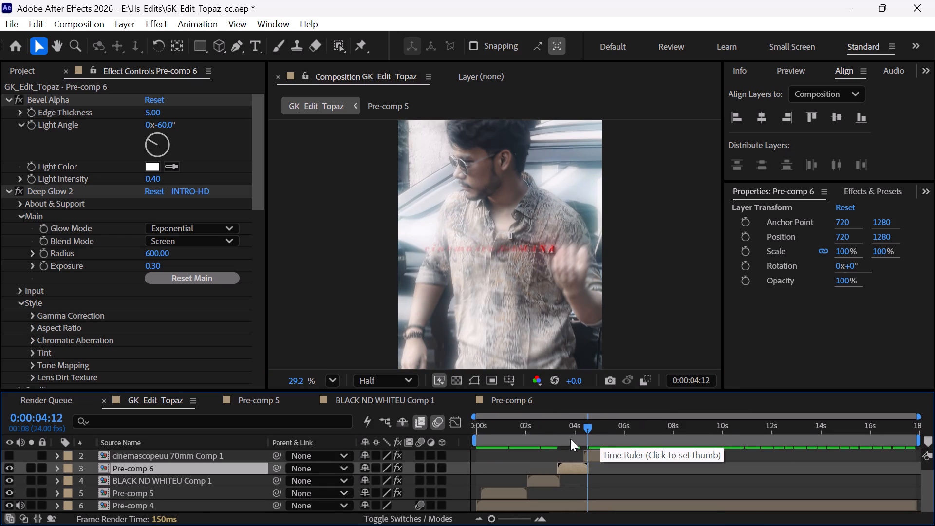
Play back GK_Edit_Topaz from 0:00:00:10, 0:00:02:13 and the start, and examine the JLS end title around 0:00:16:12.
left_click_drag(562, 436, 487, 438)
key("space")
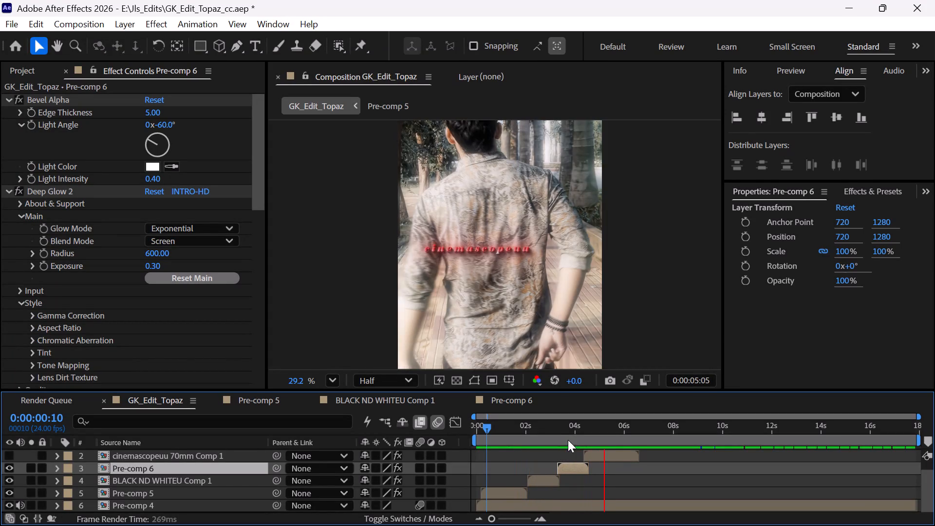
left_click_drag(554, 429, 539, 432)
key("space")
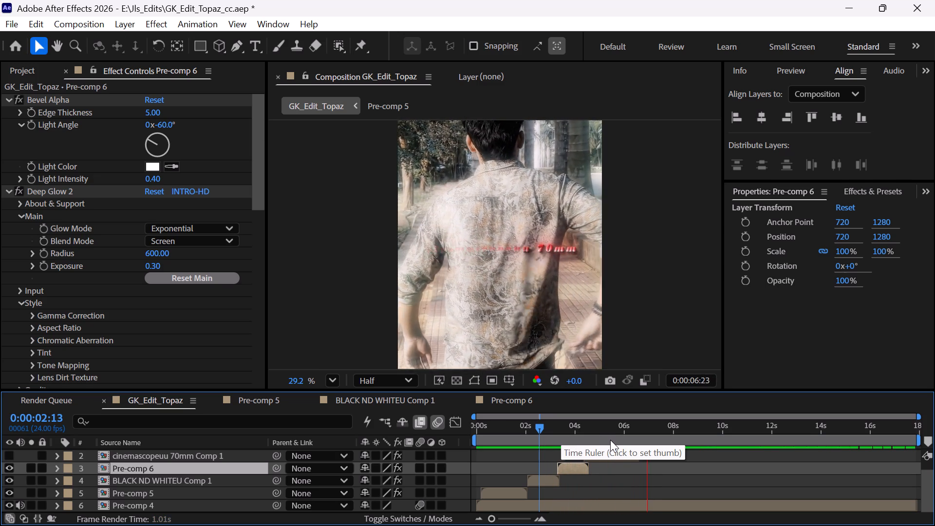
left_click_drag(529, 432, 460, 438)
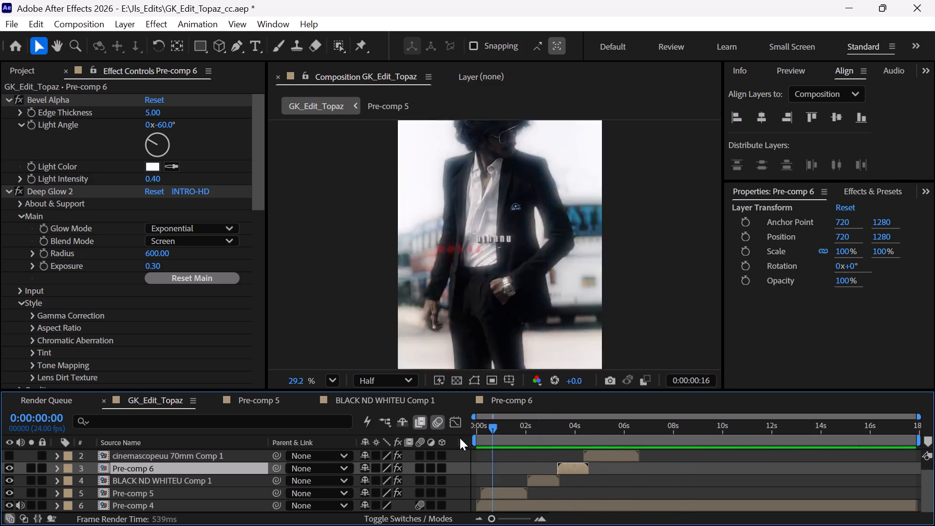
left_click_drag(460, 438, 454, 439)
key("space")
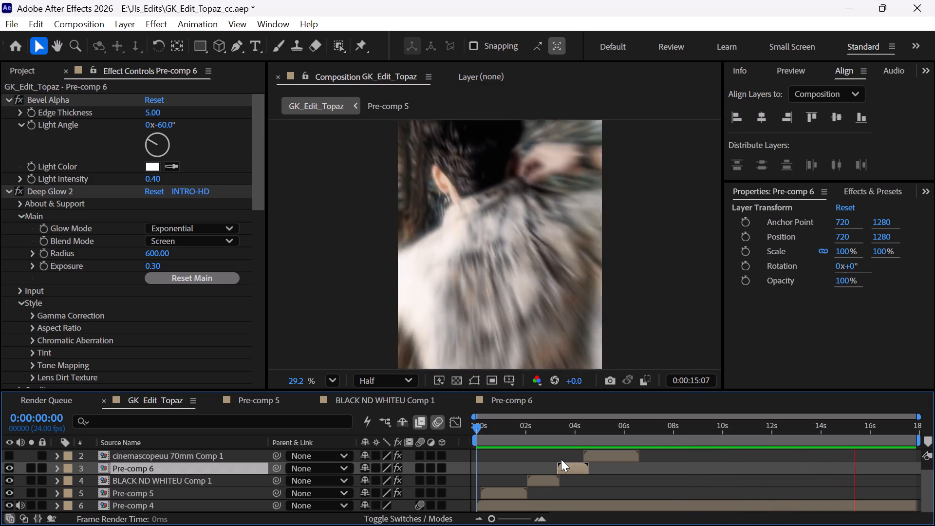
left_click_drag(493, 434, 473, 437)
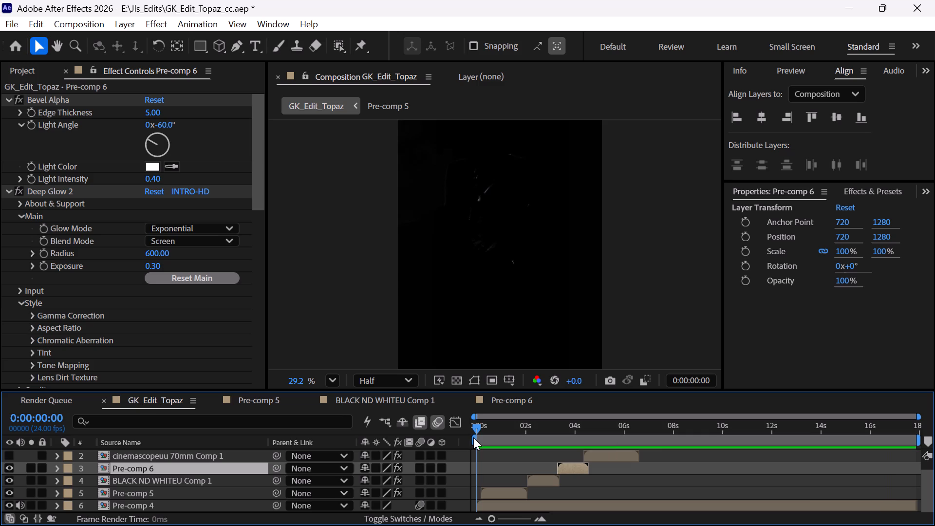
left_click_drag(473, 437, 885, 444)
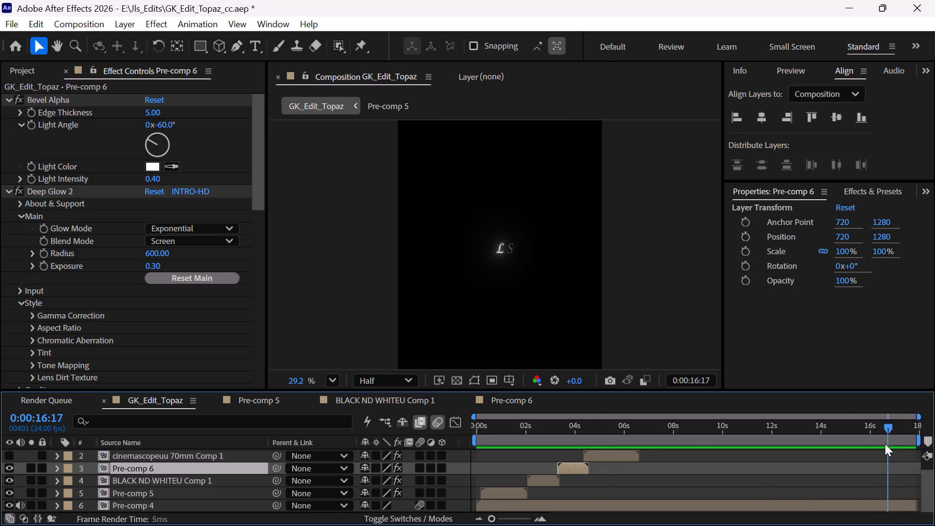
left_click_drag(885, 444, 876, 453)
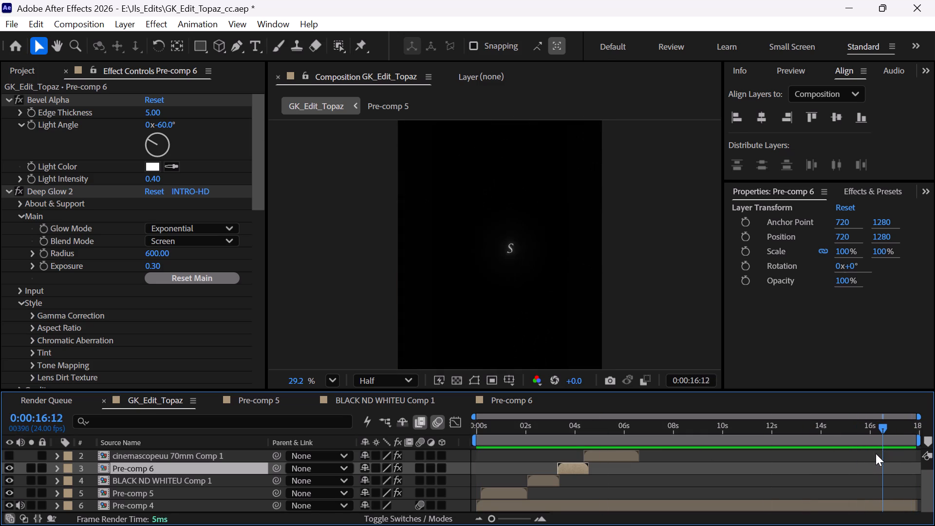
left_click_drag(876, 453, 874, 454)
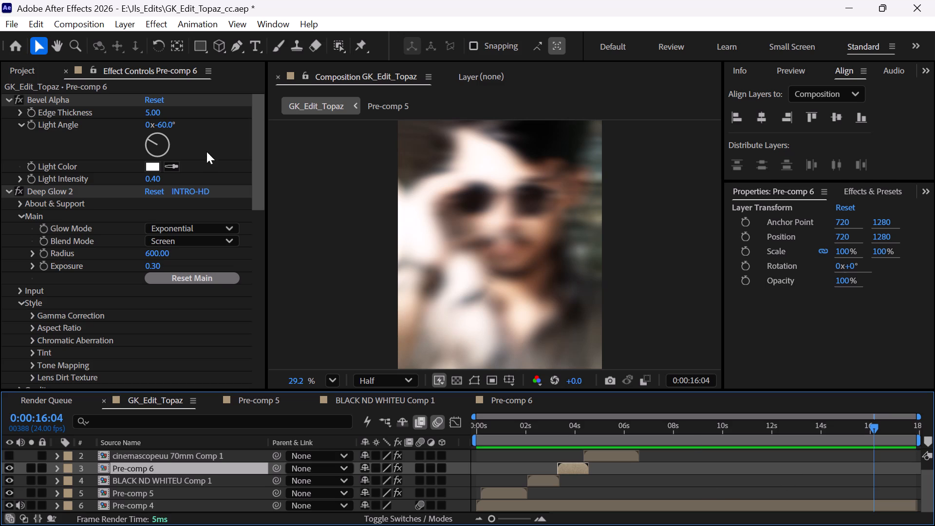
Review GK_Edit_Topaz from the start in an enlarged composition view, check the JLS ending at 0:00:17:17, and restore the normal layout.
double_click(353, 79)
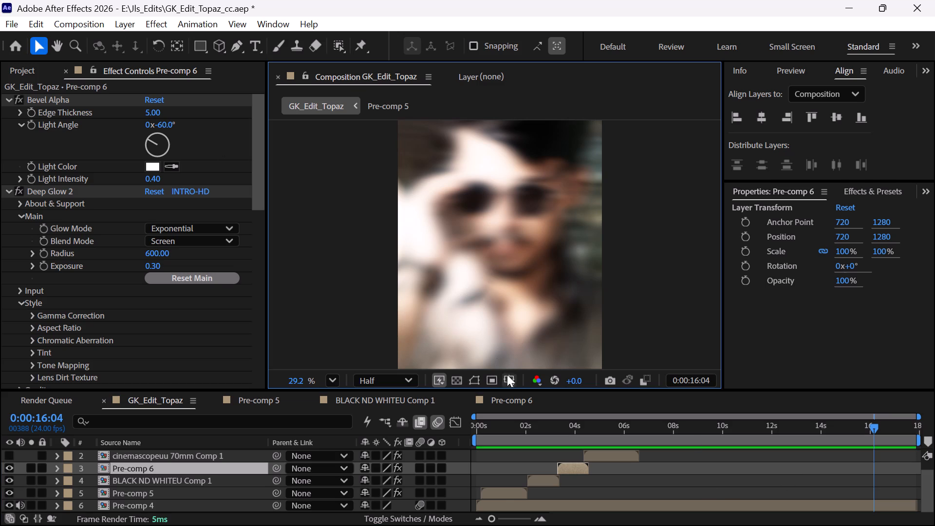
left_click(499, 501)
key("i")
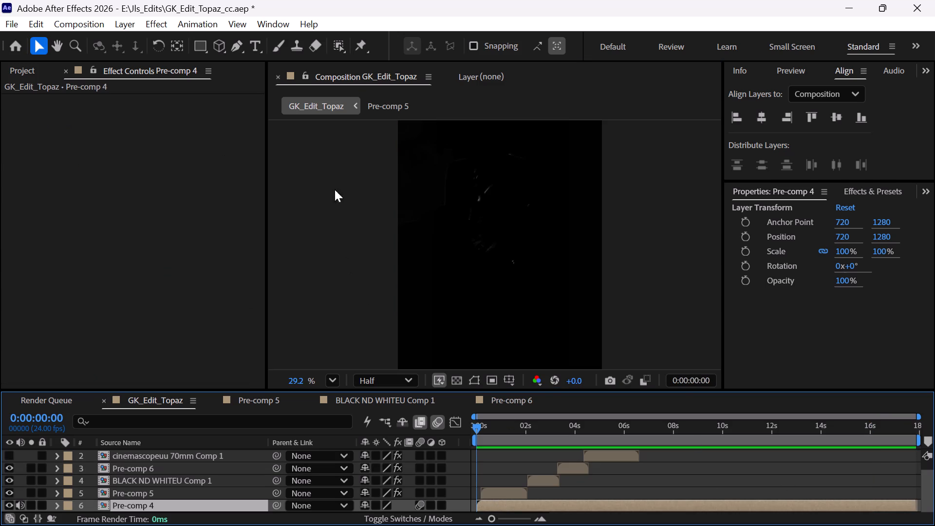
double_click(343, 74)
double_click(351, 72)
double_click(359, 82)
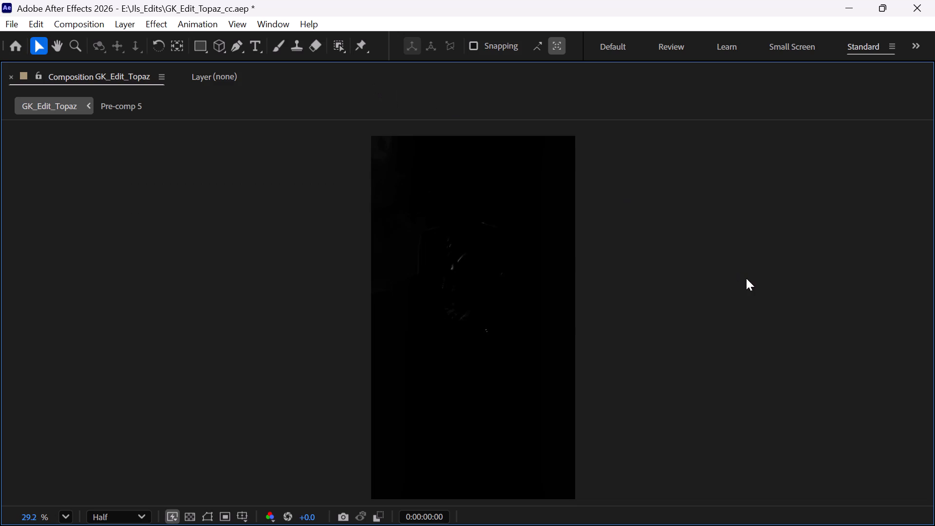
key("space")
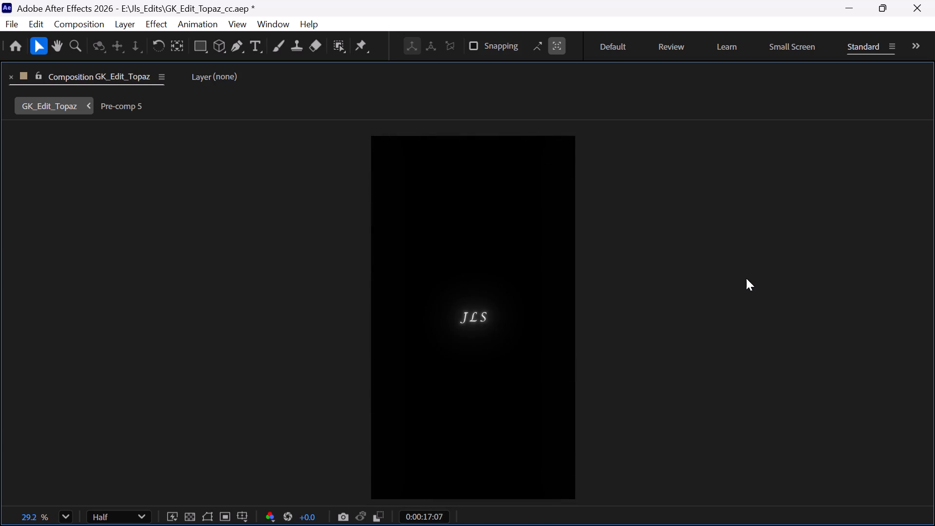
key("space")
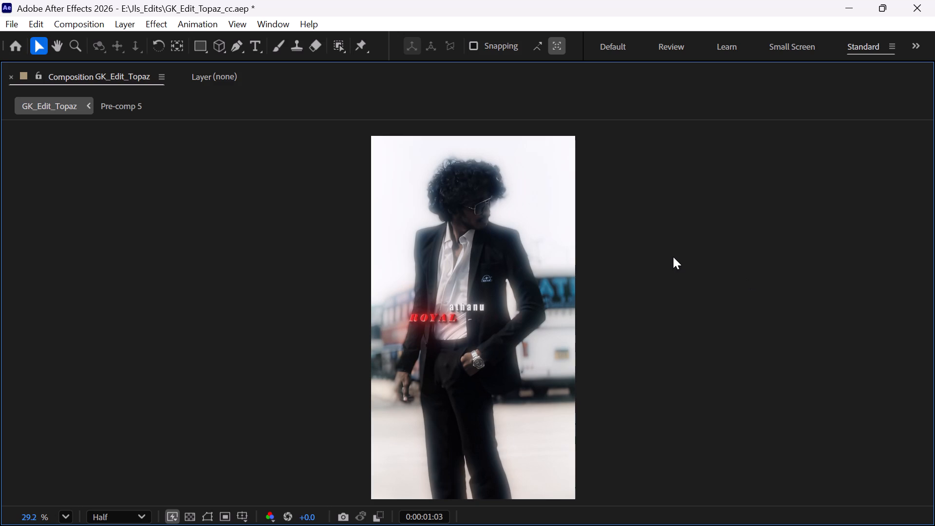
key("o")
key("ctrl+Right")
key("ctrl+Left")
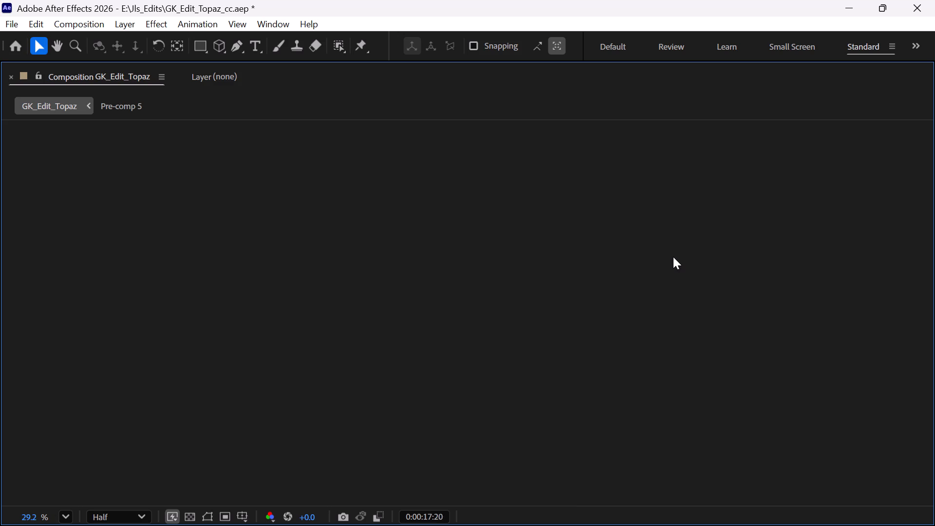
key("ctrl+Left")
key("ctrl+Left")
key("ctrl+Left")
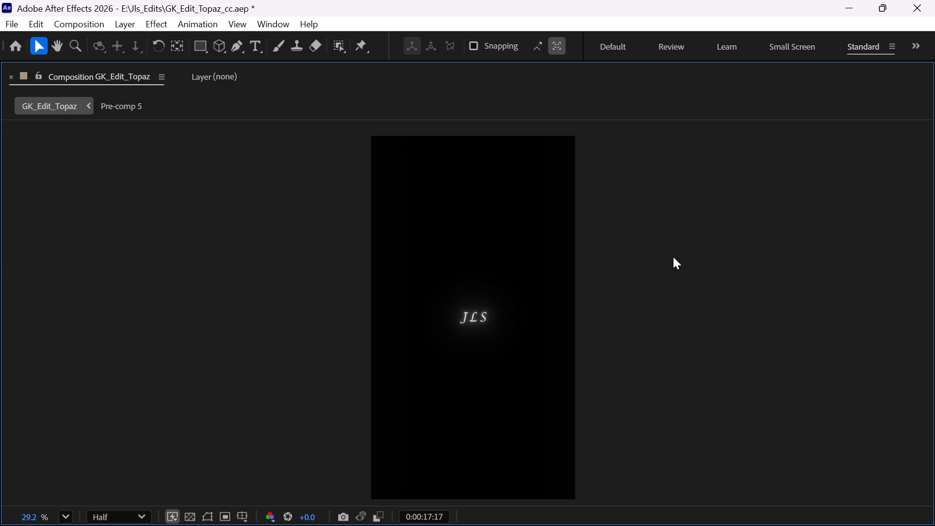
double_click(112, 73)
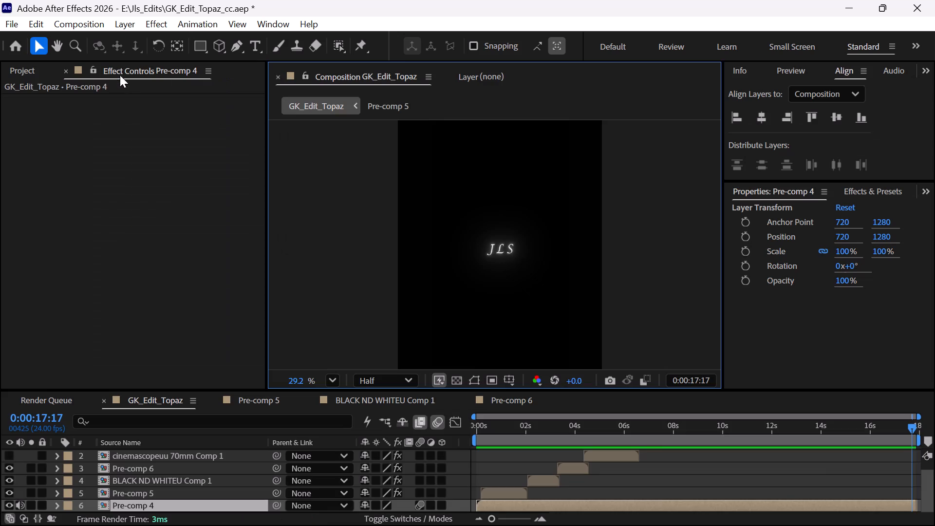
In Pre-comp 3, nested inside Pre-comp 4, set the Deep Glow 2 Exposure of JLS Comp 1 to 1.00.
double_click(815, 501)
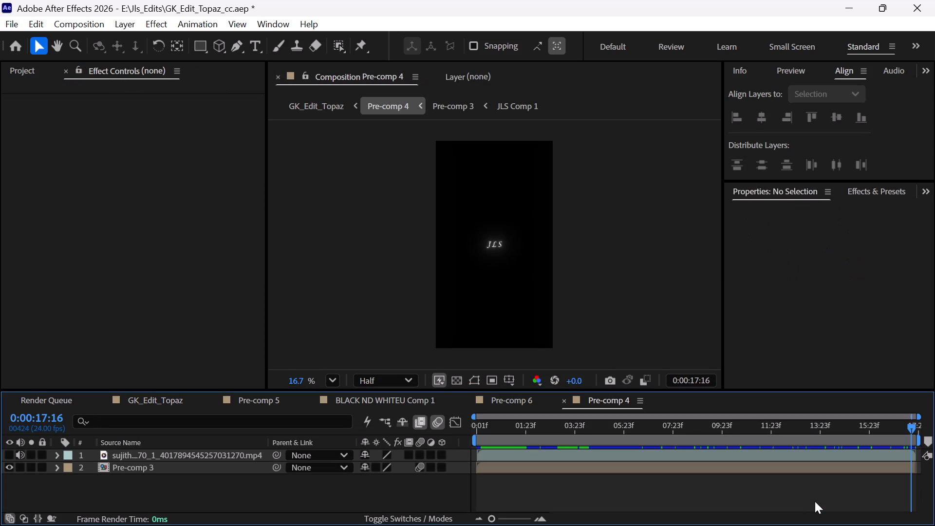
double_click(842, 468)
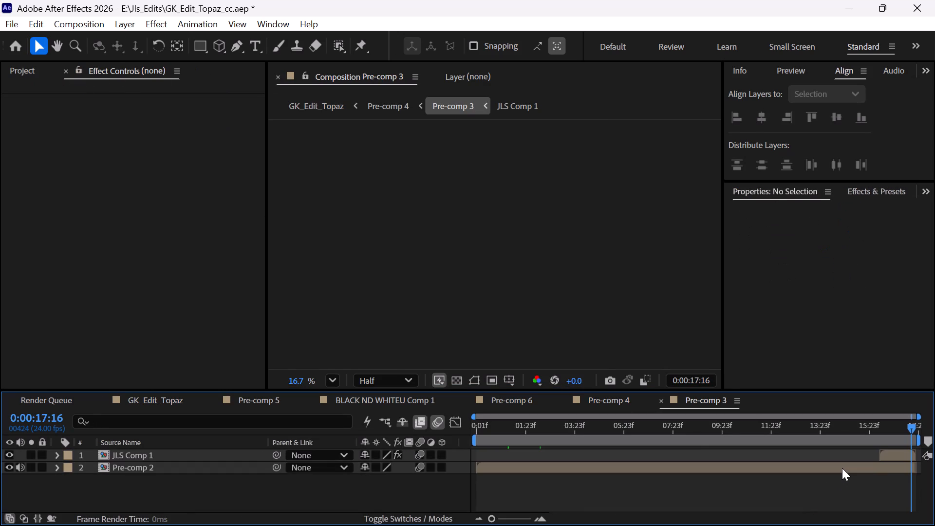
left_click(905, 460)
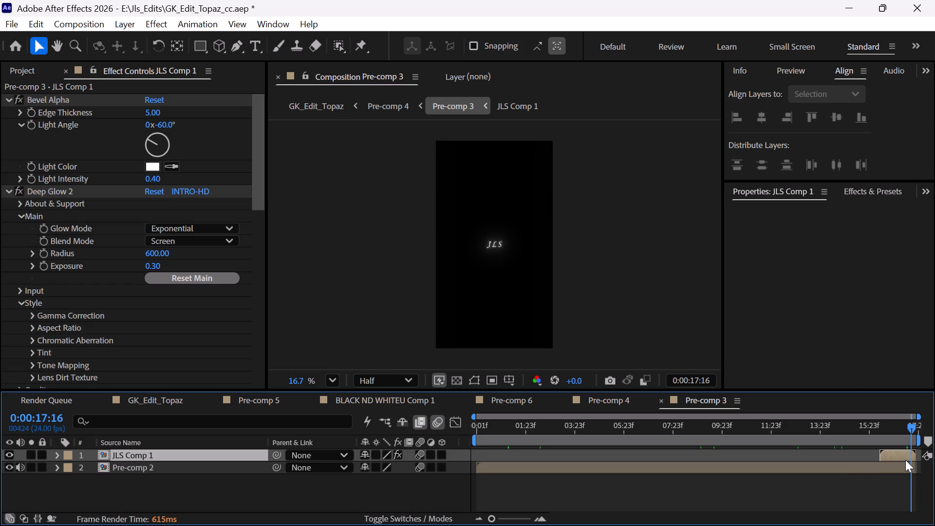
double_click(905, 459)
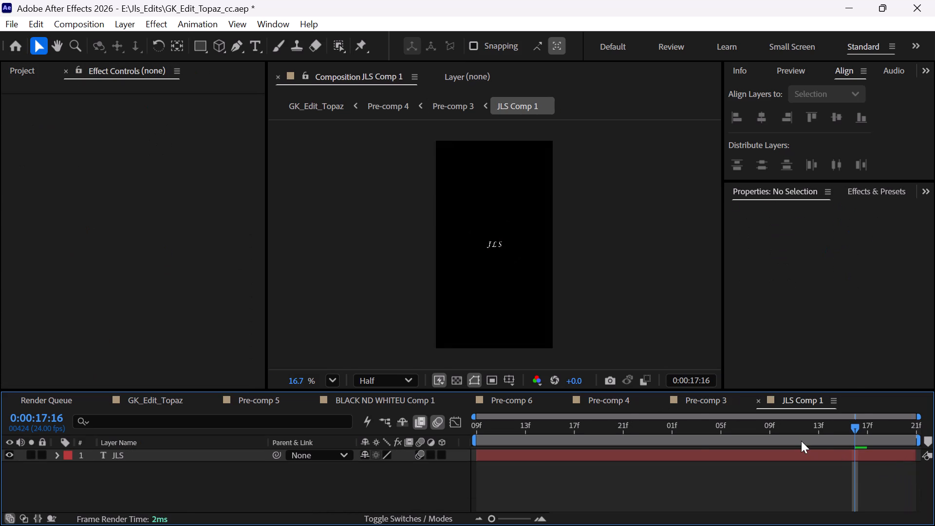
left_click(692, 407)
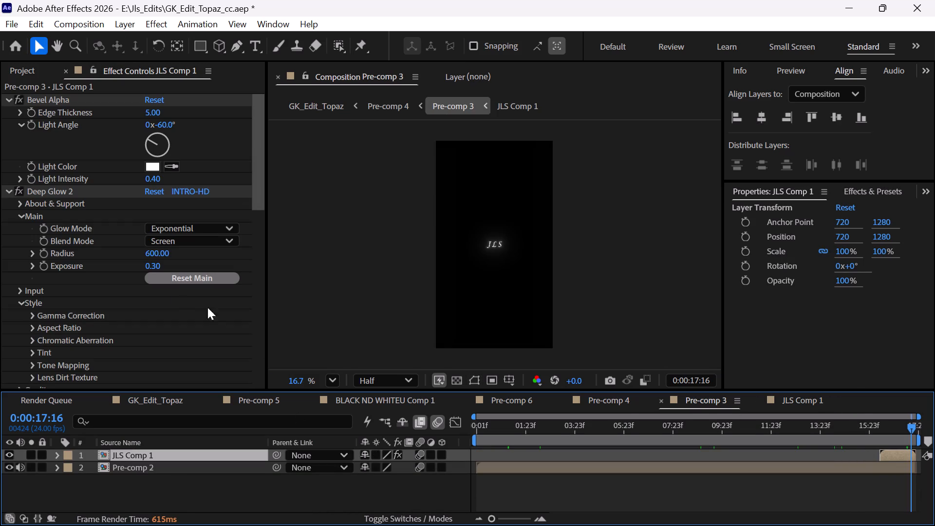
left_click(155, 266)
key("1")
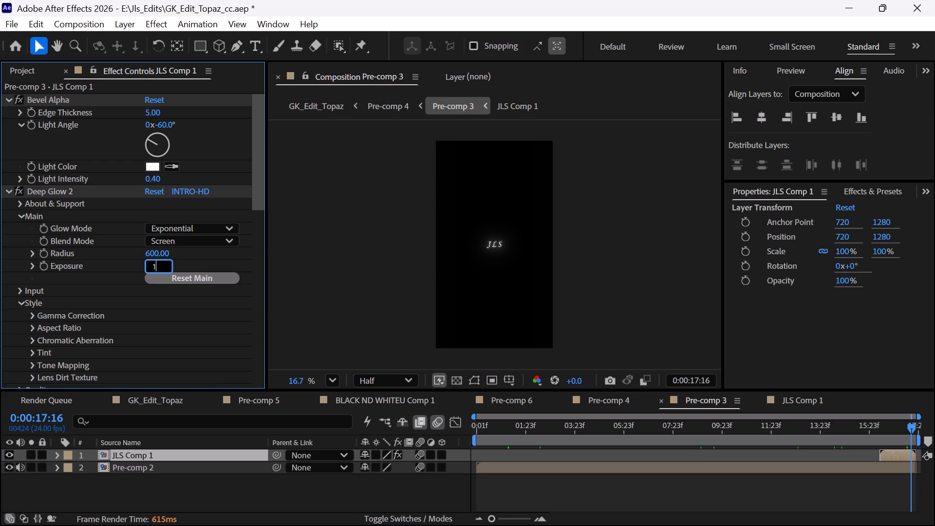
key("Return")
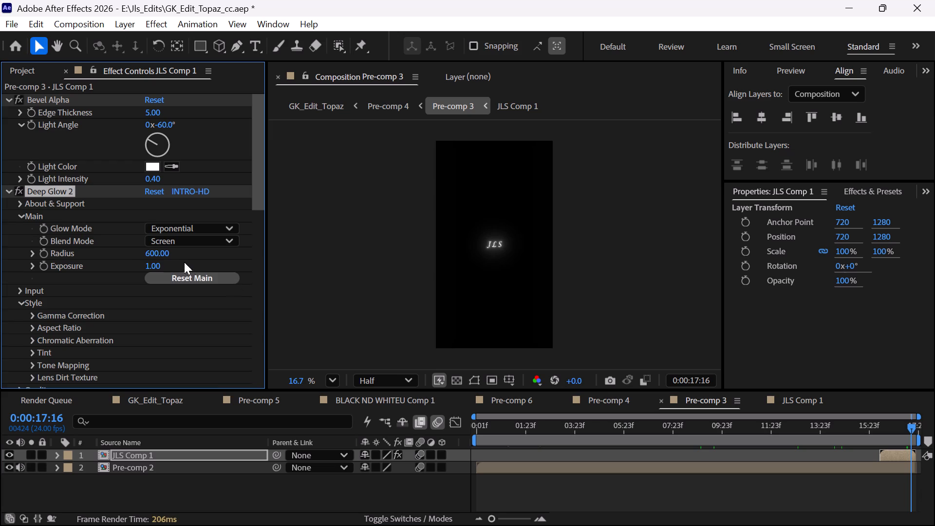
In JLS Comp 1, set the JLS text size to 70 px and centre it horizontally and vertically in the composition.
double_click(895, 452)
double_click(894, 452)
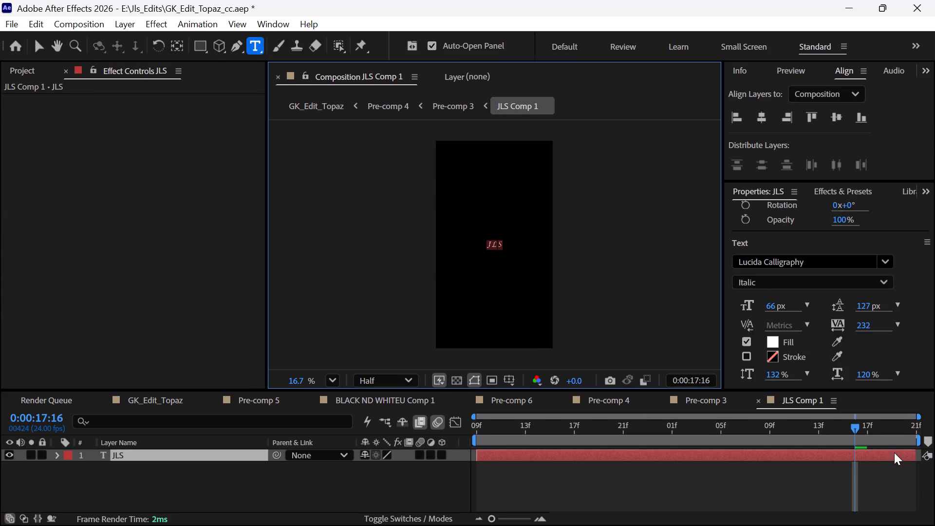
left_click(861, 195)
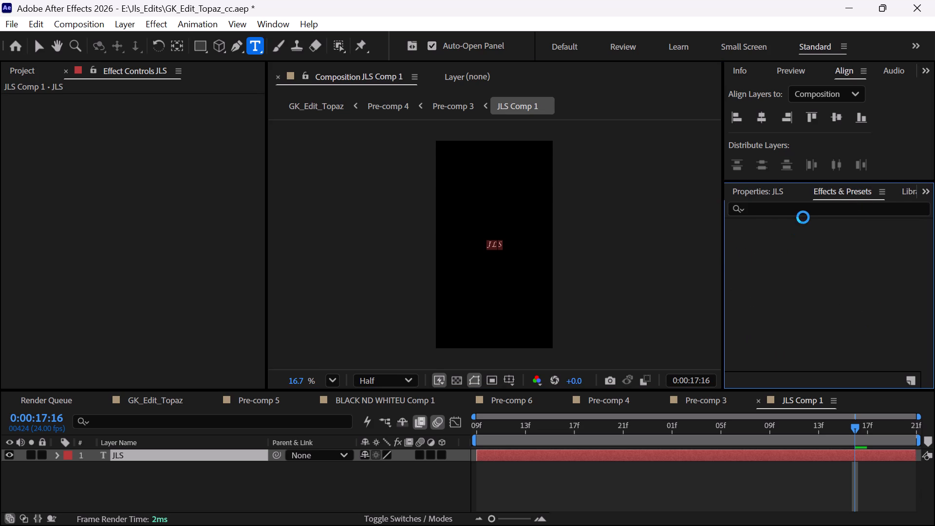
left_click(789, 195)
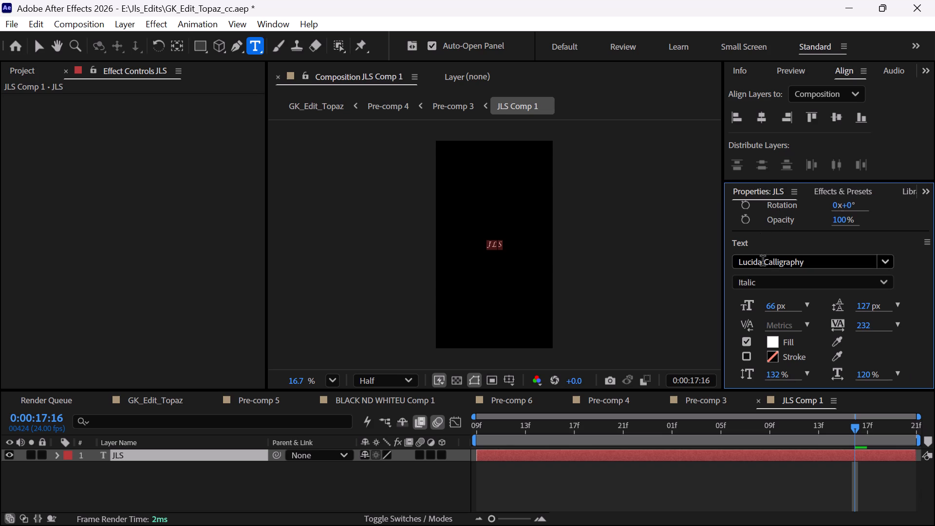
left_click(772, 303)
type("70")
key("Return")
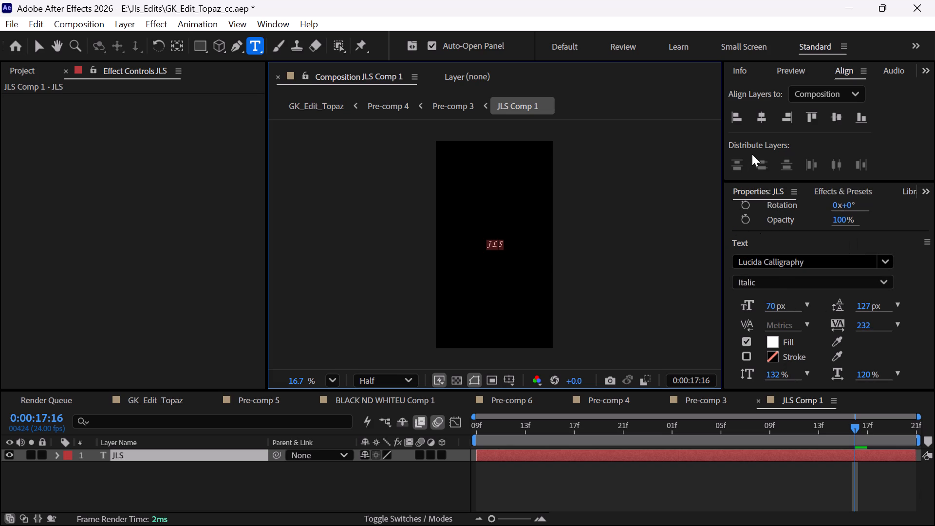
left_click(758, 125)
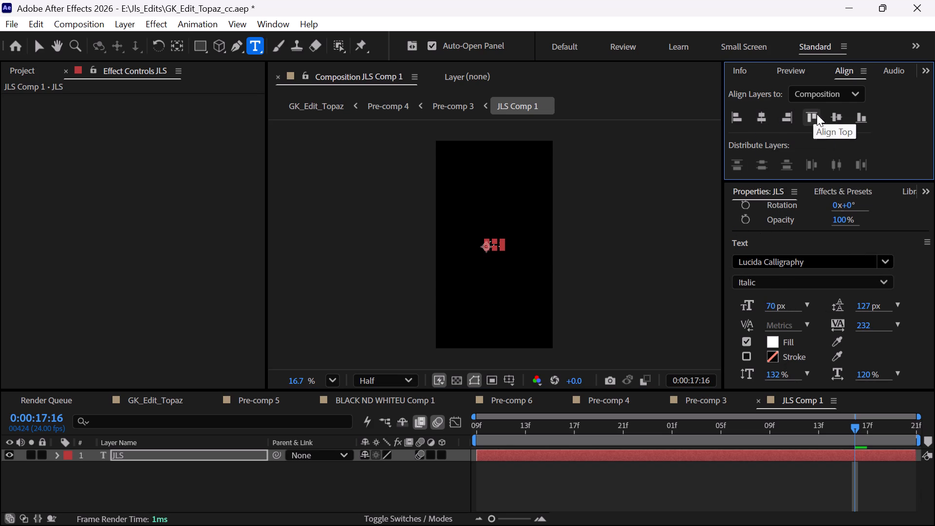
left_click(829, 116)
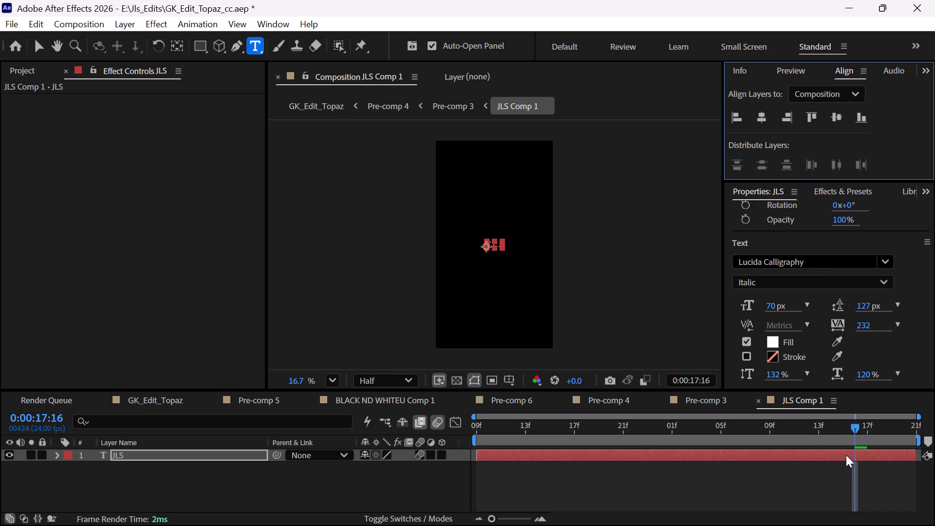
Change the font of the JLS text to Nadia Sofia.
key("period")
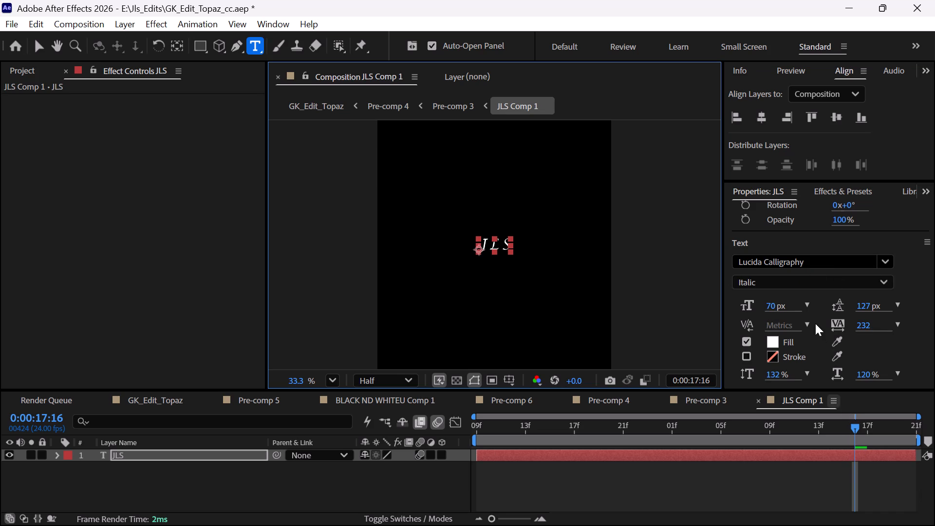
double_click(812, 451)
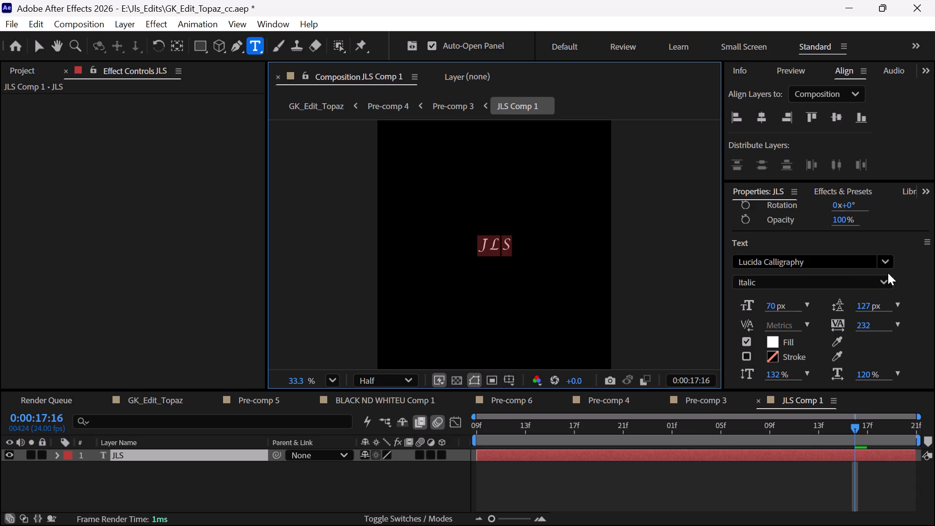
left_click(884, 264)
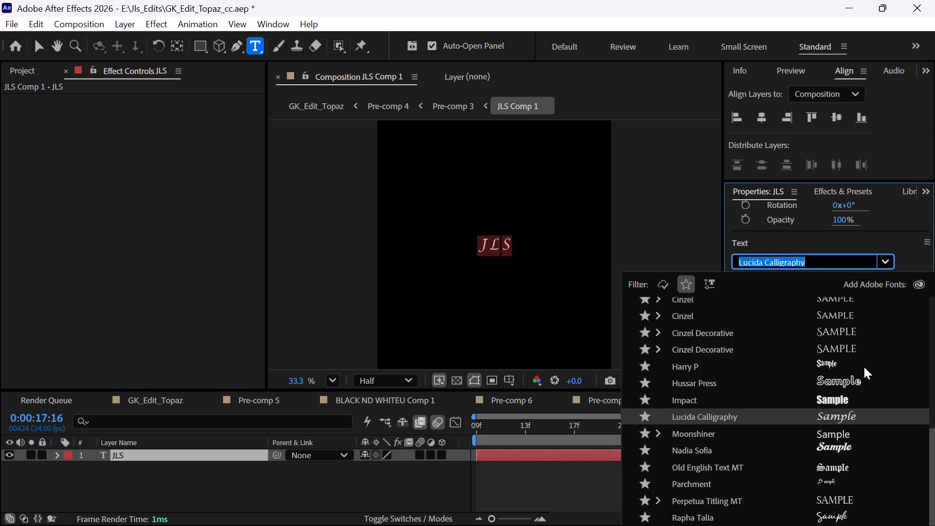
scroll(856, 378, "down", 2)
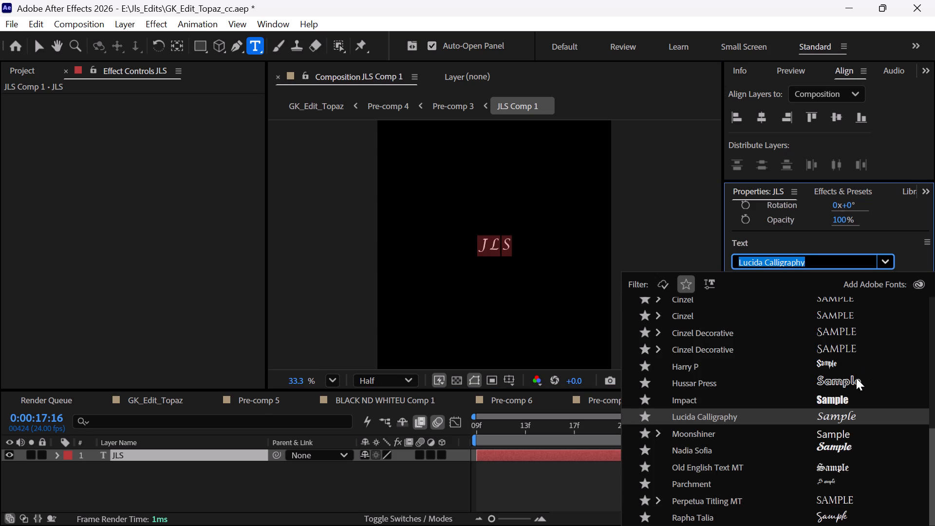
left_click(830, 448)
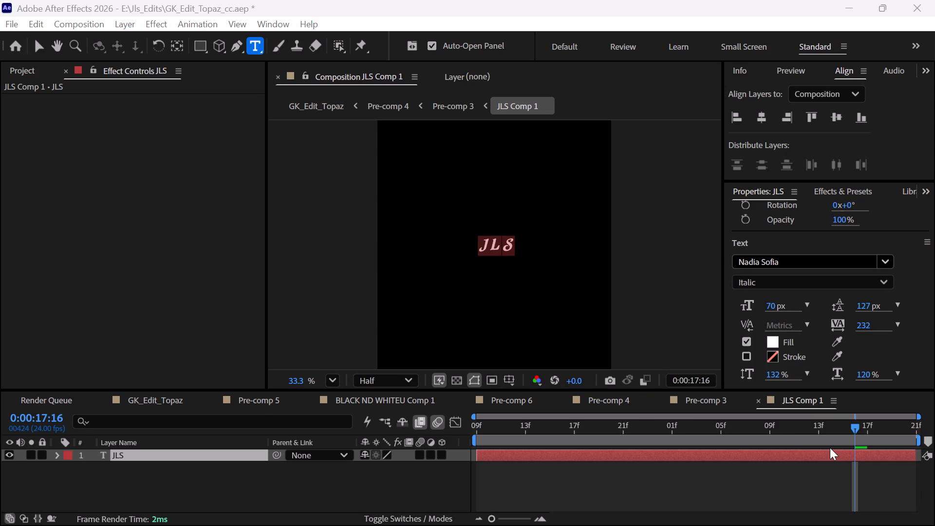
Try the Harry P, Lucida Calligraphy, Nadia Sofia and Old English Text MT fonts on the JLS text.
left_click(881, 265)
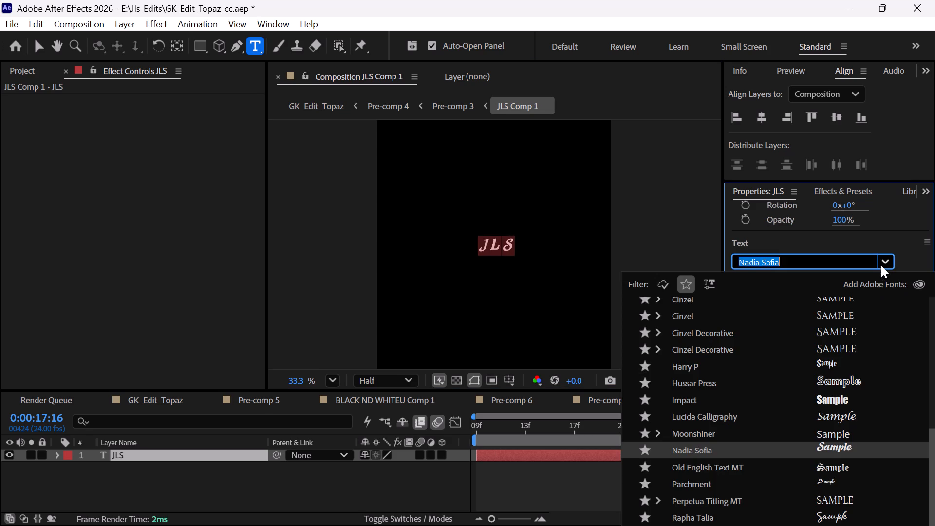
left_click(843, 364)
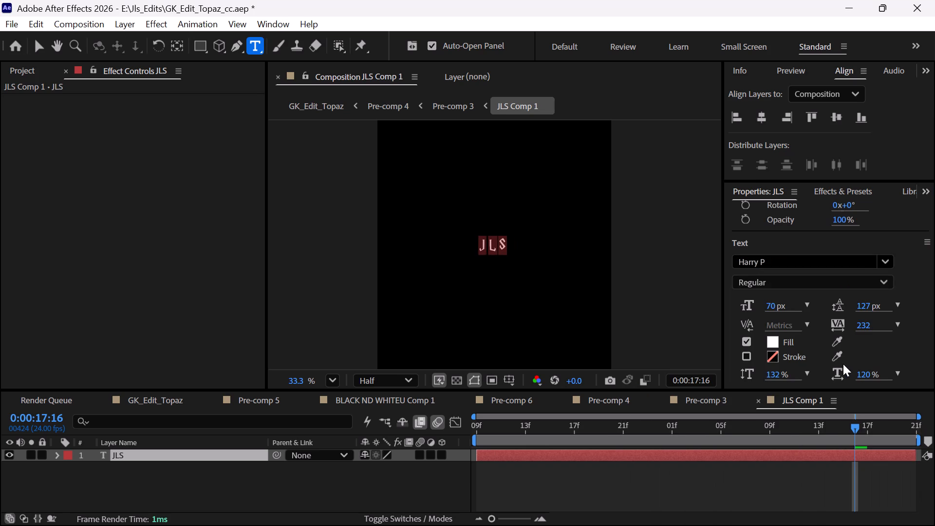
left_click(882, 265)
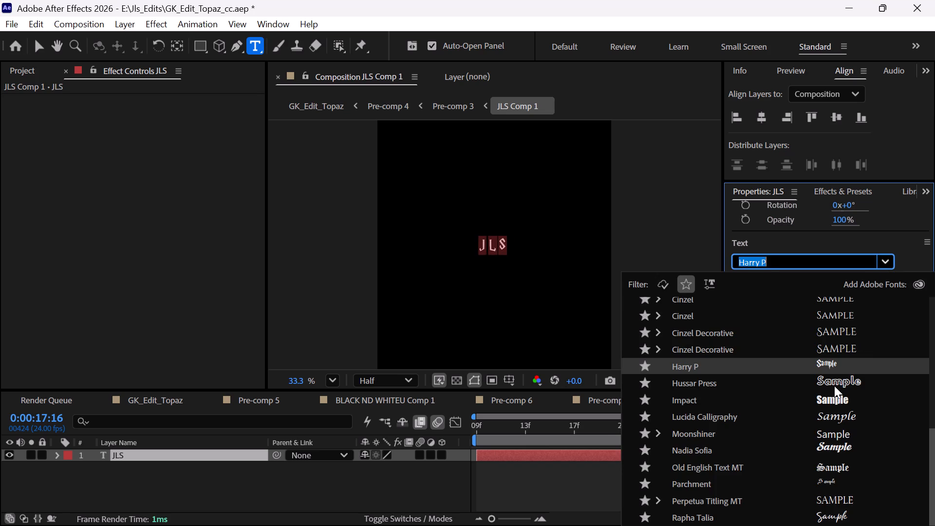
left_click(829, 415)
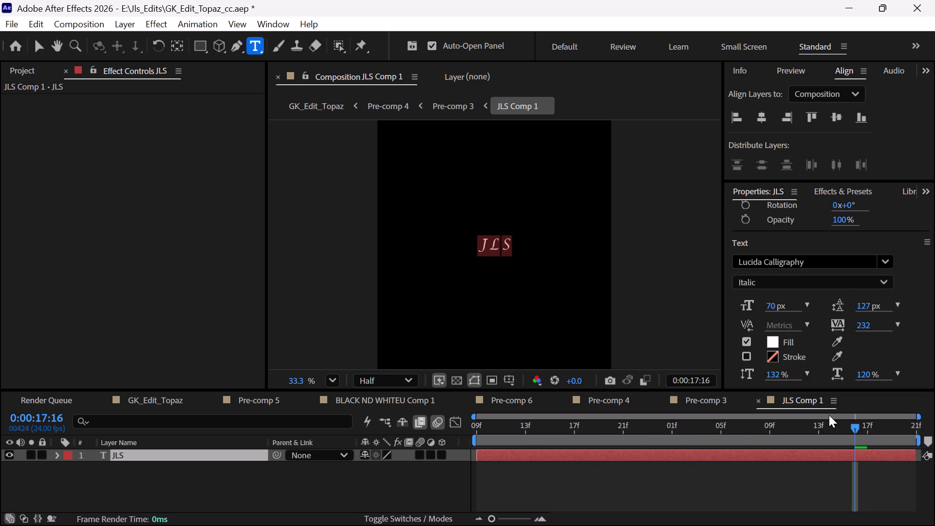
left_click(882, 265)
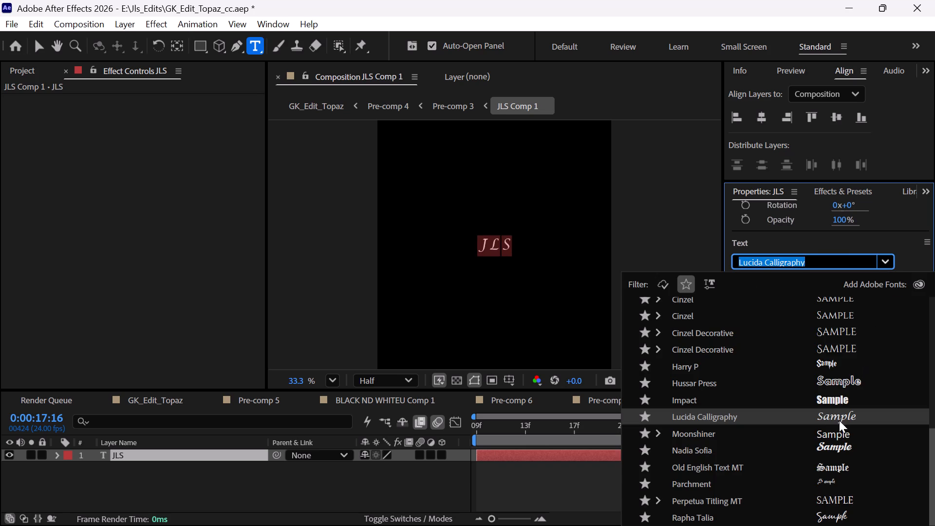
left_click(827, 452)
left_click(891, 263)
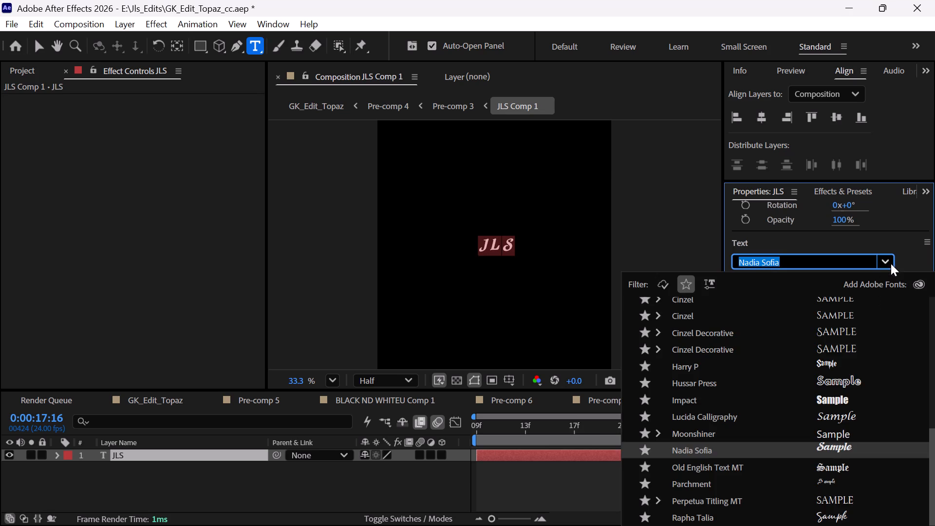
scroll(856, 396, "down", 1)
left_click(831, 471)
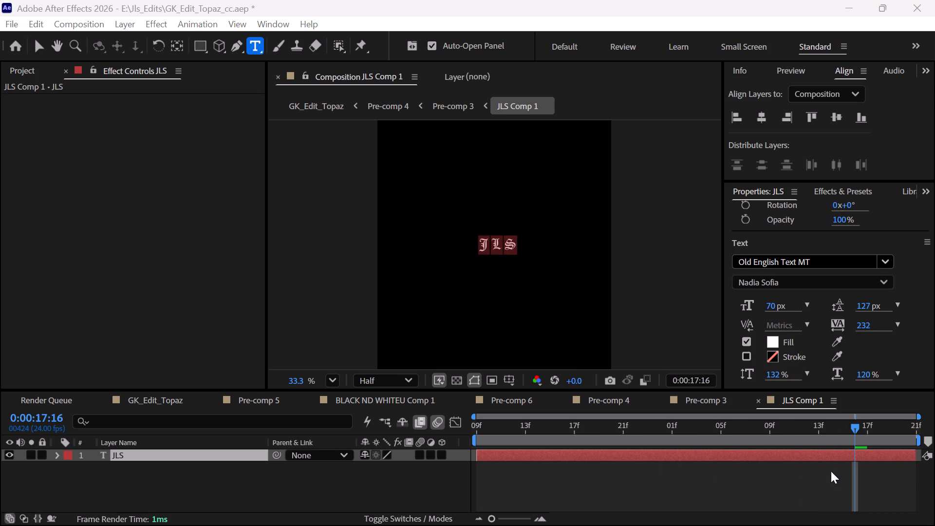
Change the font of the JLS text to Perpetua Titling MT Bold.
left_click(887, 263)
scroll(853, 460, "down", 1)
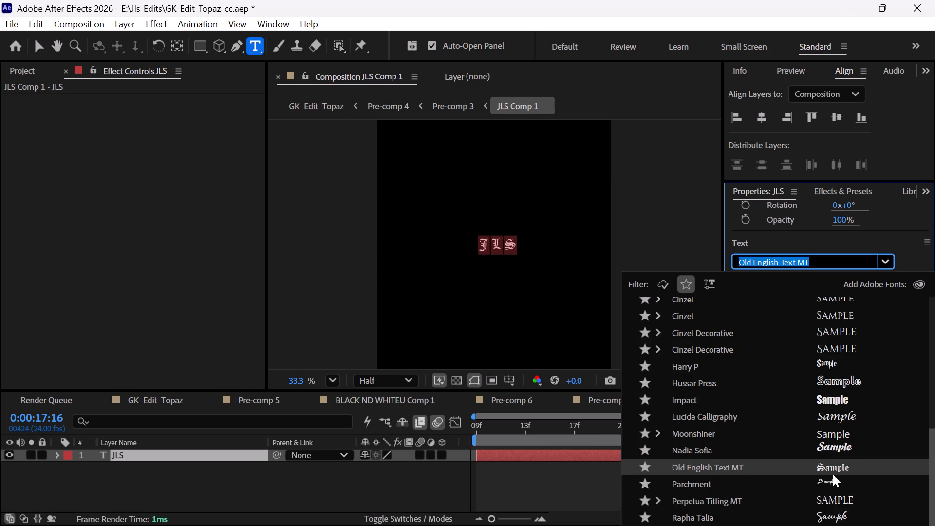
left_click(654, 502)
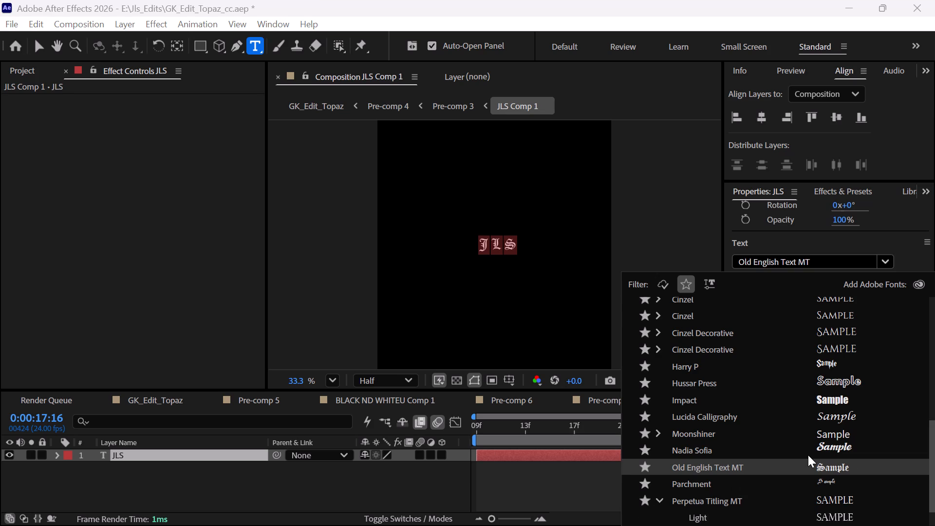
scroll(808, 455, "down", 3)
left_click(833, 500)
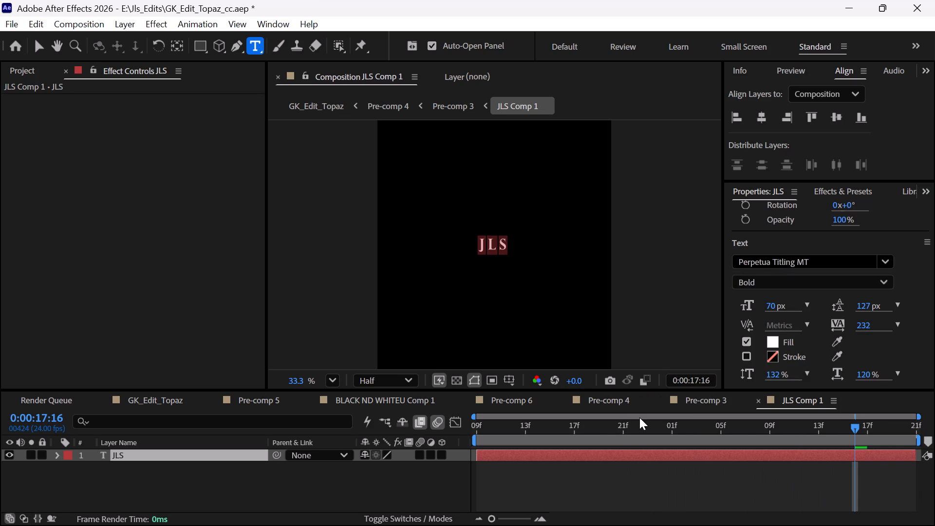
In Pre-comp 3, examine the glowing JLS title's letter reveal frame by frame up to 0:00:17:02.
left_click(697, 405)
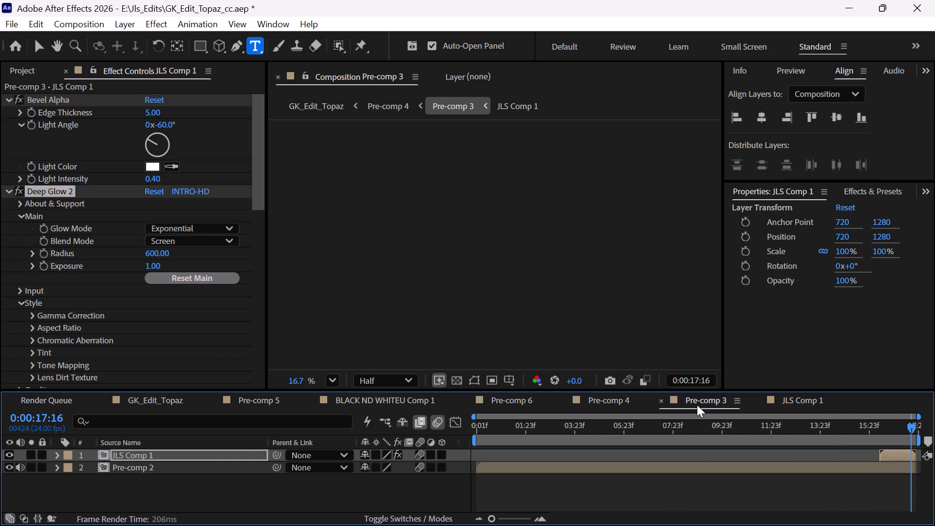
left_click_drag(877, 427, 886, 428)
key("ctrl+Right")
key("ctrl+Right")
key("ctrl+Right")
key("ctrl+Right")
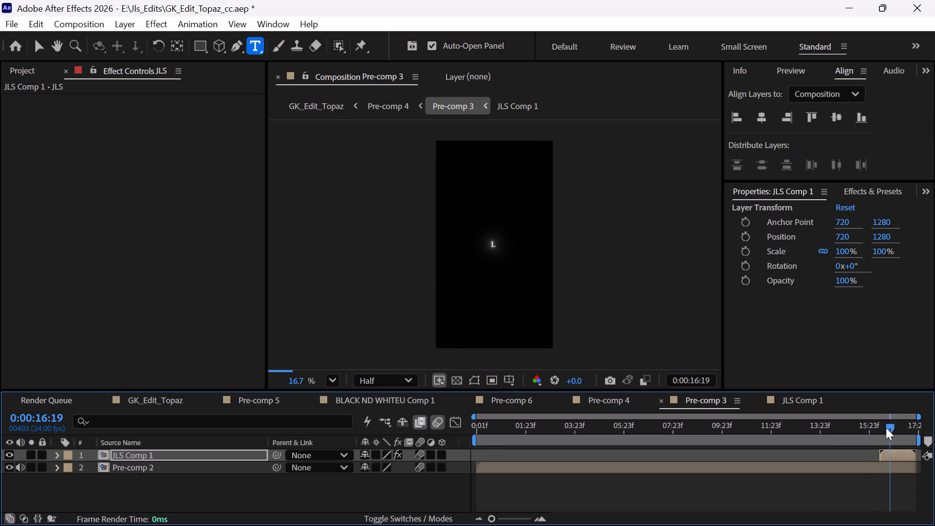
key("ctrl+Right")
key("ctrl+Right")
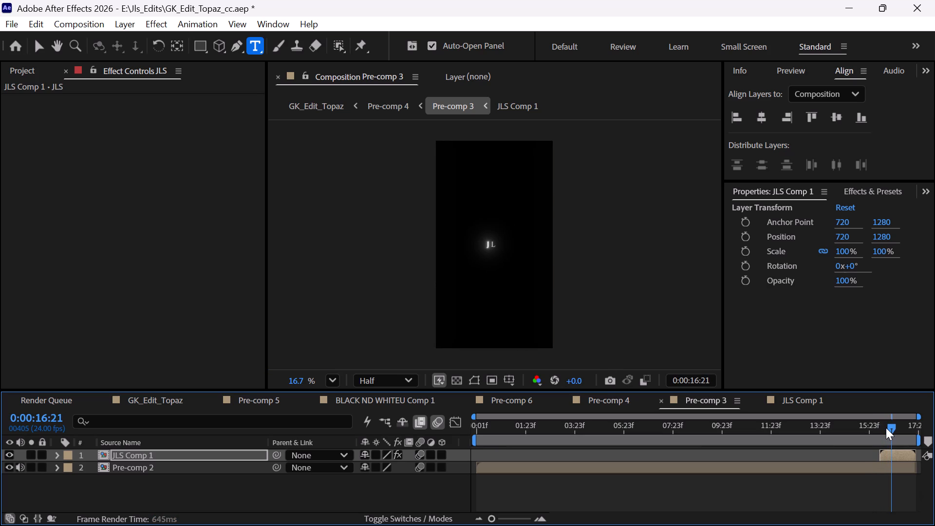
key("ctrl+Right")
key("ctrl+Right")
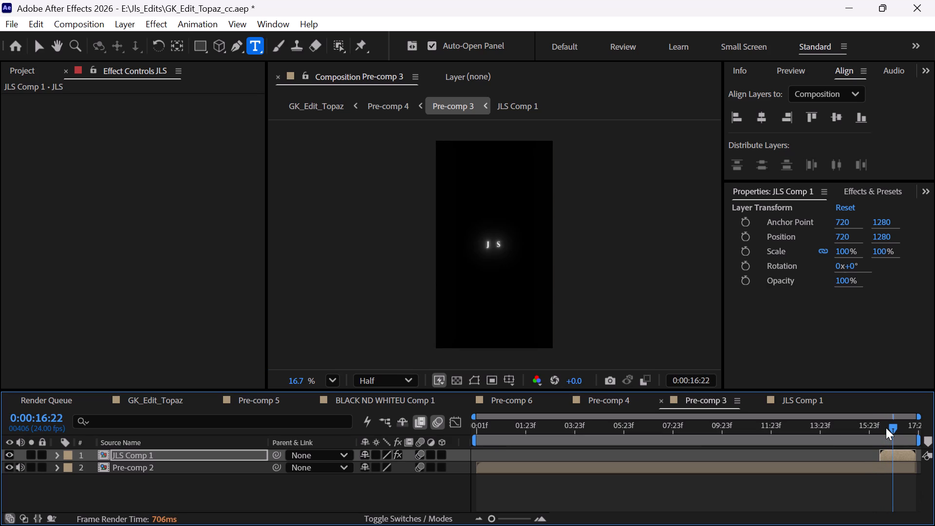
key("ctrl+Right")
key("ctrl+Right")
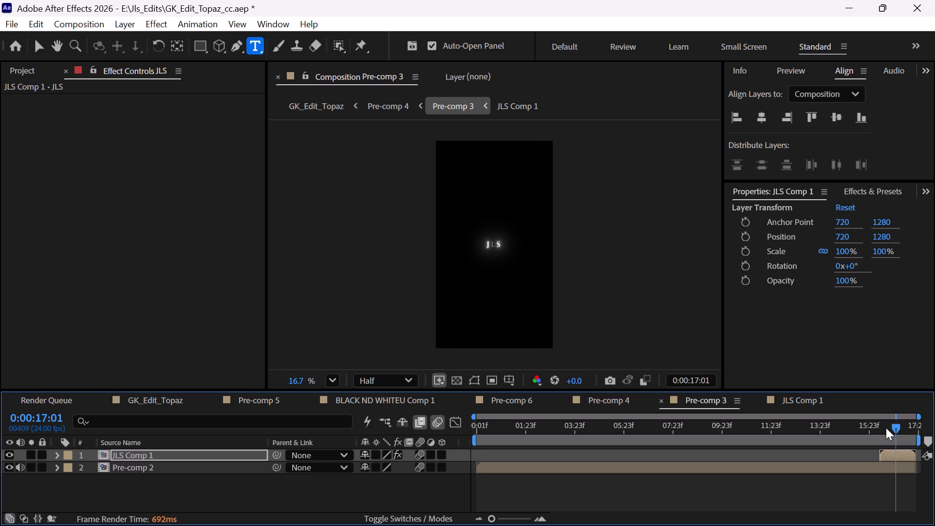
key("period")
key("ctrl+Right")
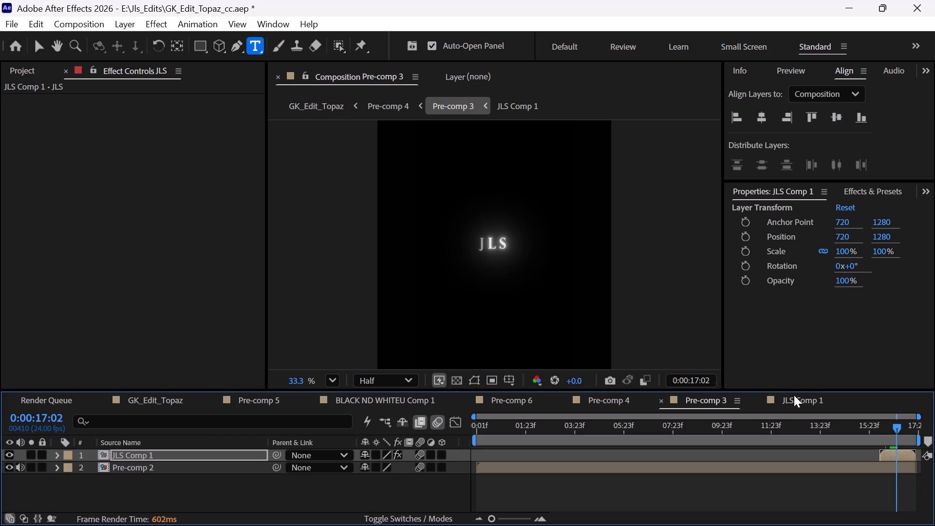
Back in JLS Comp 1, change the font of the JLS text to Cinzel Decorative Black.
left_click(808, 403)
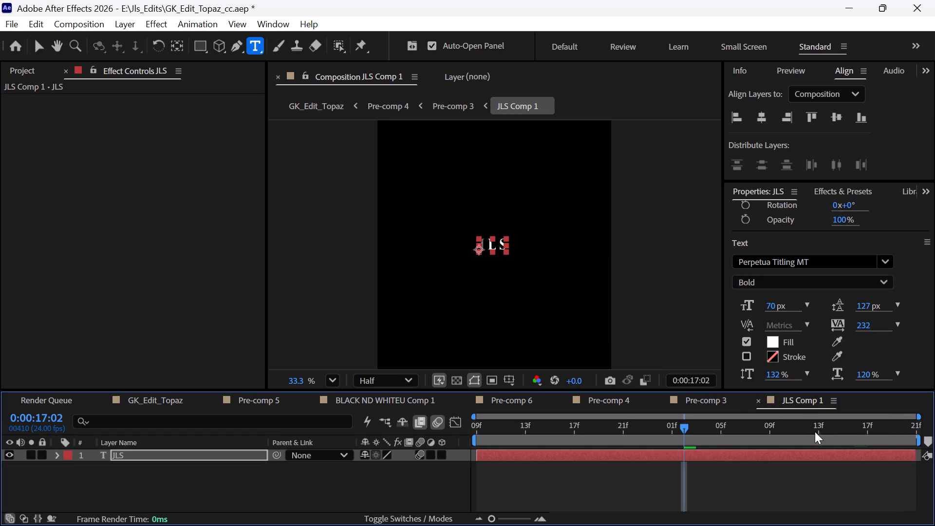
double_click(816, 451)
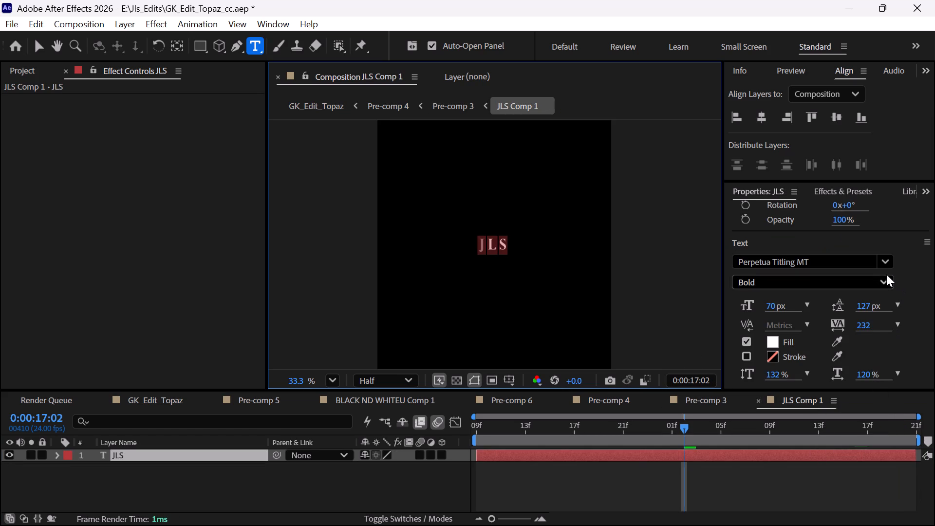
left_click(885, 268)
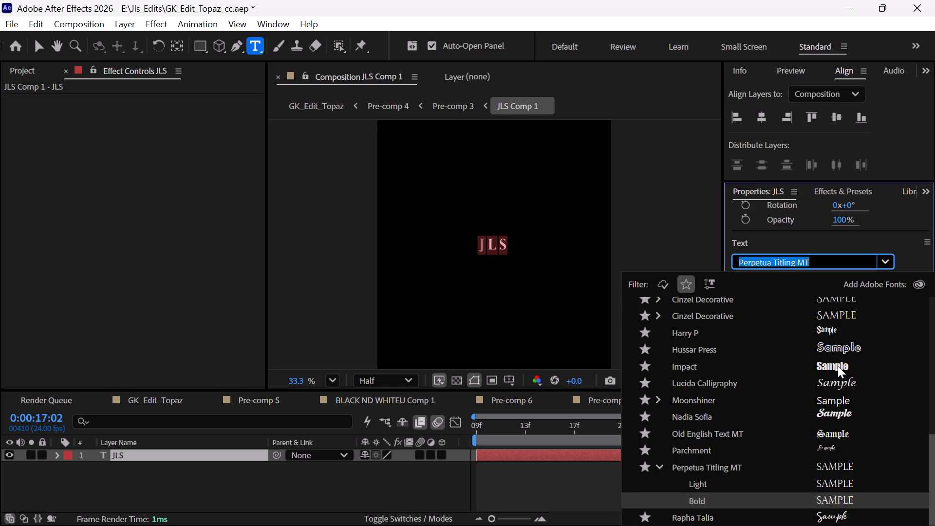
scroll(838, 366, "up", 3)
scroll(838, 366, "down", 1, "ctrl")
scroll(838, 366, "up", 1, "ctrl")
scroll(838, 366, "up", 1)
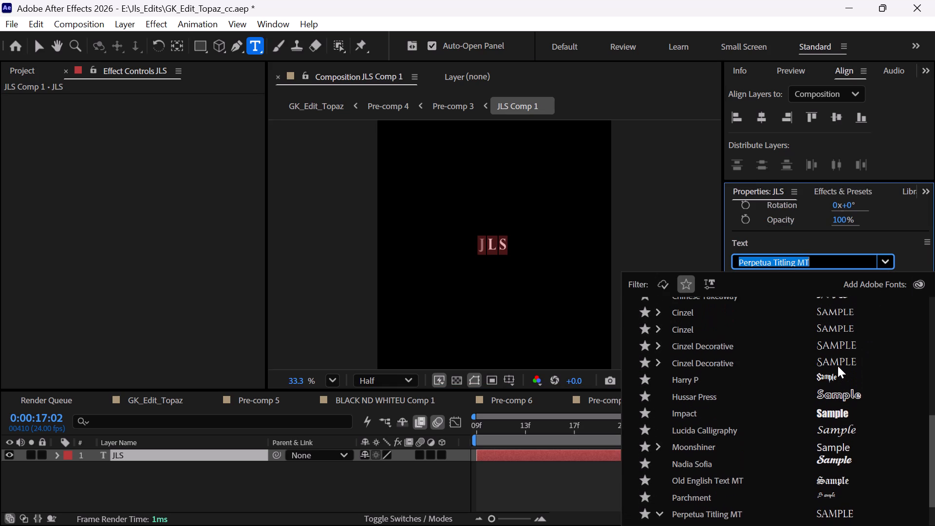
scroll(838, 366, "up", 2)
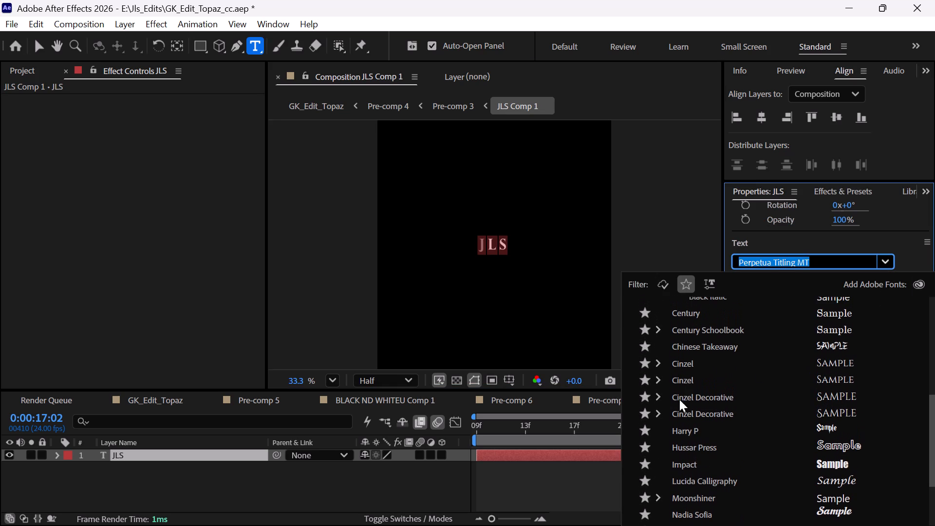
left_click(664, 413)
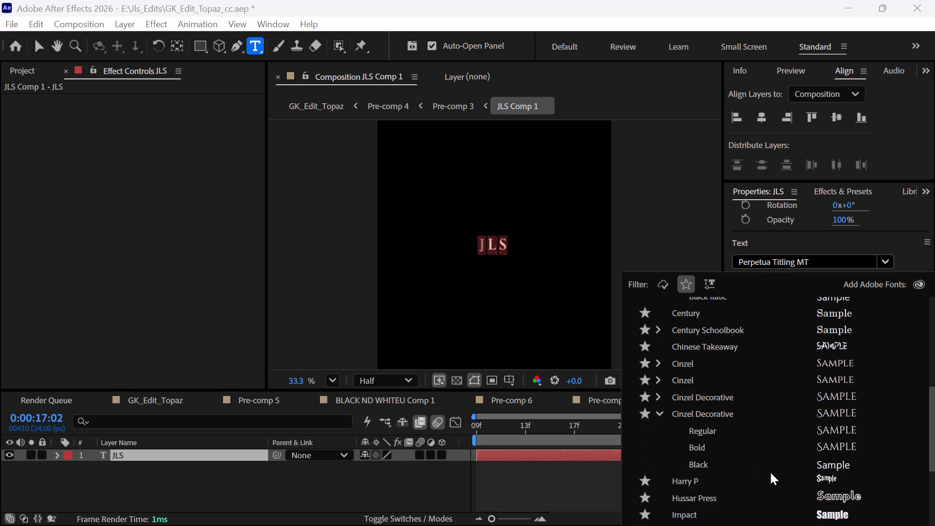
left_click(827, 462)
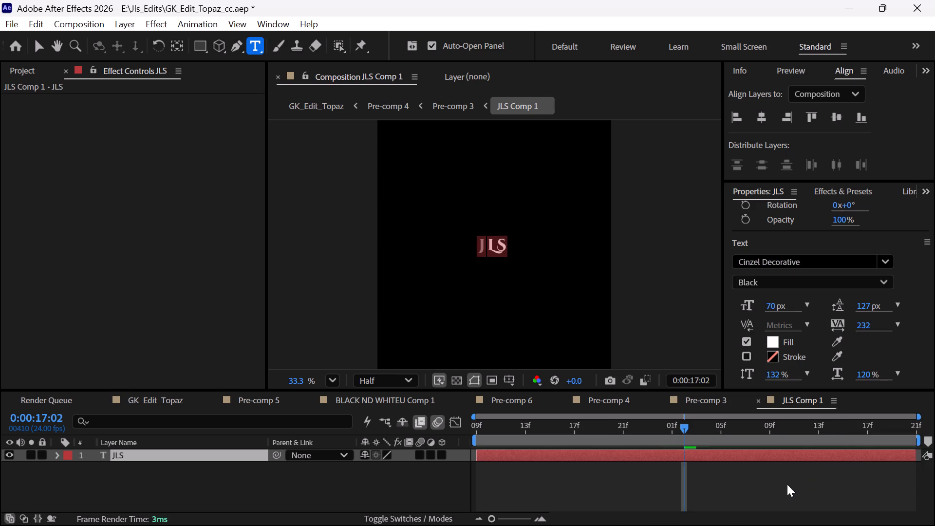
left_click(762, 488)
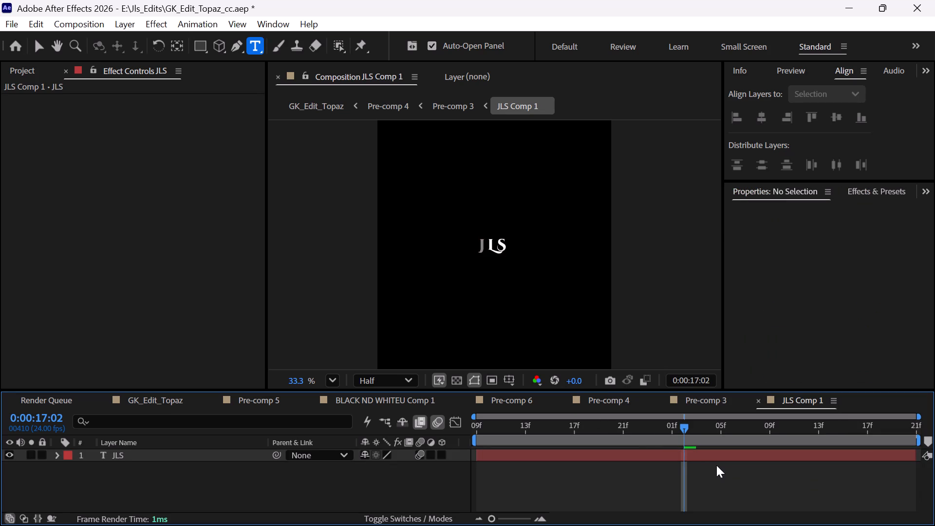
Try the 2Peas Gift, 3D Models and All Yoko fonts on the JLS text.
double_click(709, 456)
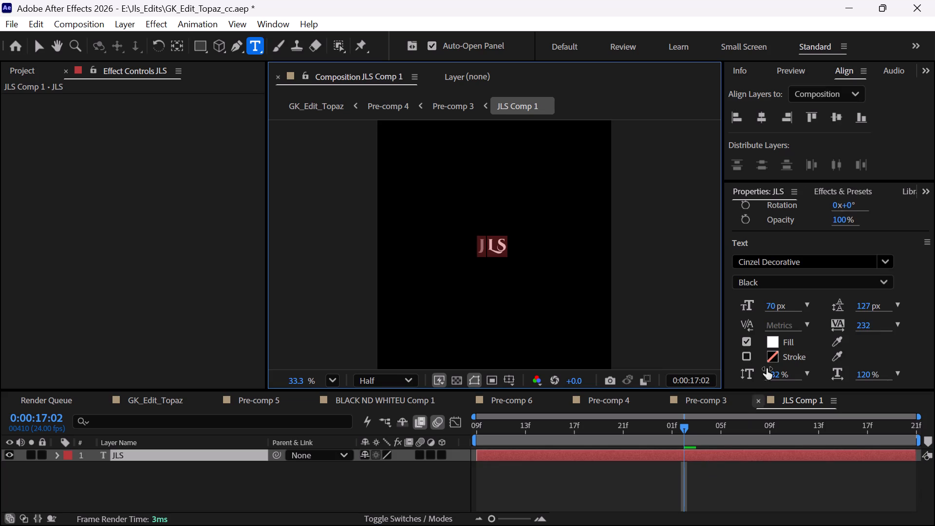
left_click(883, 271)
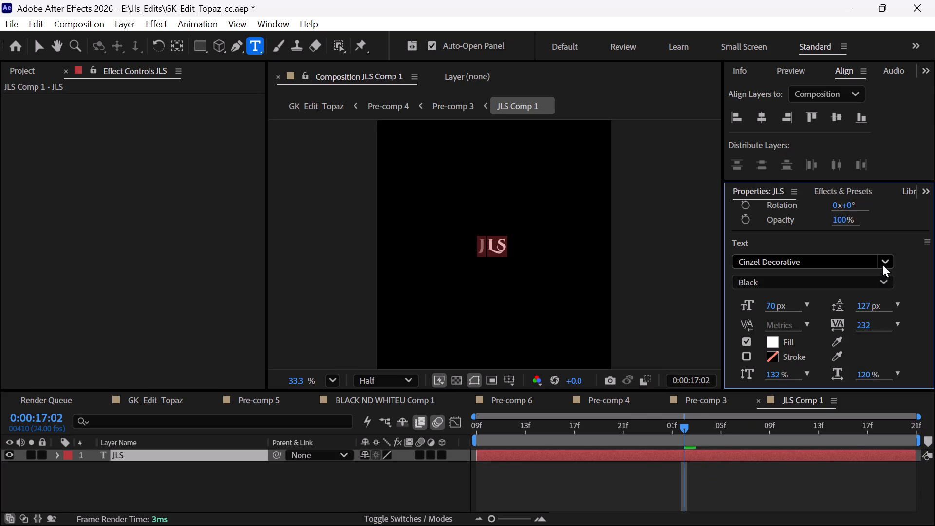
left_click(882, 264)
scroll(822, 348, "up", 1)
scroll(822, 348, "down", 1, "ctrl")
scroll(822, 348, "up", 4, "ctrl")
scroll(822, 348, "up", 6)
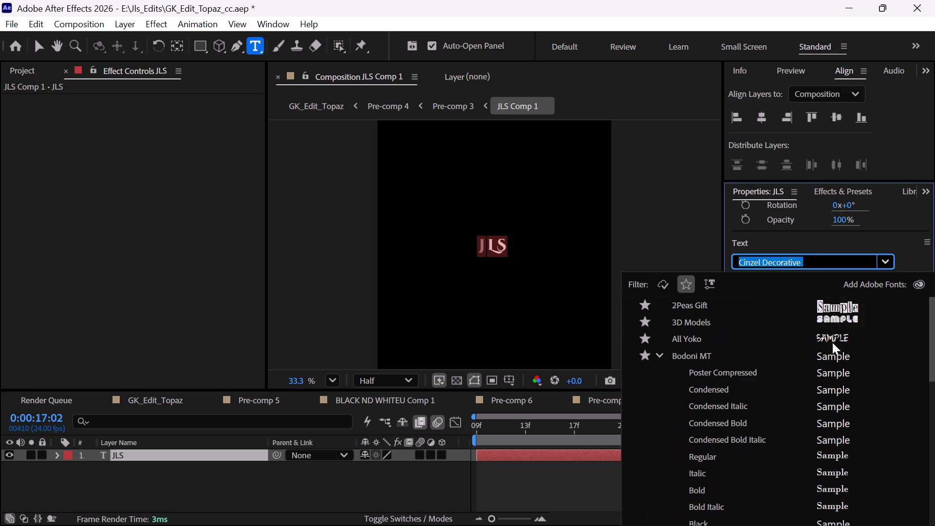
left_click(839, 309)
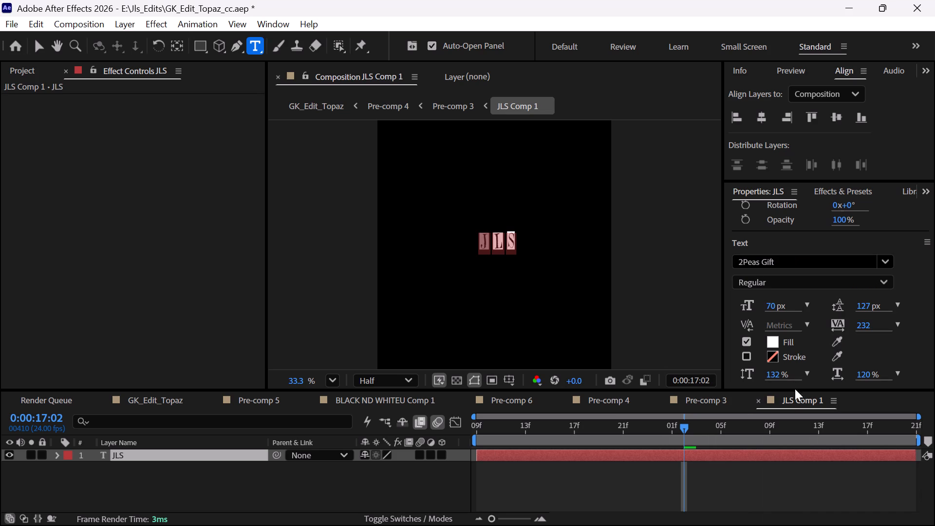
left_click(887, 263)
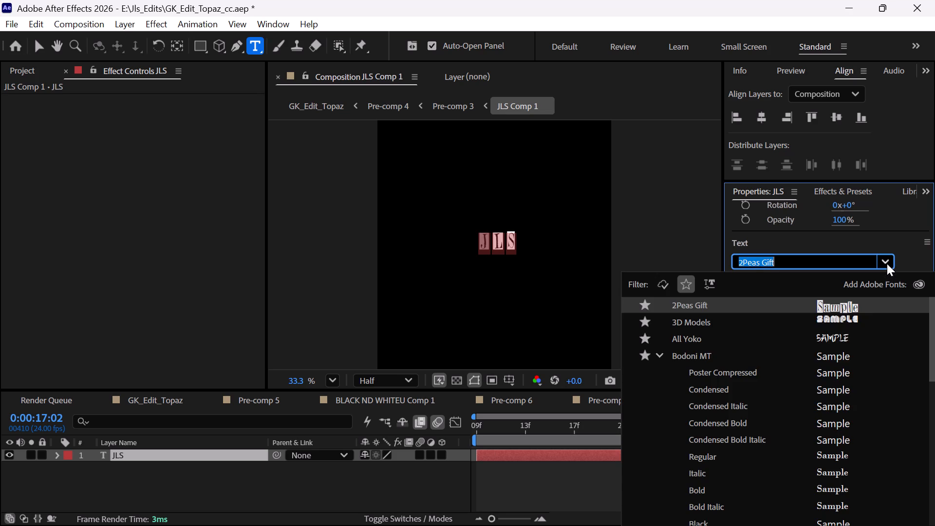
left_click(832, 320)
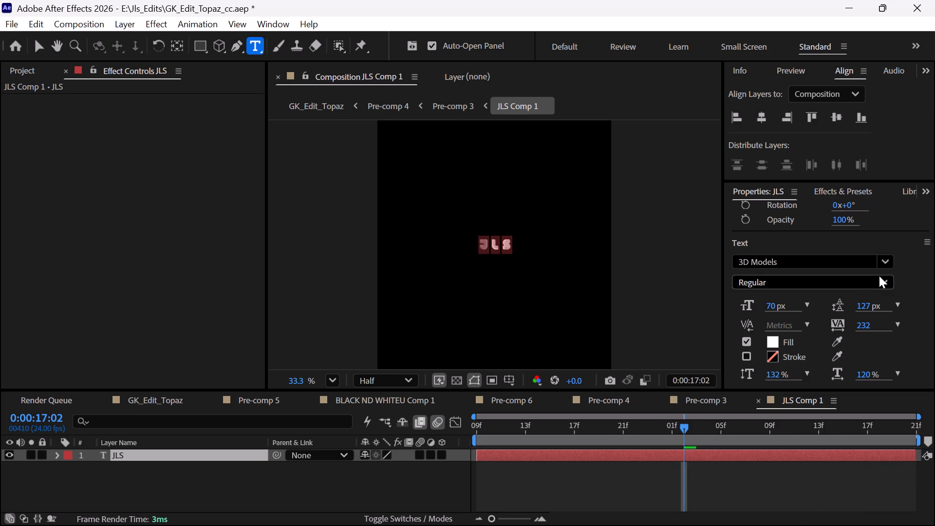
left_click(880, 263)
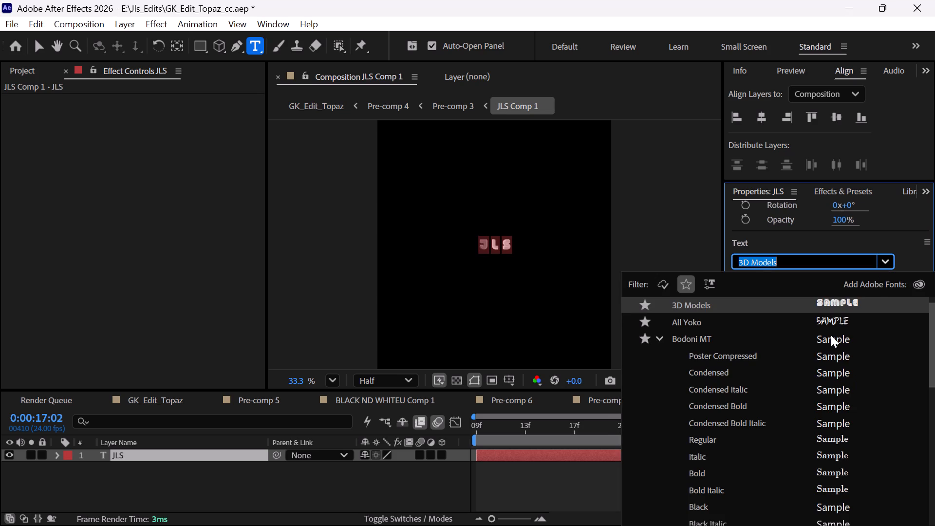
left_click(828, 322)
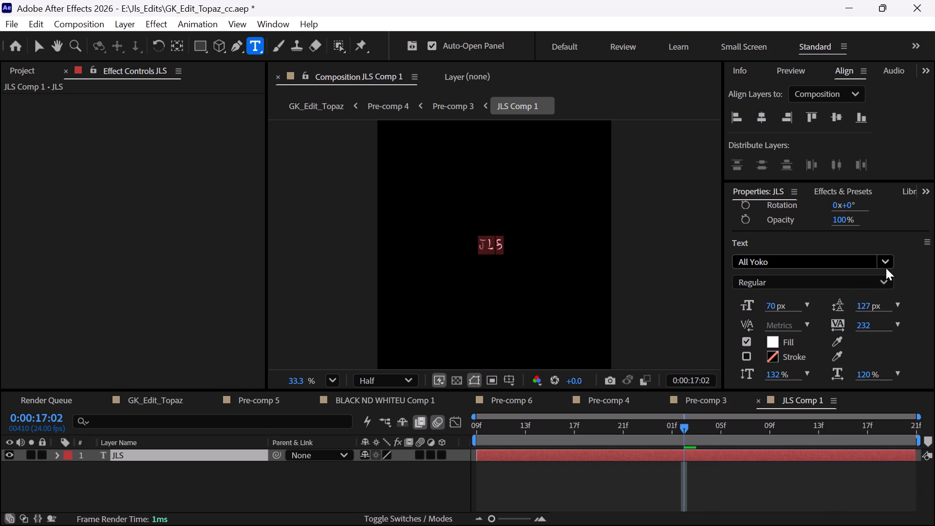
Change the font of the JLS text to Bodoni MT Black Italic.
left_click(886, 268)
scroll(840, 378, "down", 2)
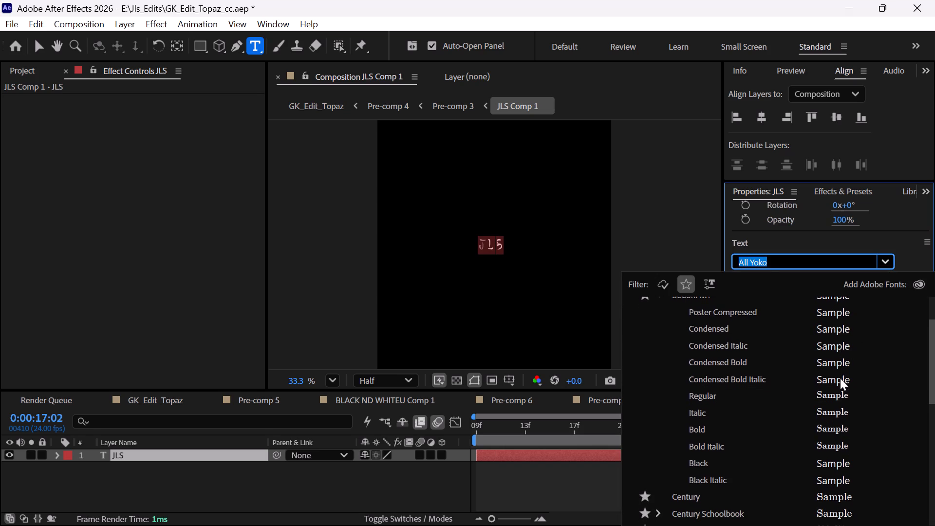
scroll(840, 378, "down", 1)
left_click(823, 475)
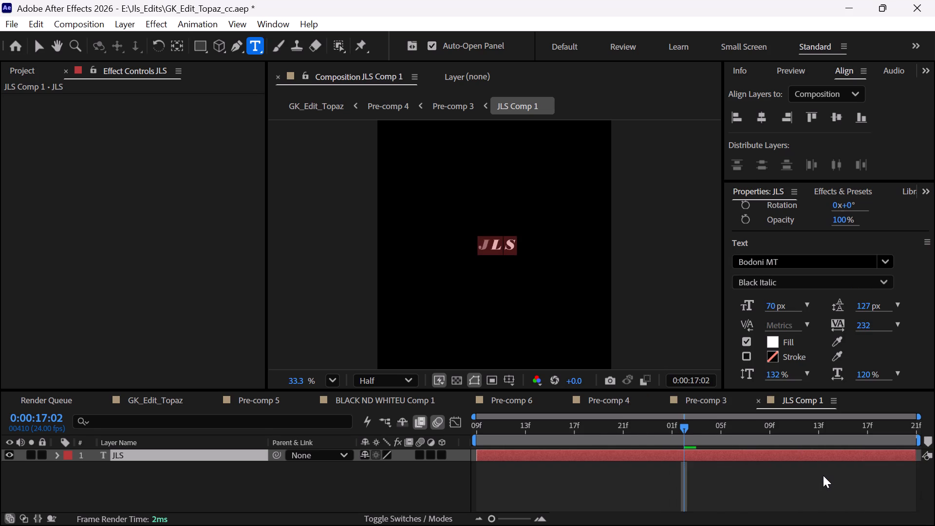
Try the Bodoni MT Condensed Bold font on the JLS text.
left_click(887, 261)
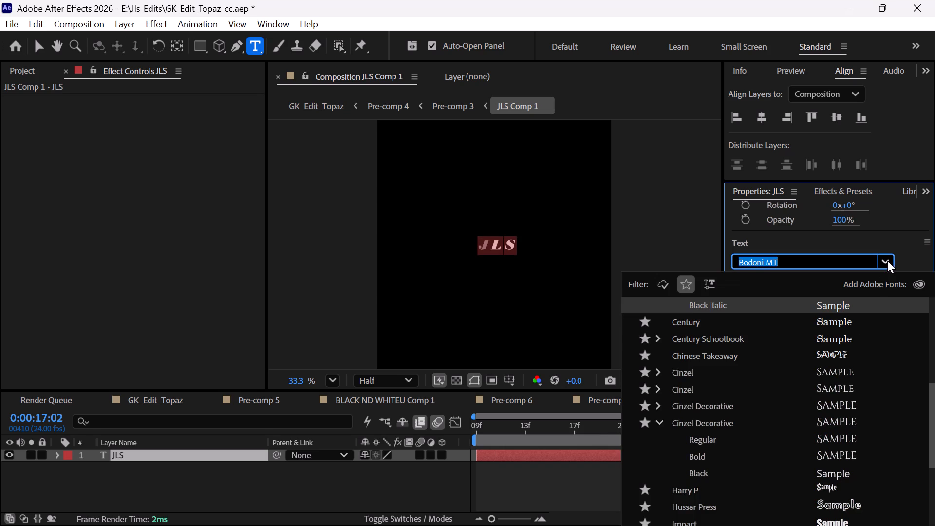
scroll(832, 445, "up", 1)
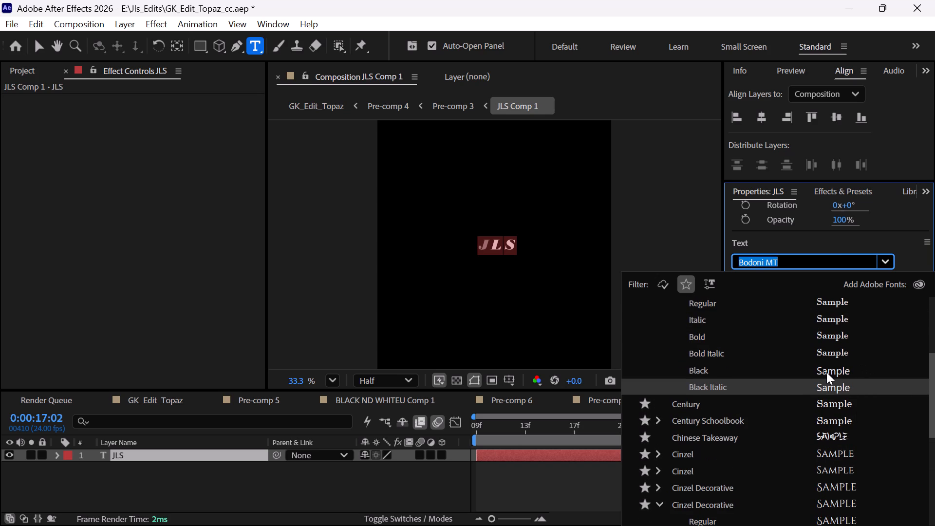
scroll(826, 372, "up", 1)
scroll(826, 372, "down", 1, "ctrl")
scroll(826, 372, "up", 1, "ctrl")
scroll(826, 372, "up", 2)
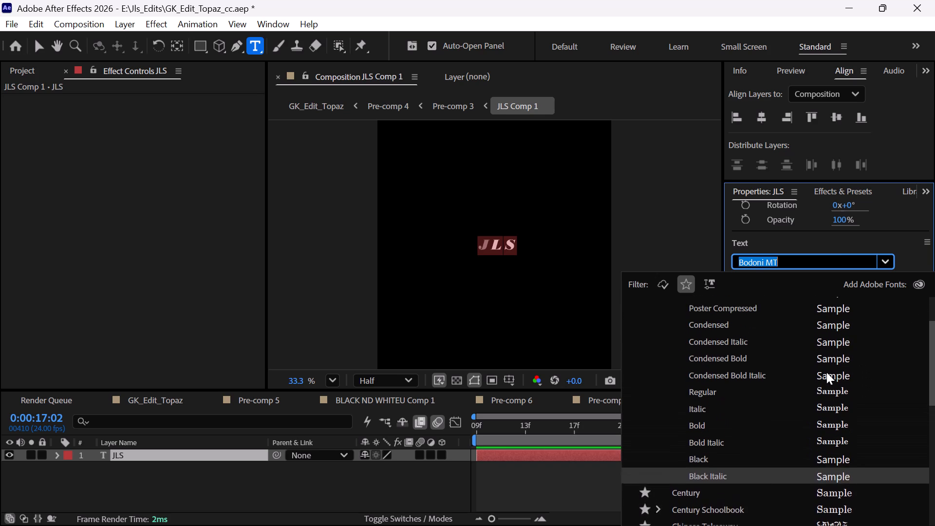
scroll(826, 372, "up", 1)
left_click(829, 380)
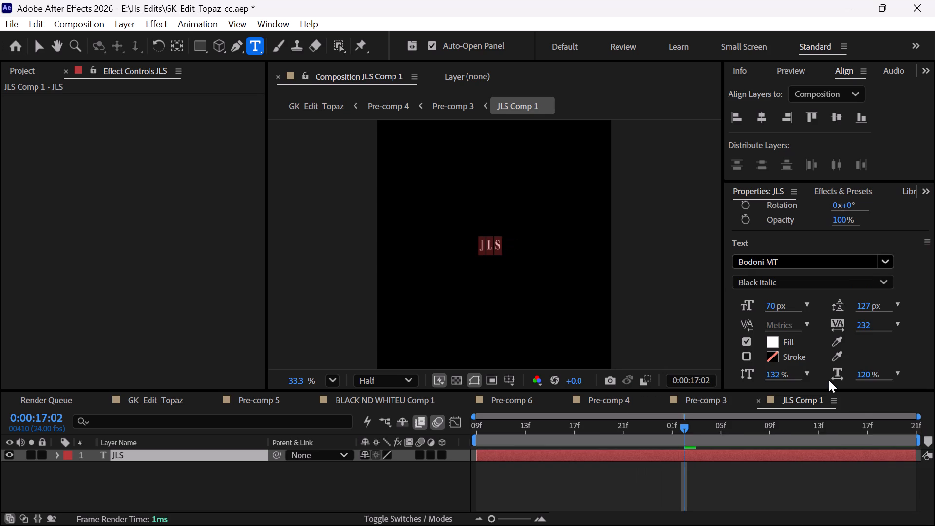
Change the font of the JLS text to Rapha Talia Regular.
left_click(888, 261)
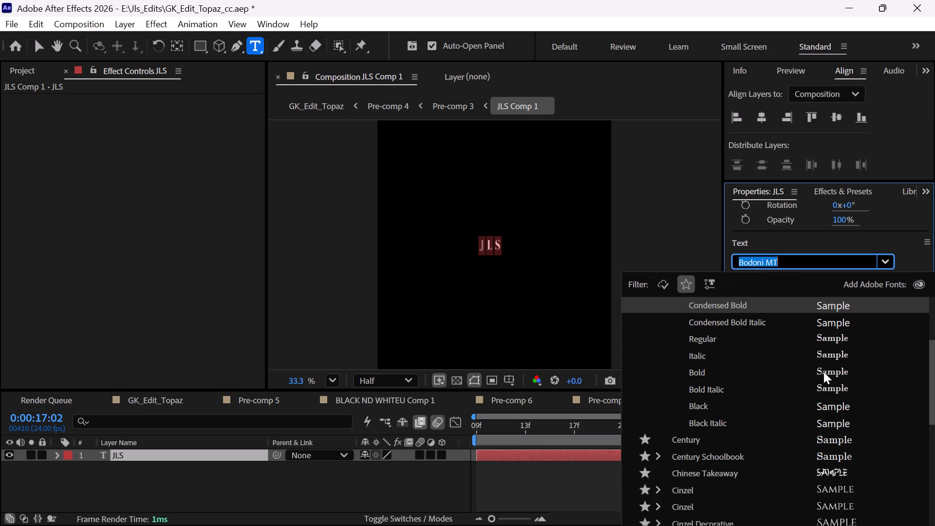
scroll(823, 372, "down", 5)
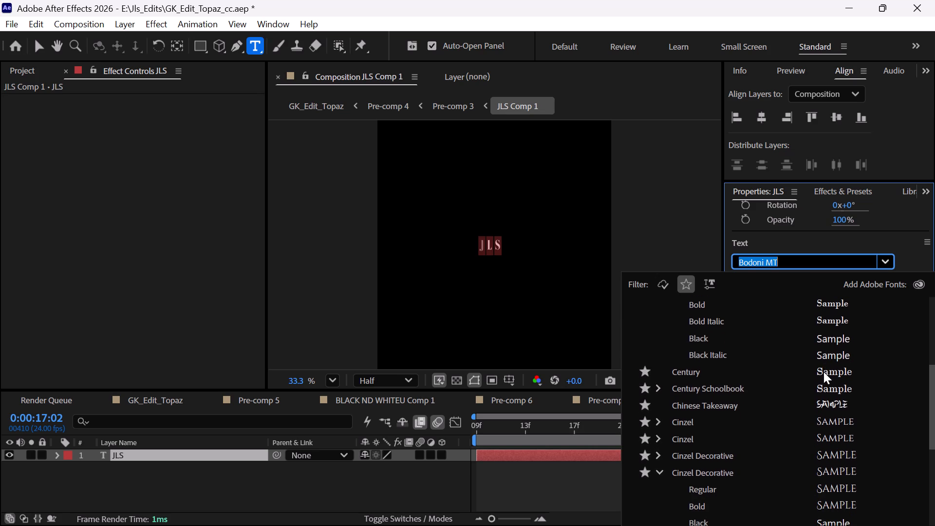
scroll(823, 372, "down", 3)
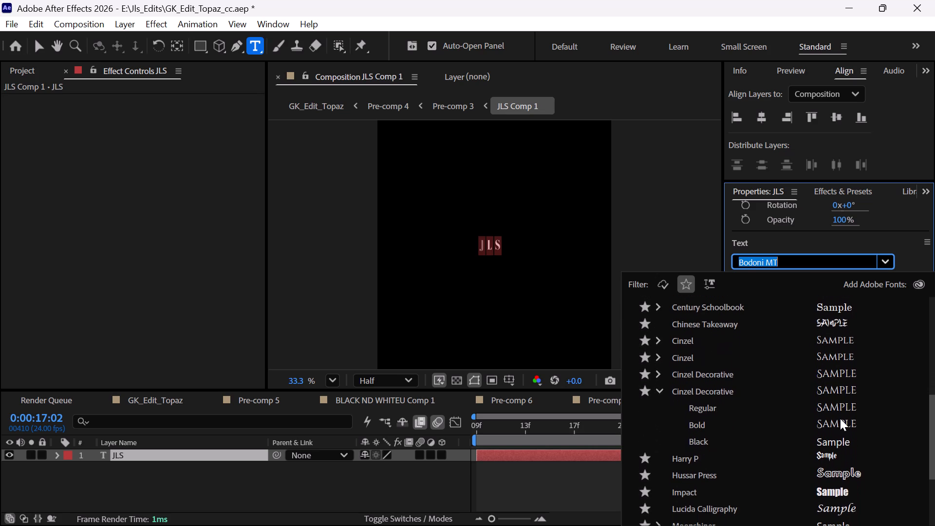
scroll(836, 446, "down", 1)
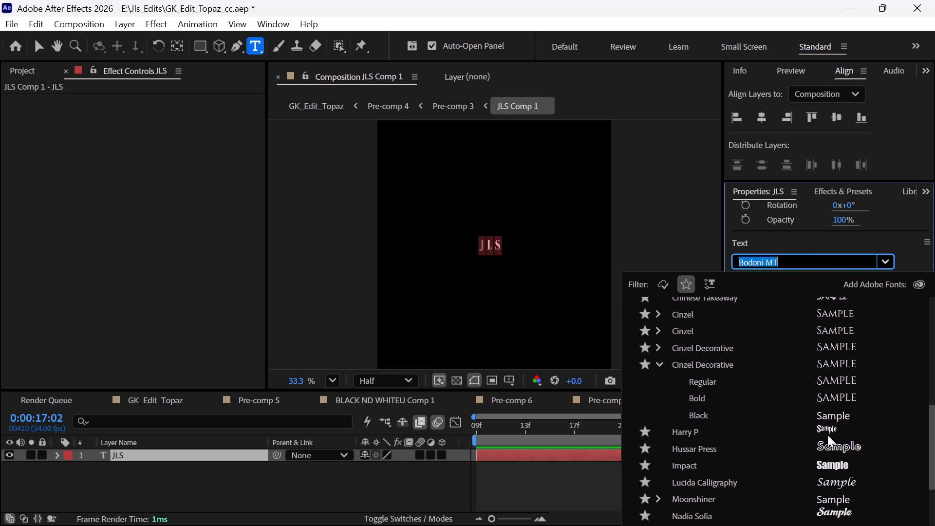
scroll(856, 468, "down", 3)
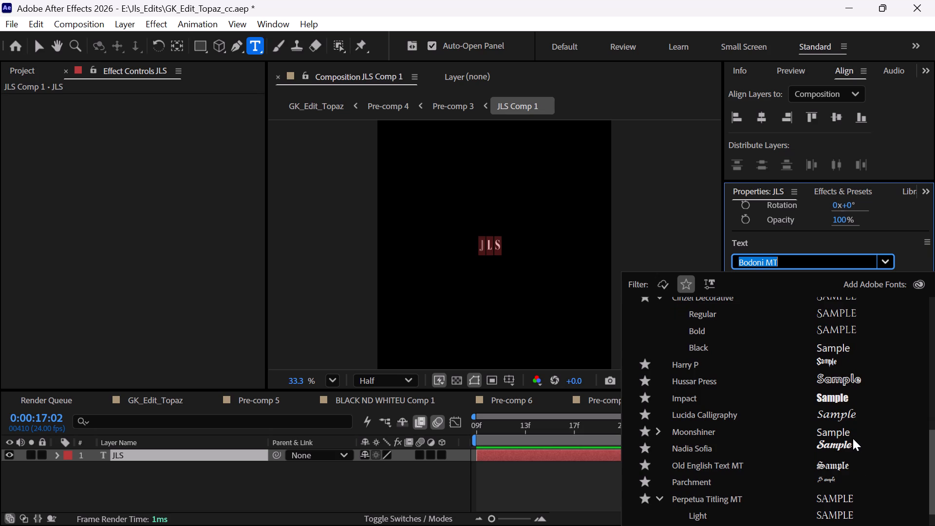
scroll(853, 438, "down", 4)
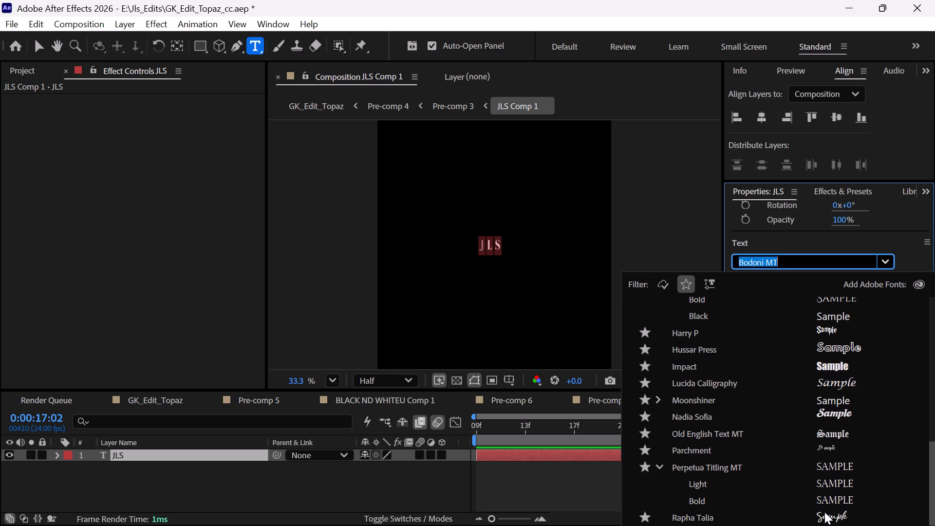
left_click(825, 514)
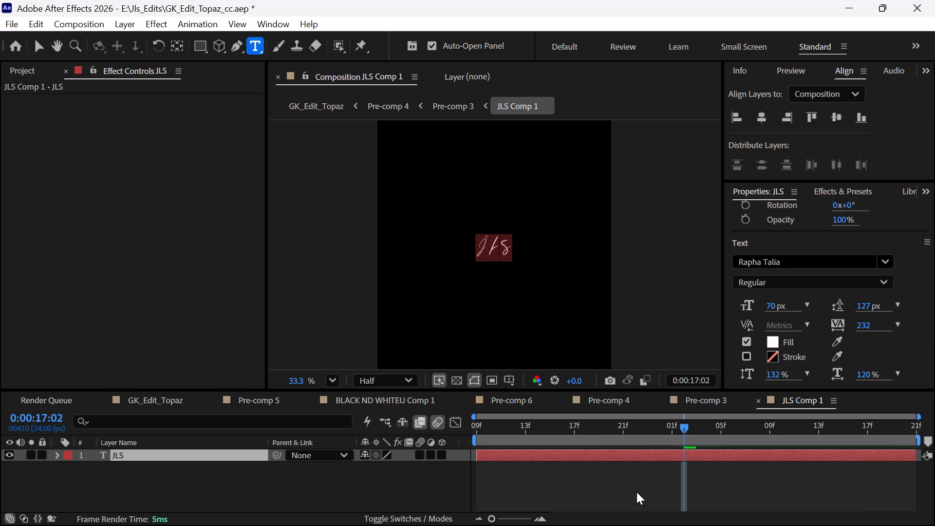
In Pre-comp 3, examine the glowing JLS title's letter reveal frame by frame from the layer's start to 0:00:17:02.
left_click(691, 404)
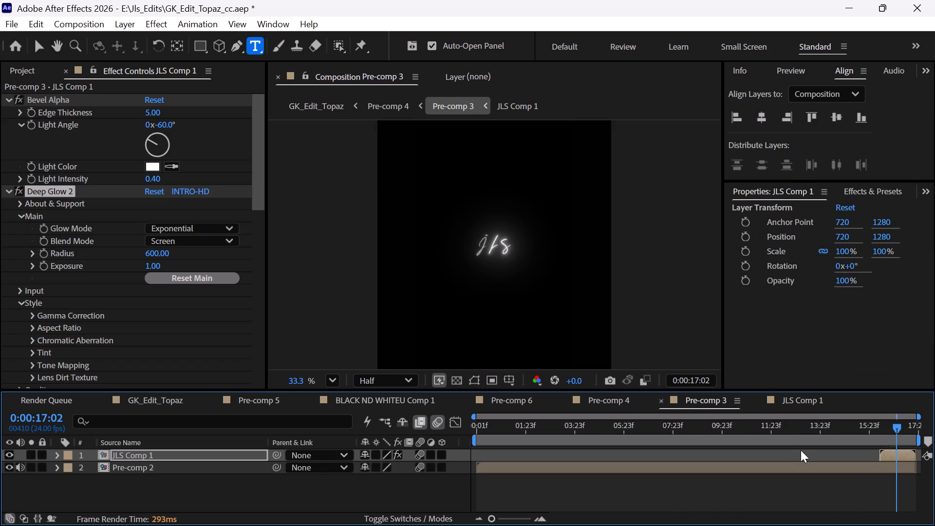
key("i")
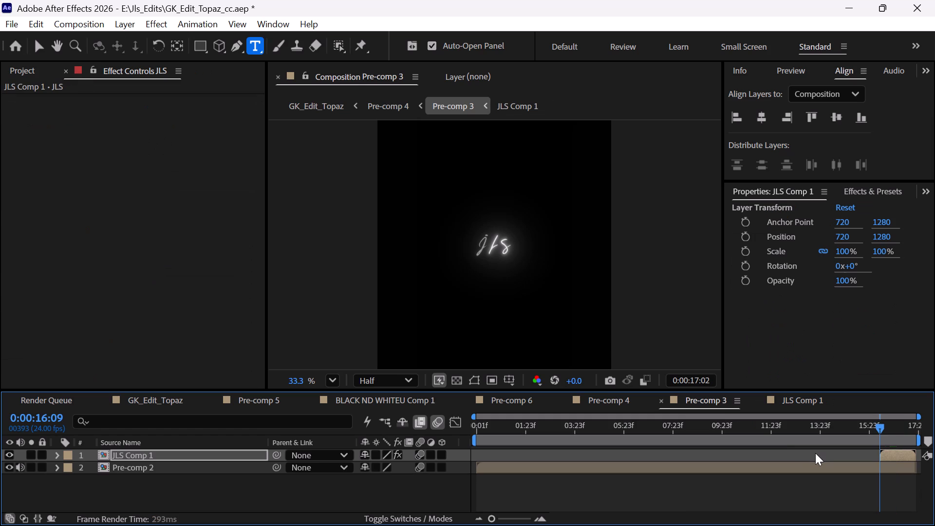
key("ctrl+Right")
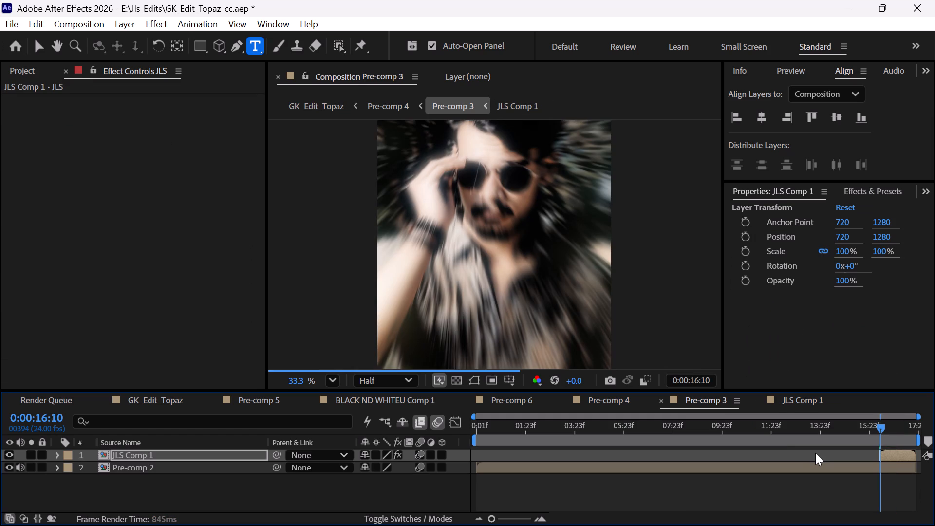
key("ctrl+Right")
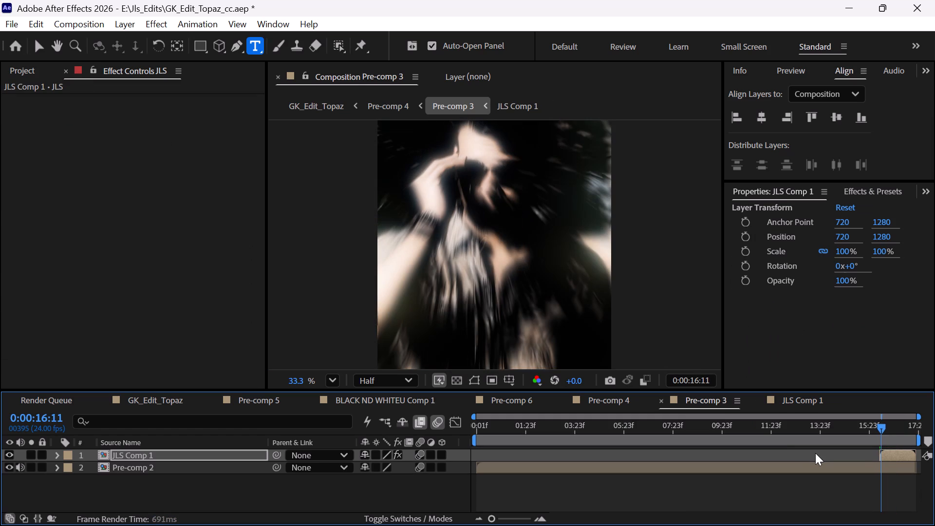
key("ctrl+Right")
key("ctrl+Right")
key("ctrl+Right")
key("ctrl+Right")
key("ctrl+Right")
key("ctrl+Right")
key("ctrl+Right")
key("ctrl+Right")
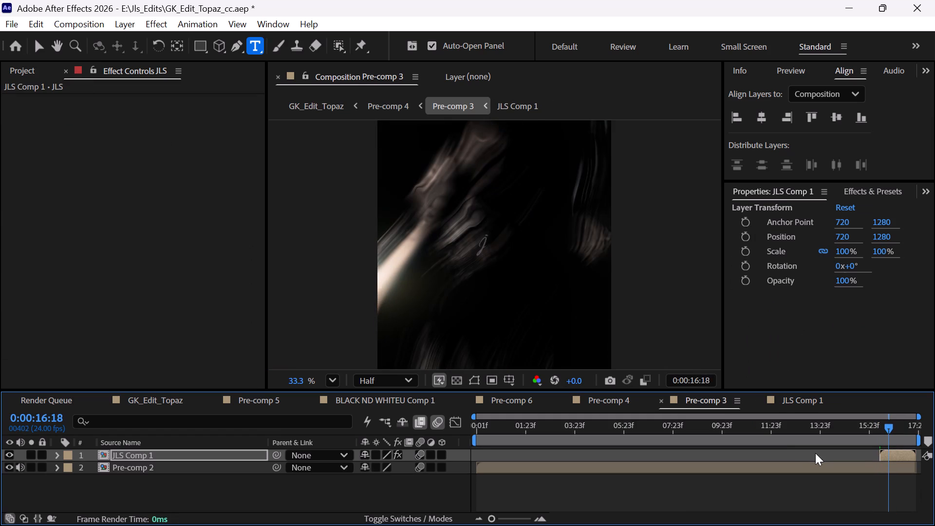
key("ctrl+Right")
key("ctrl+Right")
key("ctrl+Right")
key("ctrl+Right")
key("ctrl+Right")
key("ctrl+Right")
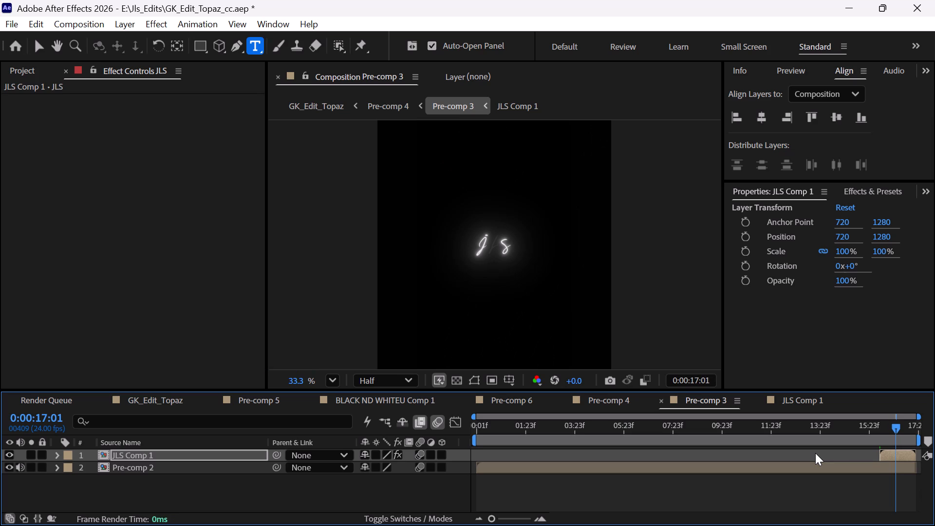
key("ctrl+Right")
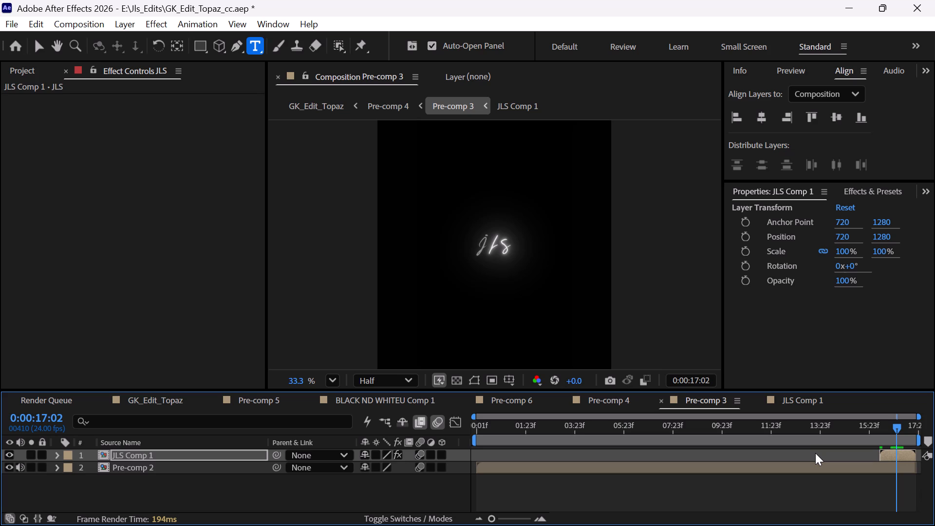
Extend the start of the JLS Comp 1 layer in Pre-comp 3 earlier, to about 0:00:16:07.
left_click(876, 432)
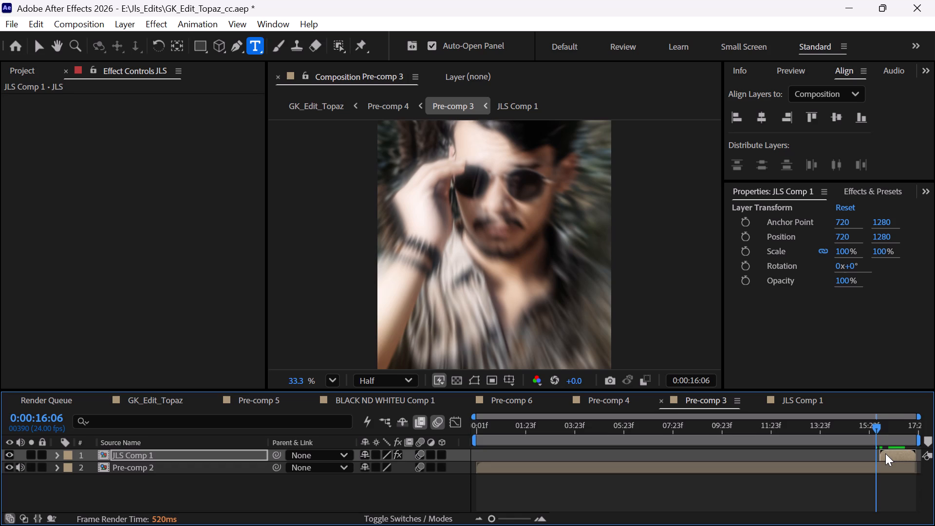
scroll(886, 453, "up", 2, "alt")
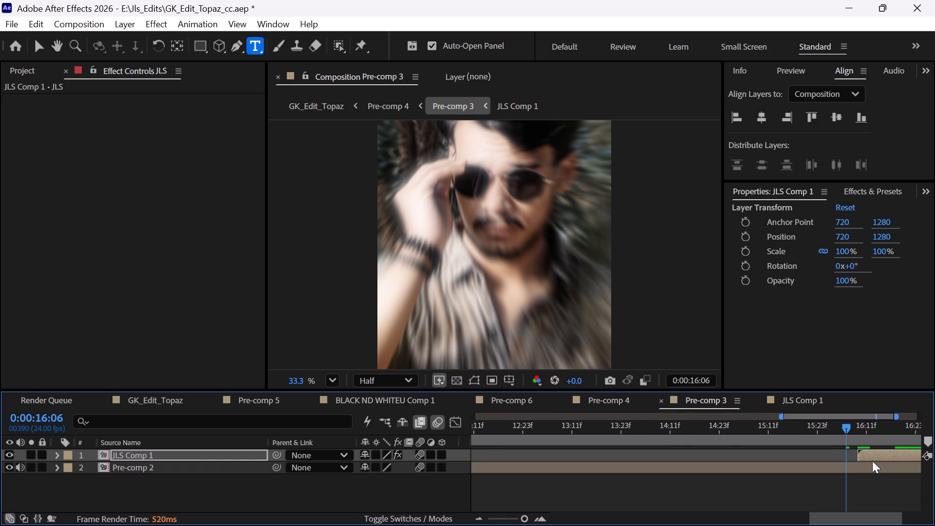
key("ctrl+Right")
key("ctrl+Right")
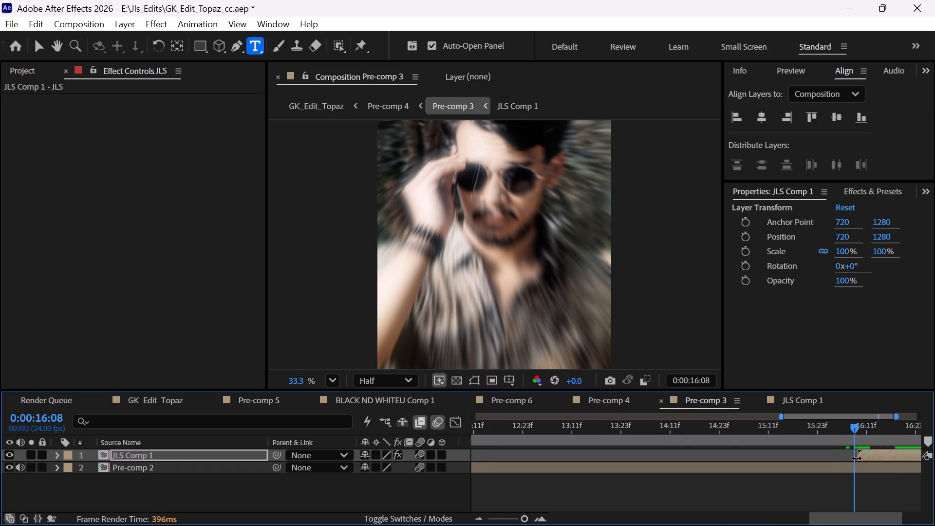
left_click_drag(858, 453, 855, 456, "alt")
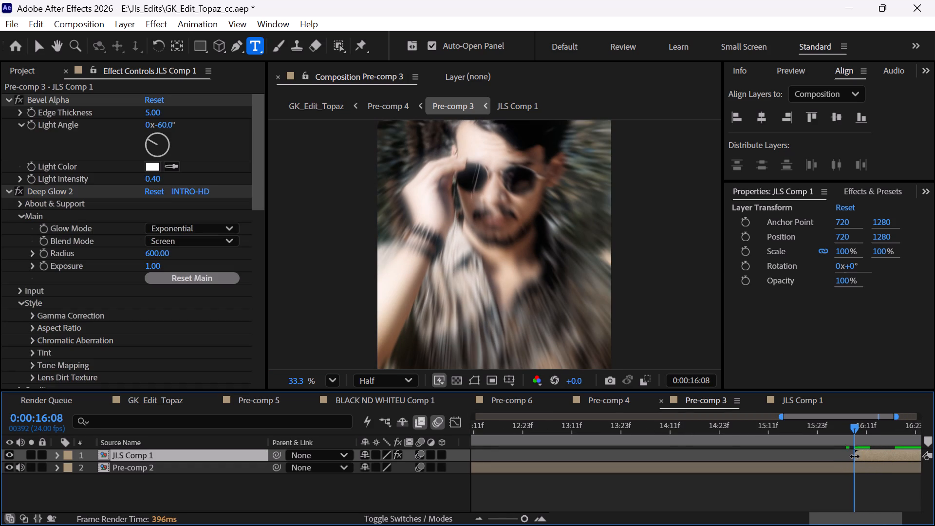
left_click_drag(855, 456, 848, 459, "alt")
Scrub through the JLS title's entrance and play back the ending of GK_Edit_Topaz from about 0:00:15:03.
scroll(883, 450, "down", 4, "alt")
left_click_drag(905, 435, 876, 451)
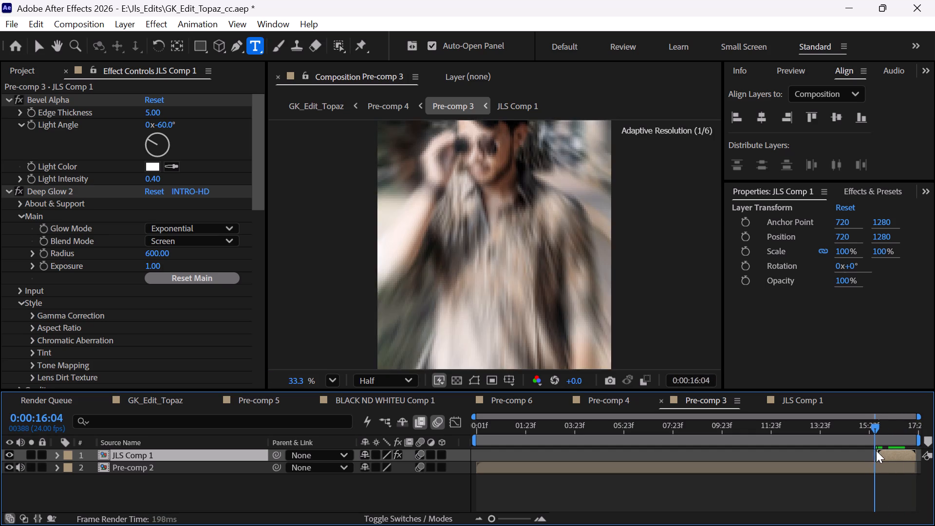
left_click_drag(876, 451, 881, 448)
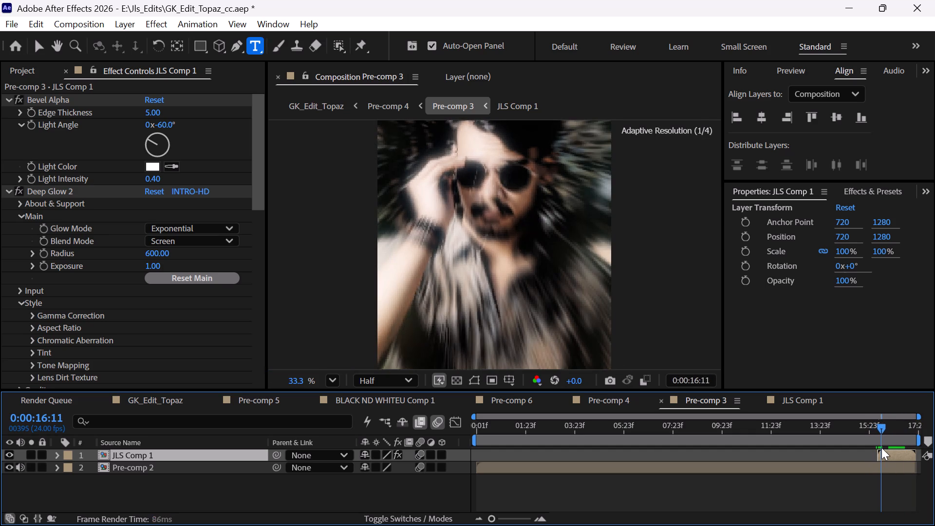
left_click_drag(881, 448, 848, 452)
scroll(848, 452, "down", 4, "alt")
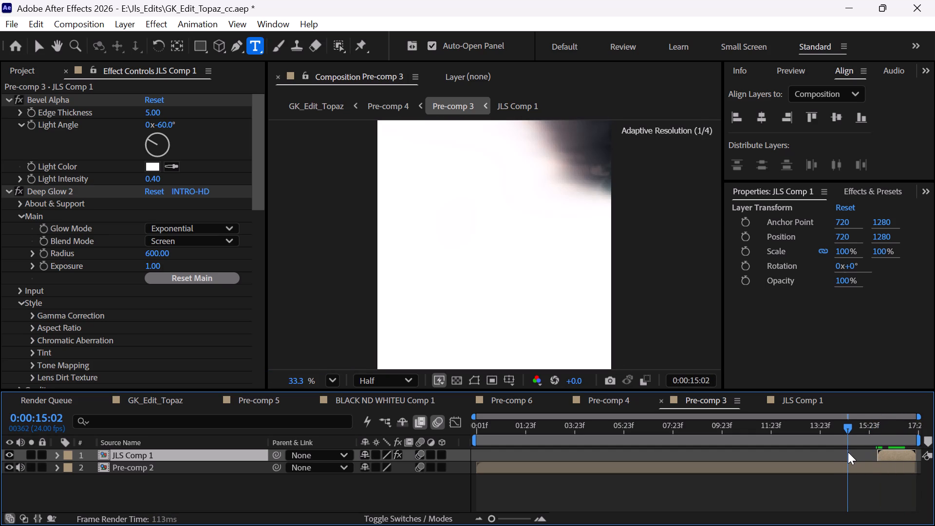
scroll(848, 452, "down", 1, "alt")
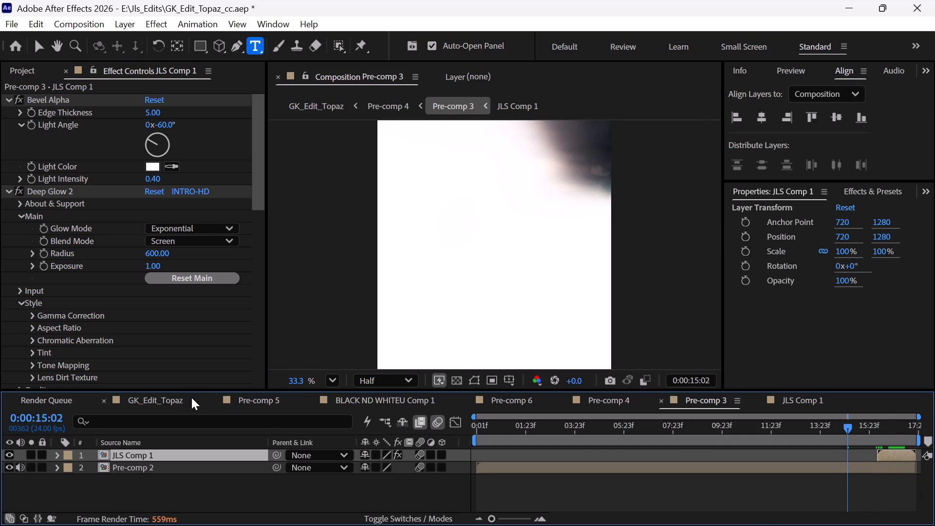
left_click(188, 397)
key("space")
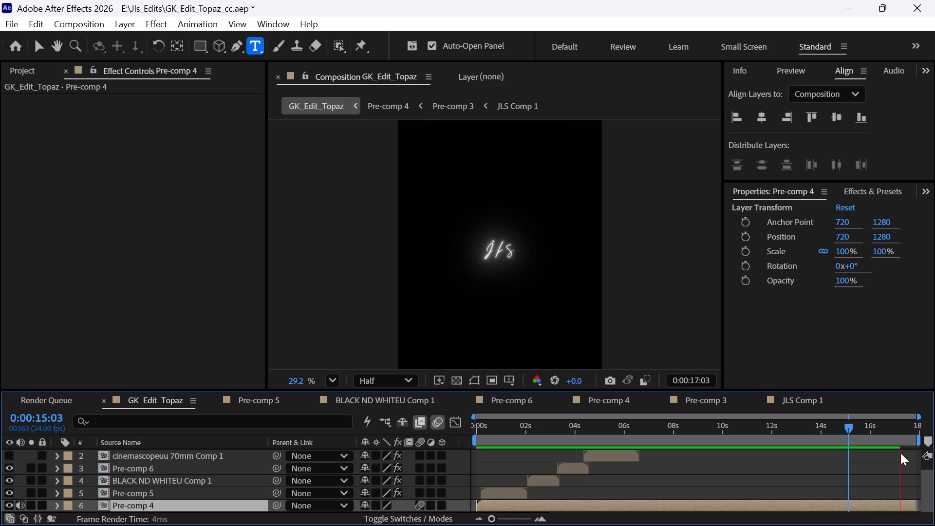
key("space")
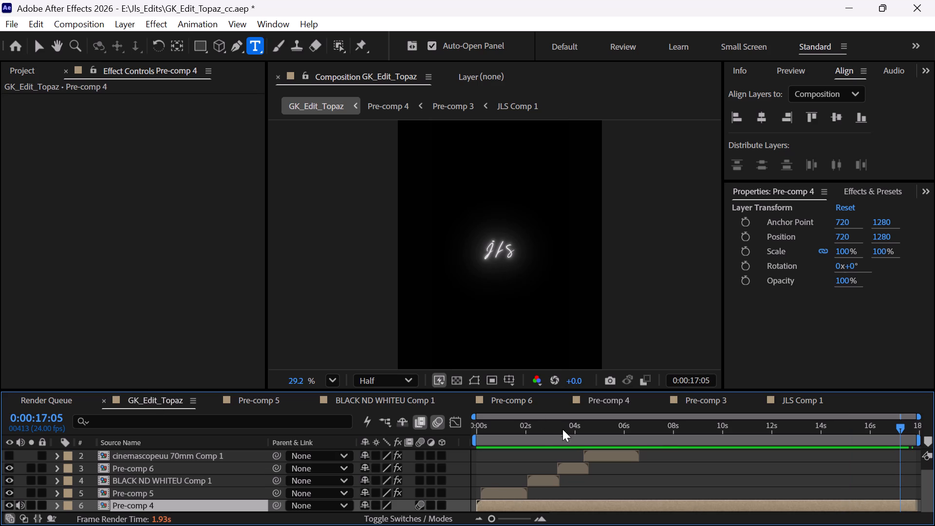
Close the Pre-comp 5, BLACK ND WHITEU Comp 1 and Pre-comp 6 timelines.
left_click(266, 402)
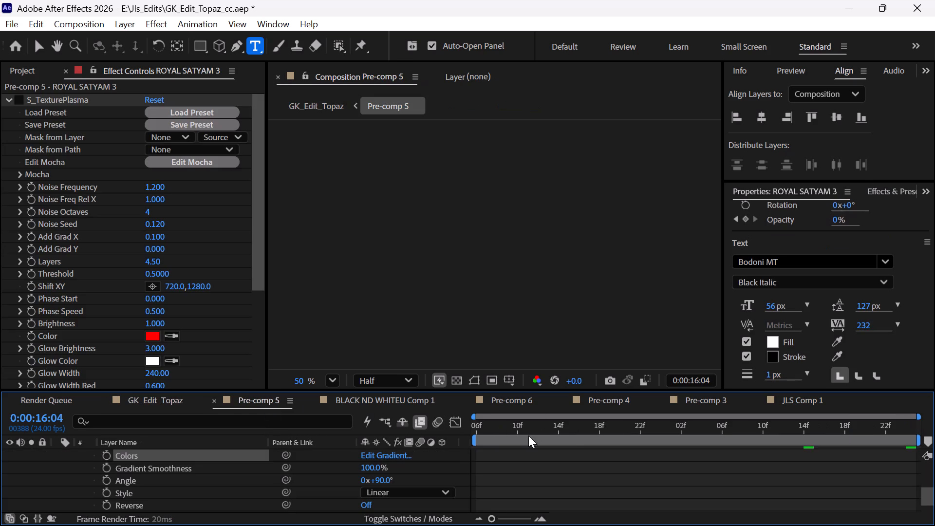
left_click(211, 404)
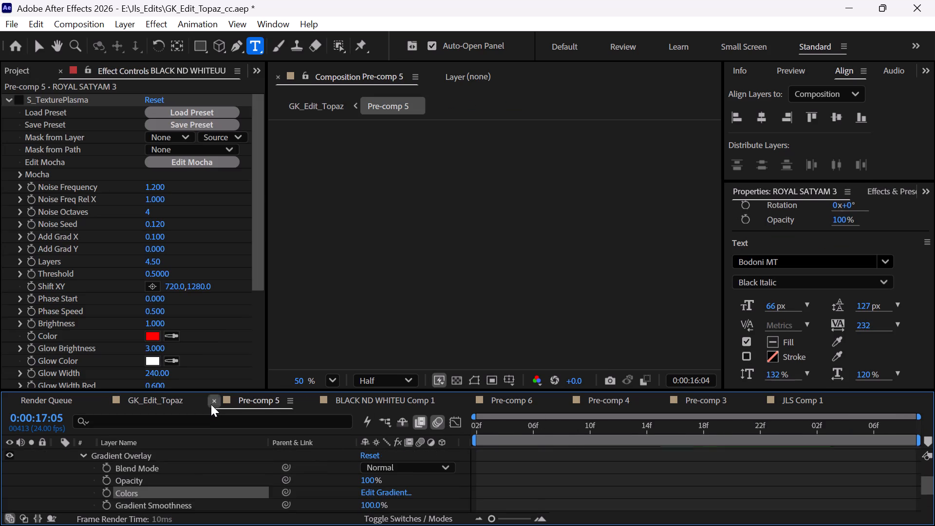
left_click(211, 404)
left_click(212, 403)
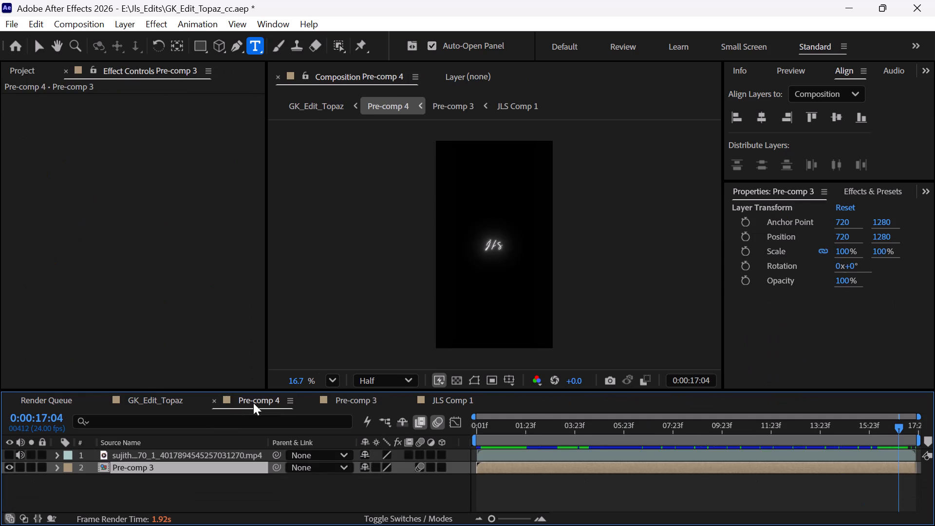
In Pre-comp 4, turn off the audio of the reel MP4 layer and copy that layer.
left_click(20, 455)
left_click(492, 452)
key("ctrl+c")
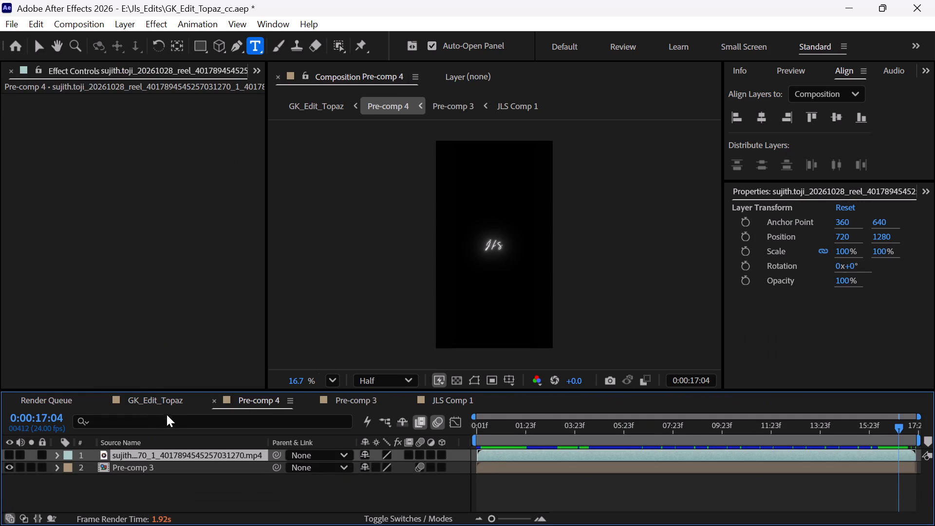
Pre-compose all layers of GK_Edit_Topaz, moving all attributes into the new composition and matching its duration to their time span.
left_click(162, 400)
key("ctrl+a")
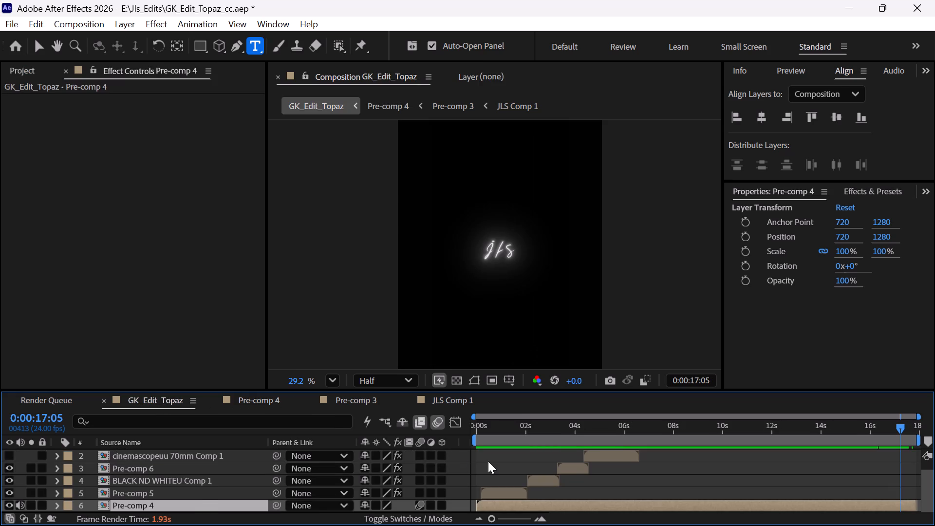
right_click(536, 478)
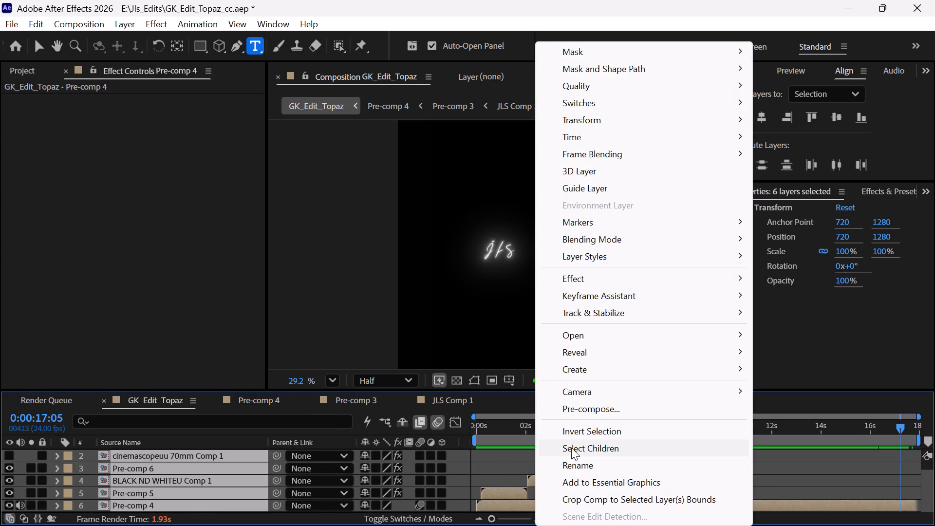
left_click(588, 411)
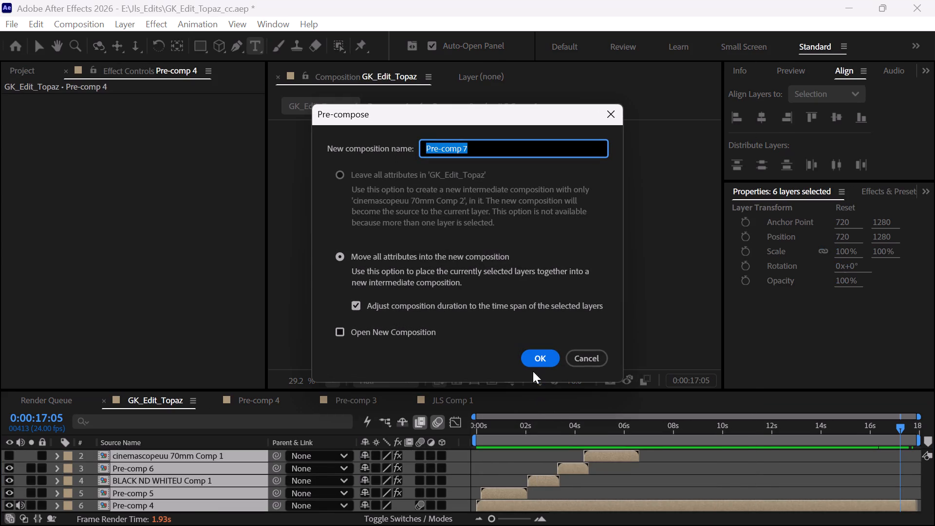
left_click(538, 360)
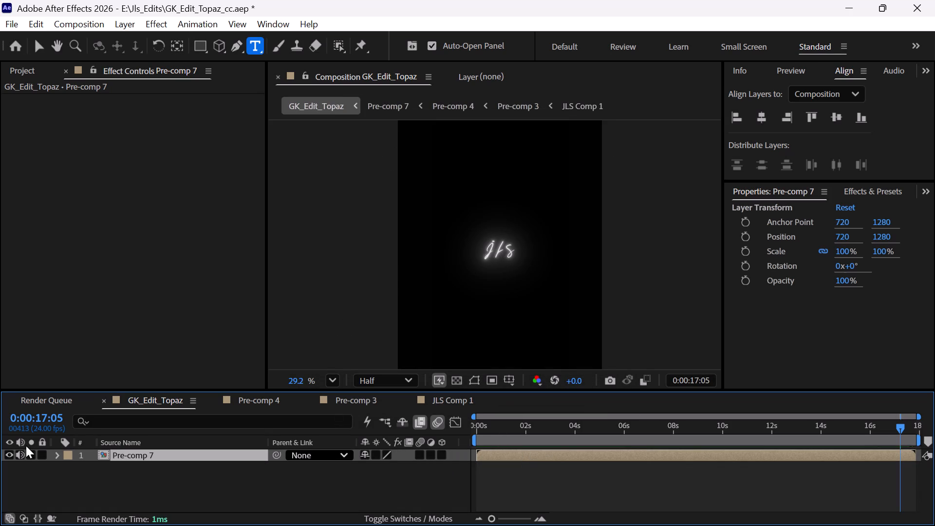
Replace Pre-comp 7's audio in GK_Edit_Topaz by muting it and using the copied reel MP4 layer with its audio on.
left_click(19, 456)
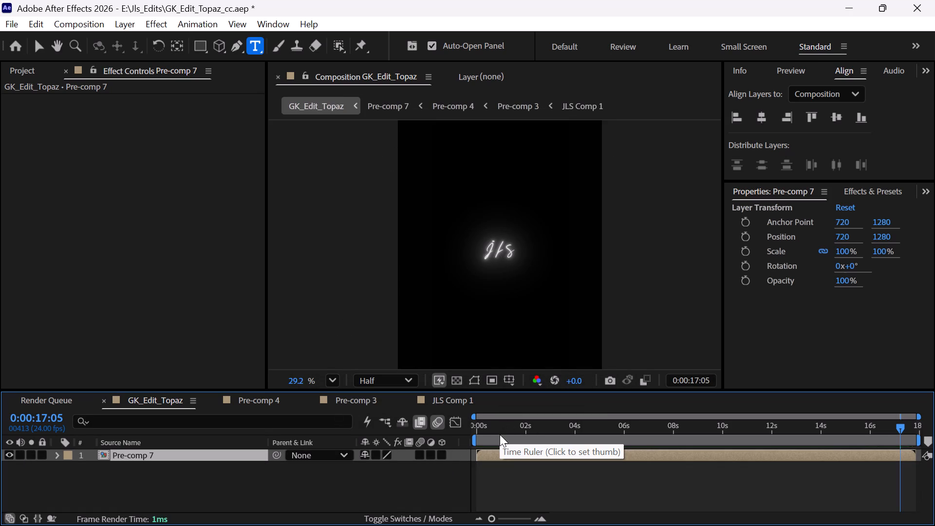
key("ctrl+v")
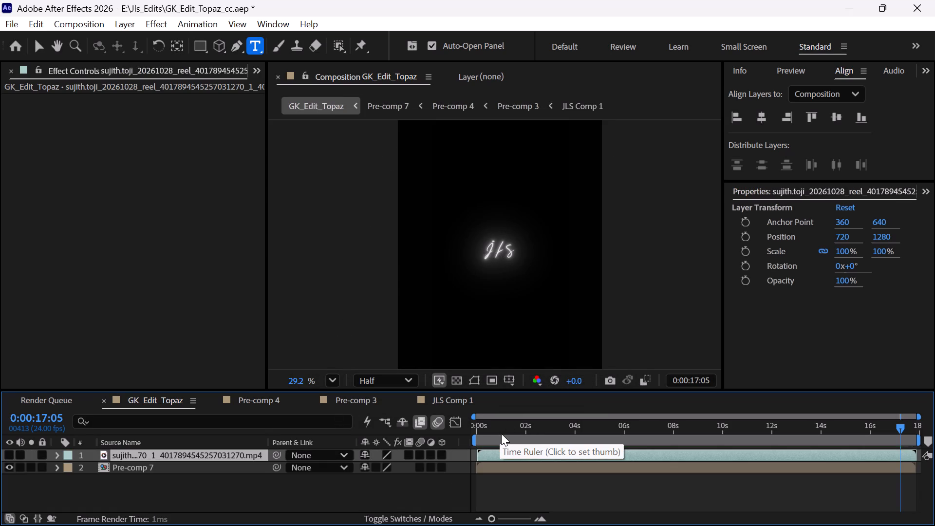
left_click_drag(488, 431, 467, 438)
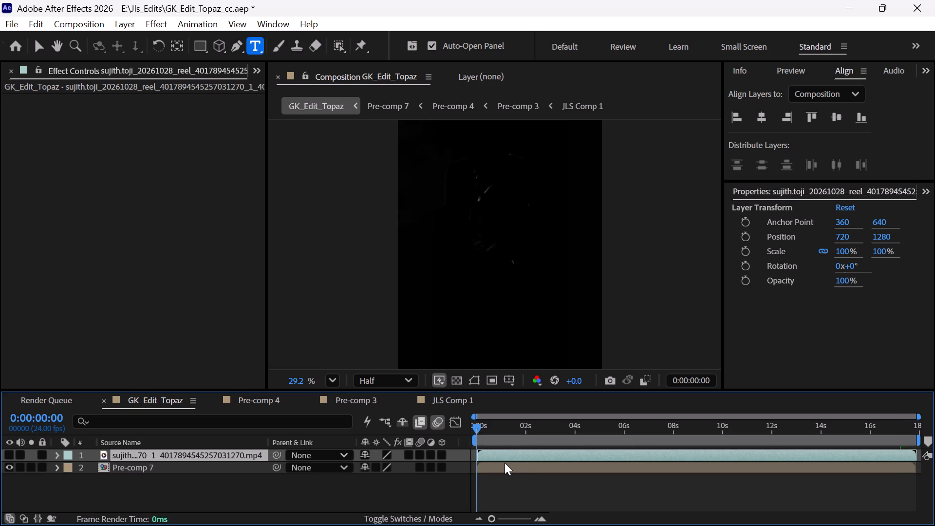
key("space")
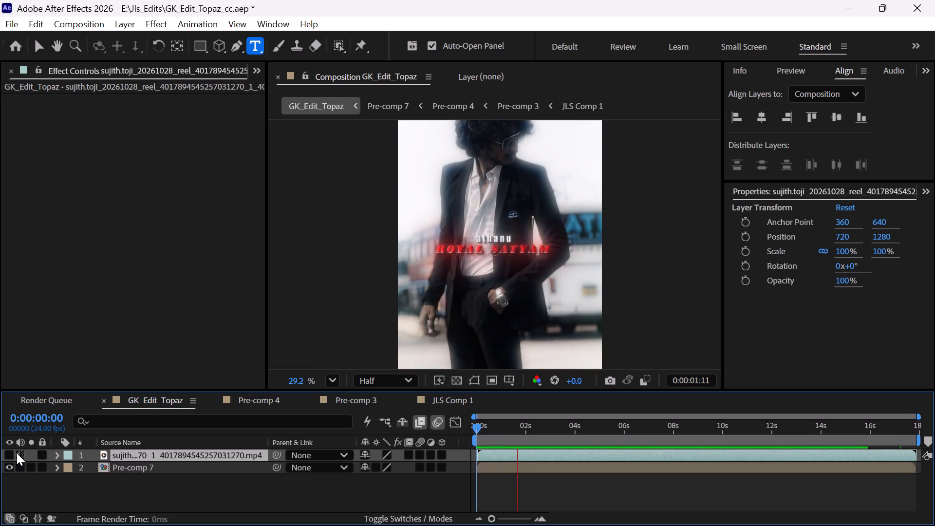
left_click(17, 453)
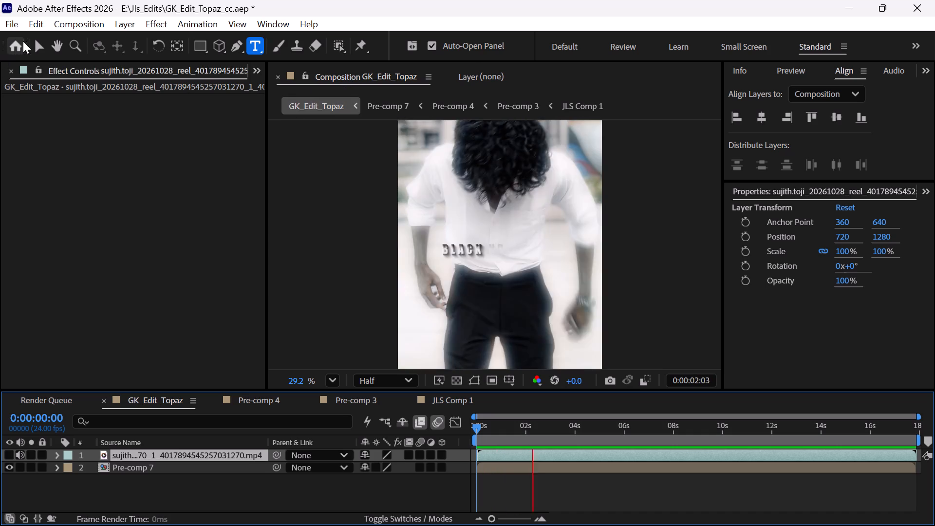
Play back GK_Edit_Topaz in an enlarged preview and check its opening frames.
left_click(36, 41)
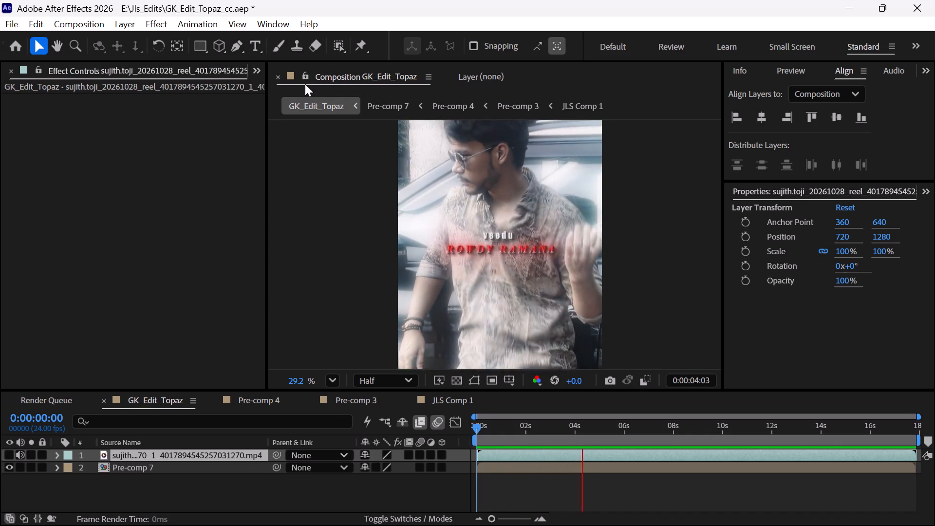
double_click(321, 75)
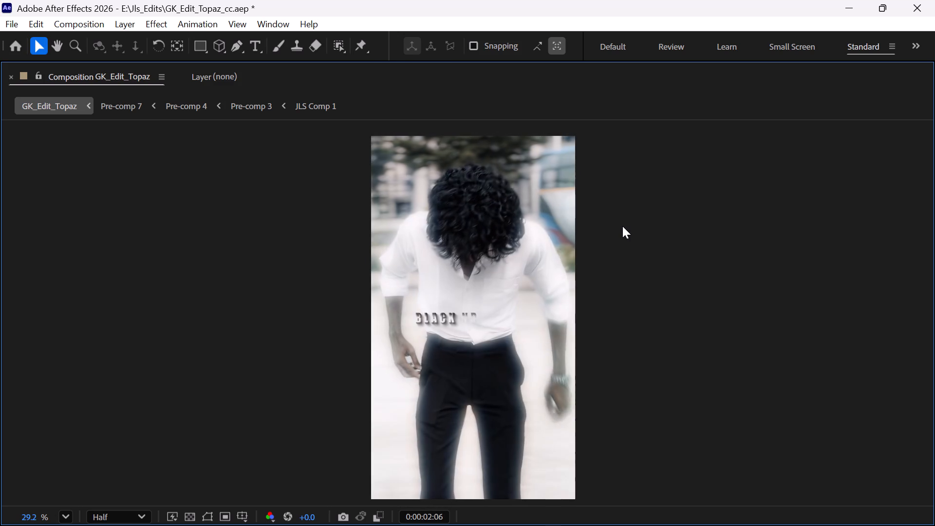
key("space")
type("i")
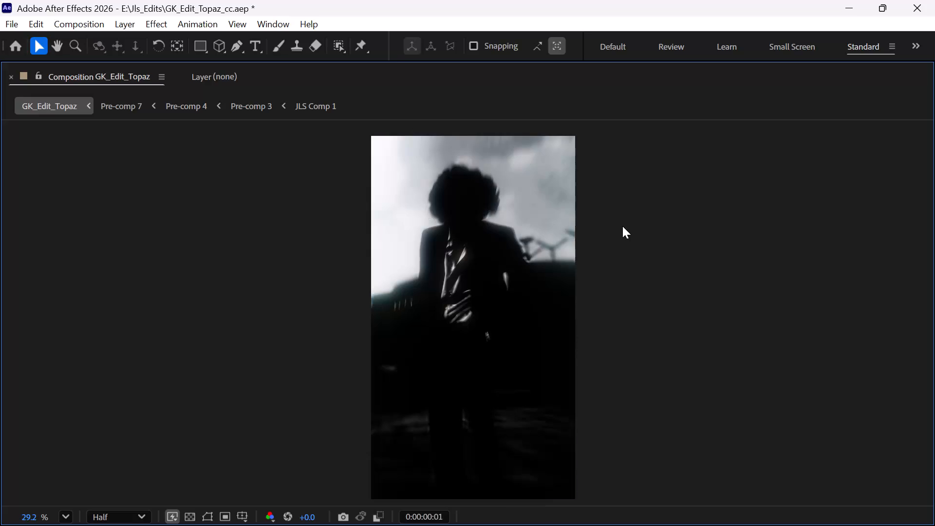
key("ctrl+Left")
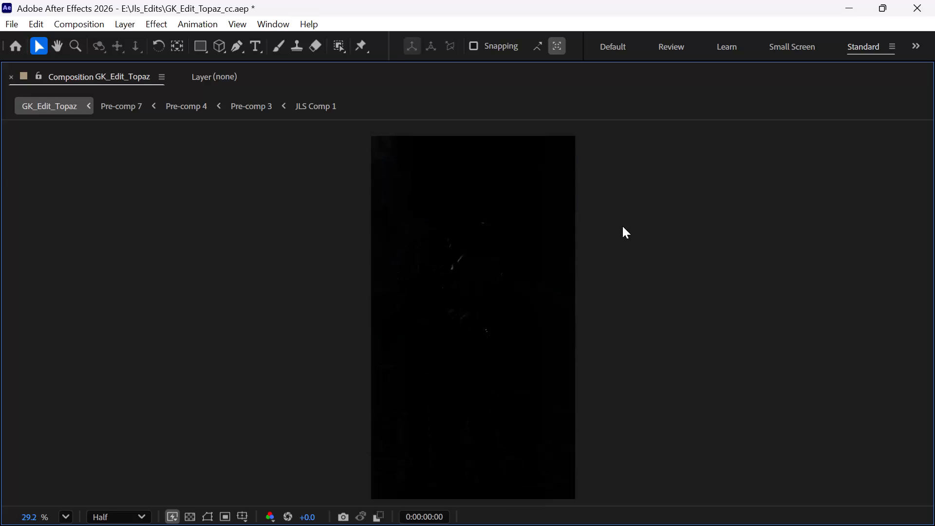
key("i")
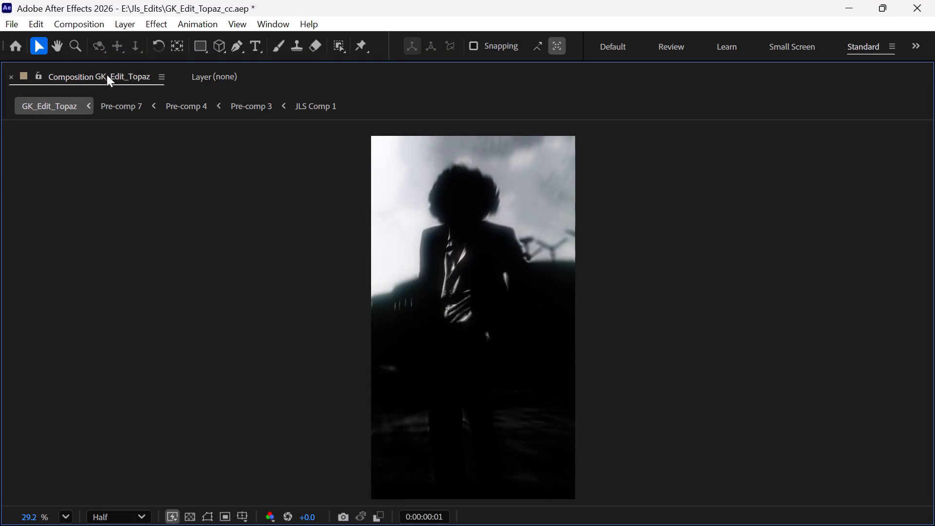
double_click(107, 75)
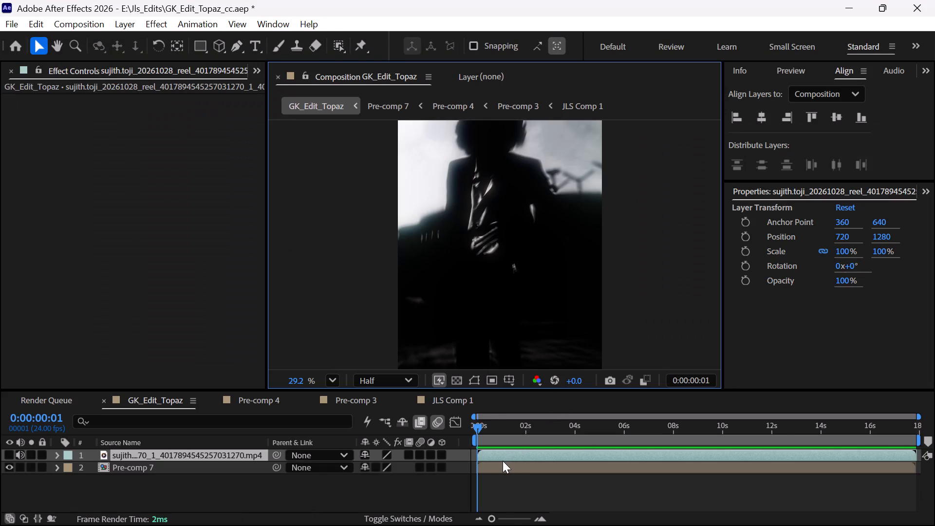
Slide the reel MP4 layer slightly earlier to align its start with 0:00:00:00.
scroll(503, 461, "up", 3, "alt")
left_click_drag(581, 517, 532, 520)
left_click_drag(483, 430, 477, 430)
left_click_drag(492, 455, 486, 457)
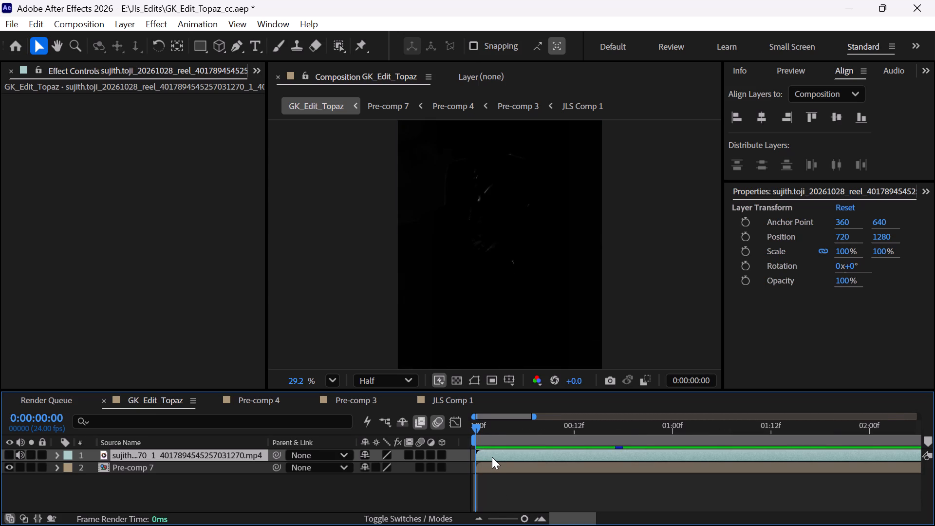
Play back GK_Edit_Topaz from the beginning in an enlarged preview to check the captions against the reel audio.
scroll(492, 457, "down", 14, "alt")
key("space")
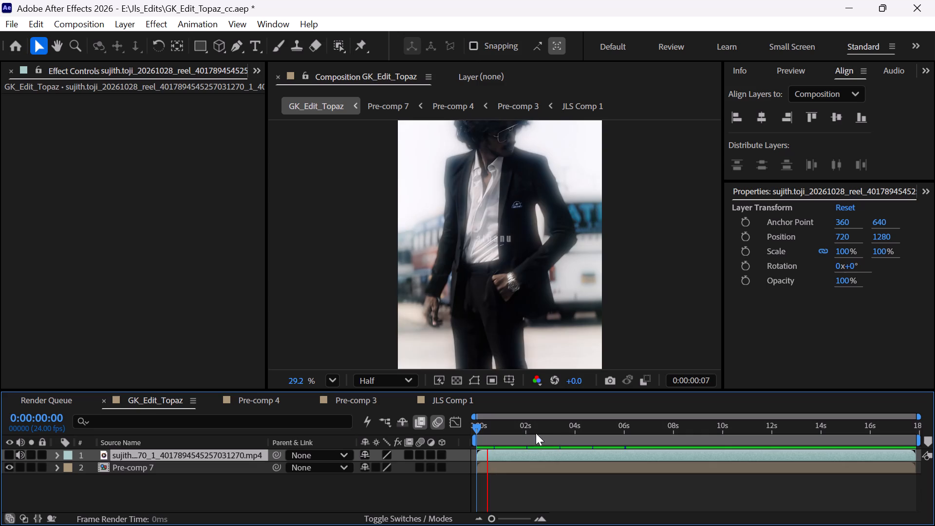
left_click_drag(517, 433, 464, 445)
key("space")
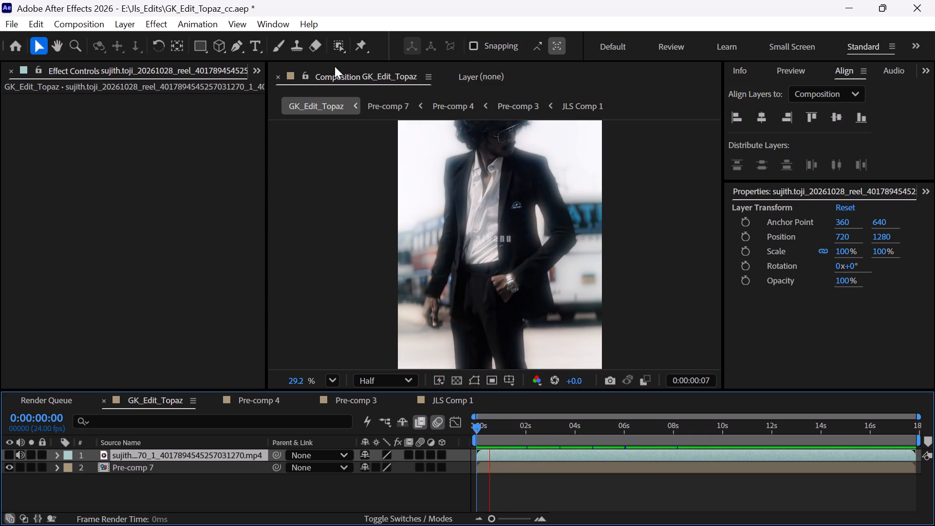
double_click(346, 80)
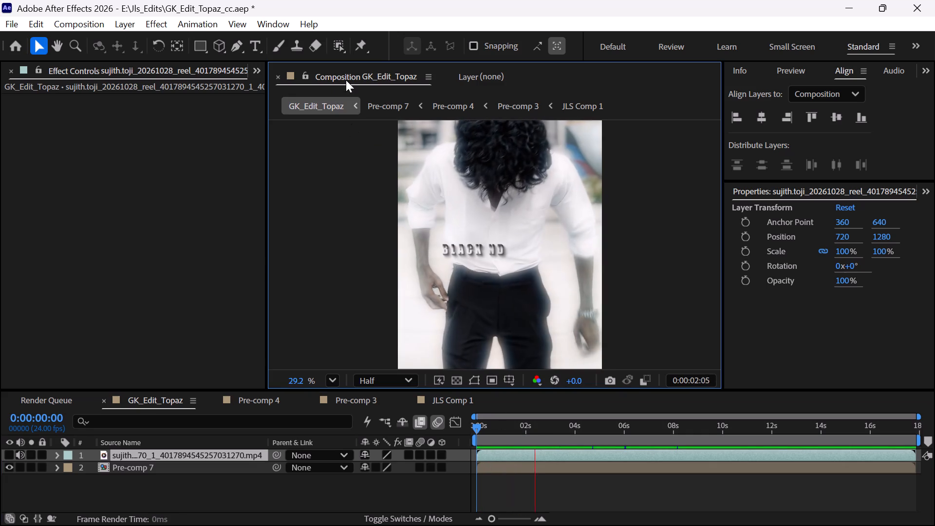
double_click(337, 74)
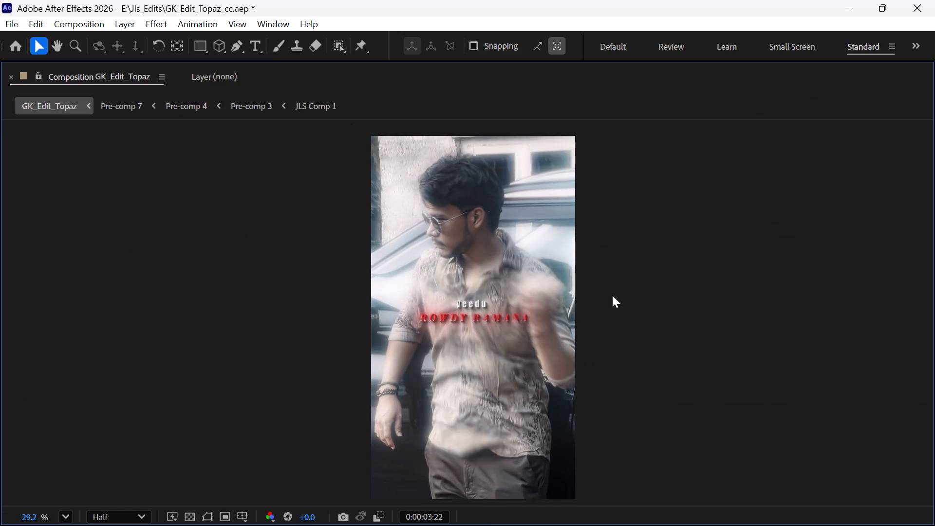
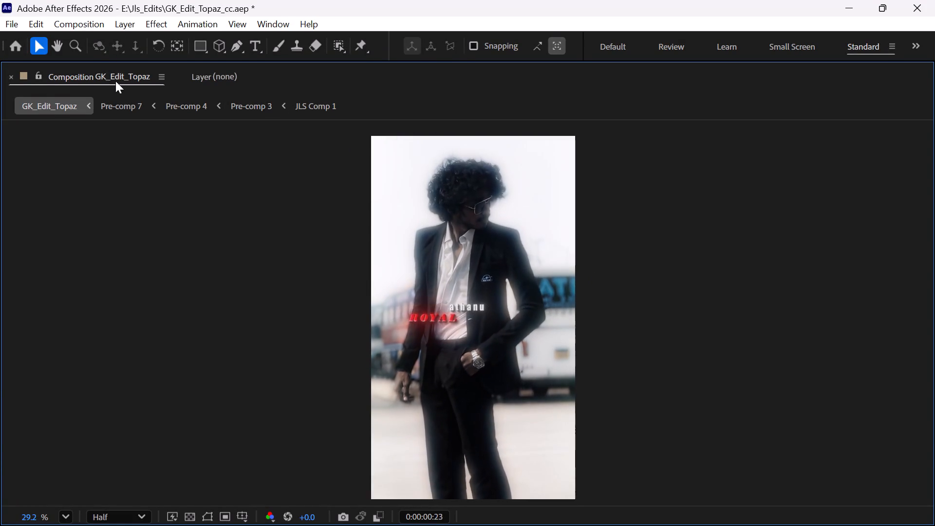
Restore the maximized Composition panel to its normal size and stop the preview.
double_click(115, 81)
key("space")
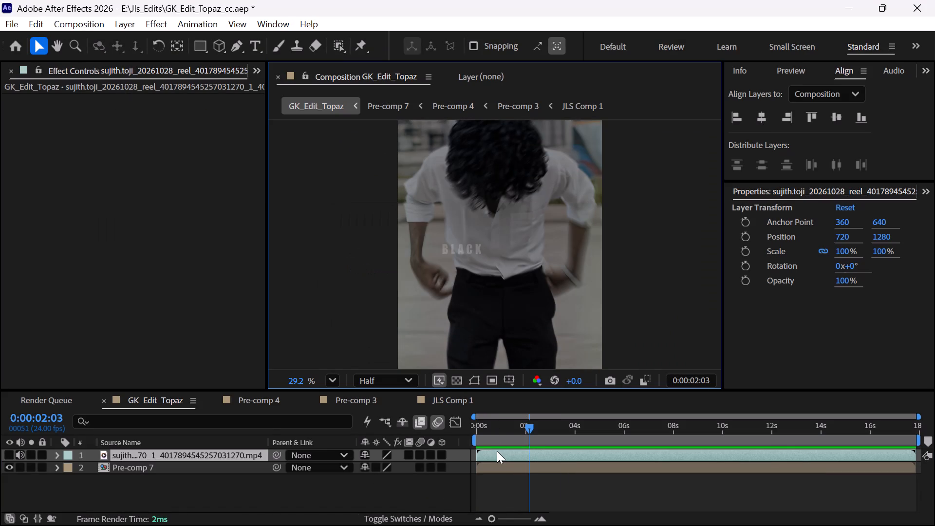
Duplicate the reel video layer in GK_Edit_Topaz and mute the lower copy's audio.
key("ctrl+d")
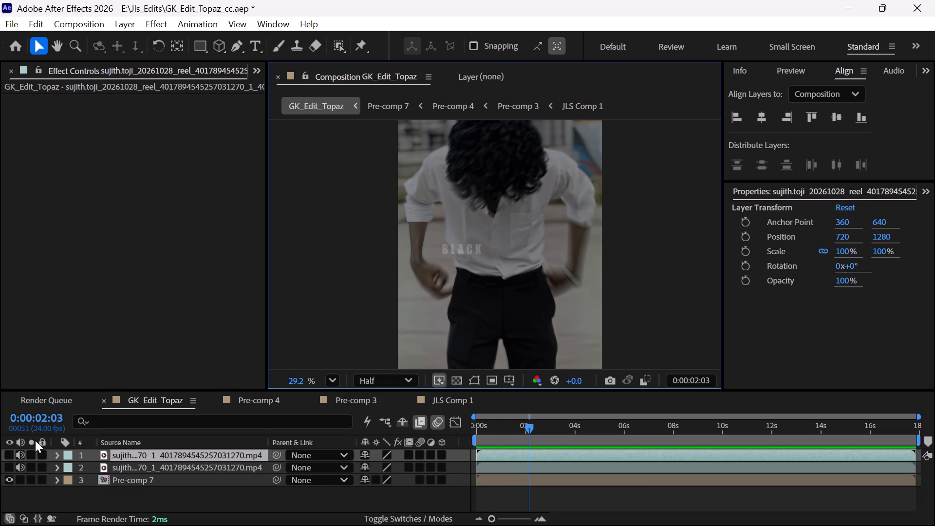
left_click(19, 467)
Preview the GK_Edit_Topaz composition with the reel audio, restarting from the layer's in point.
key("space")
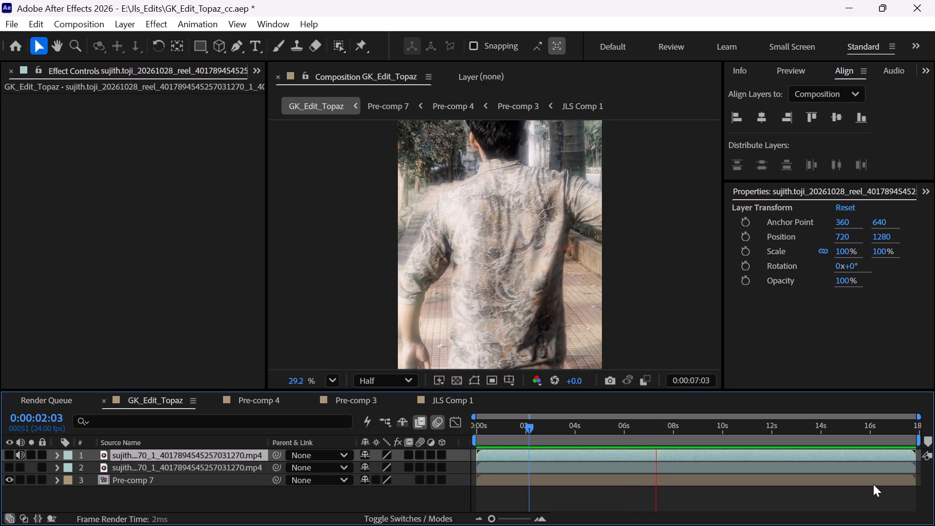
key("space")
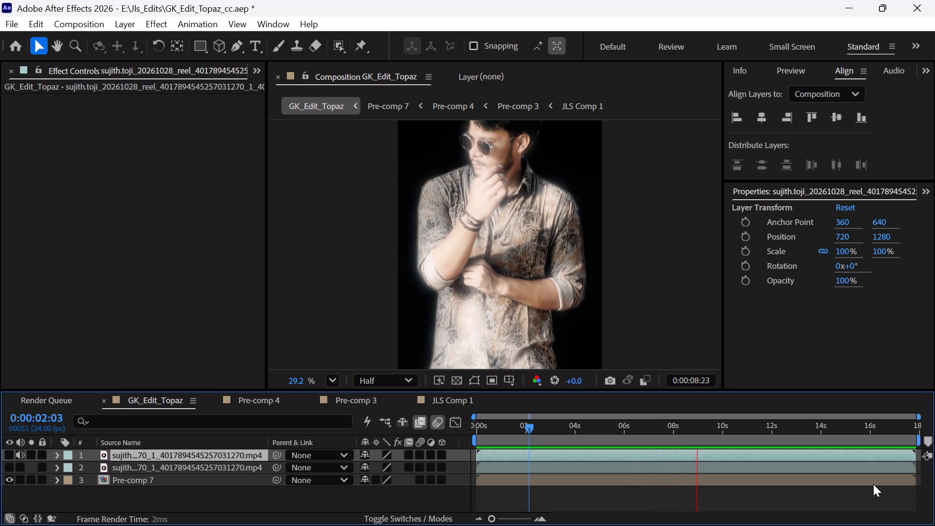
type("i")
key("space")
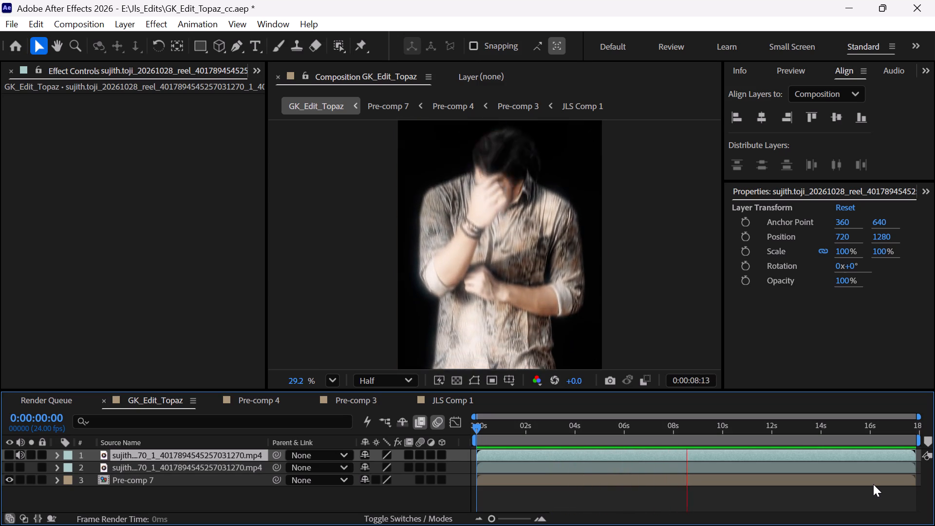
key("space")
type("i")
In File Explorer, search the Clips folder for "su" and add the reel clip as the top layer of GK_Edit_Topaz.
key("alt+Tab")
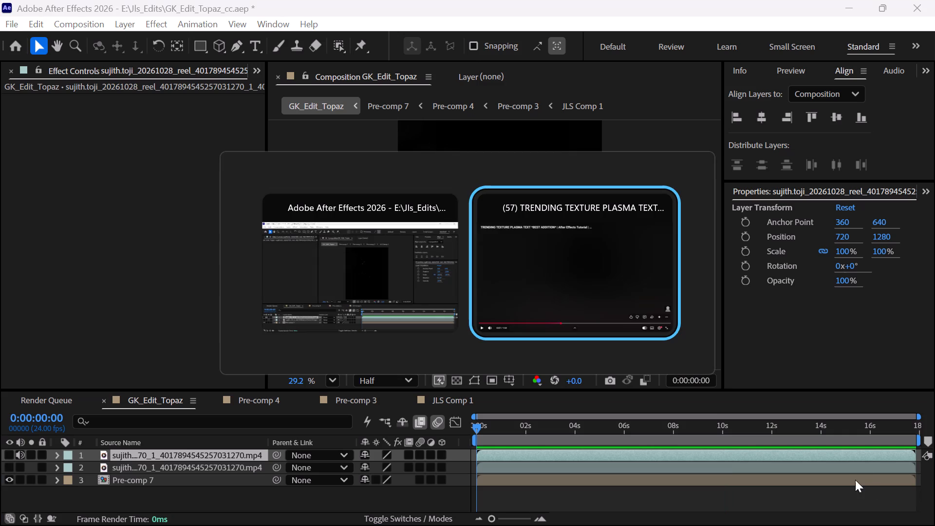
key("alt+Tab")
key("super+e")
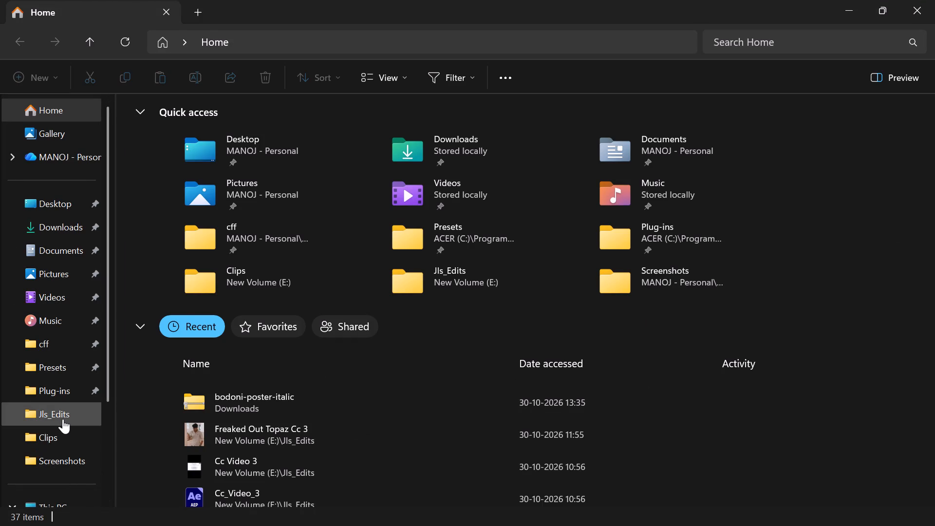
left_click(66, 426)
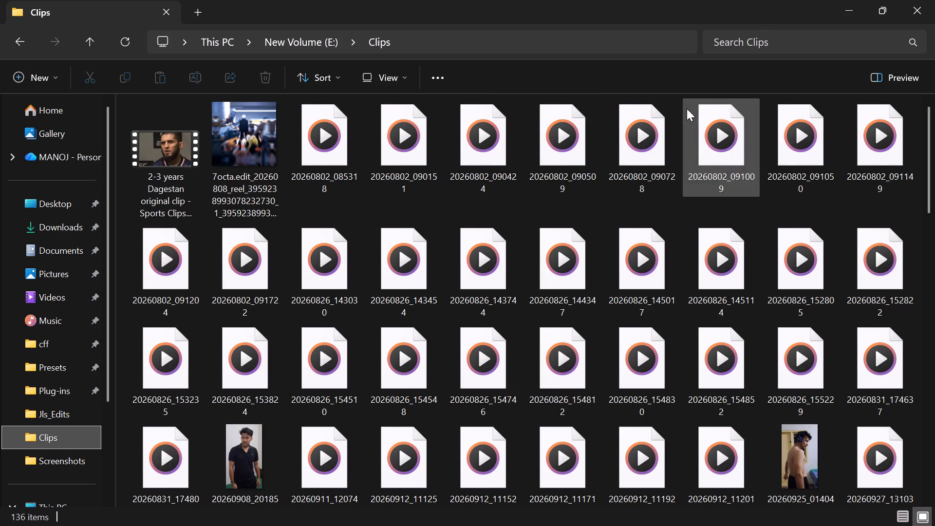
left_click(763, 33)
key("s")
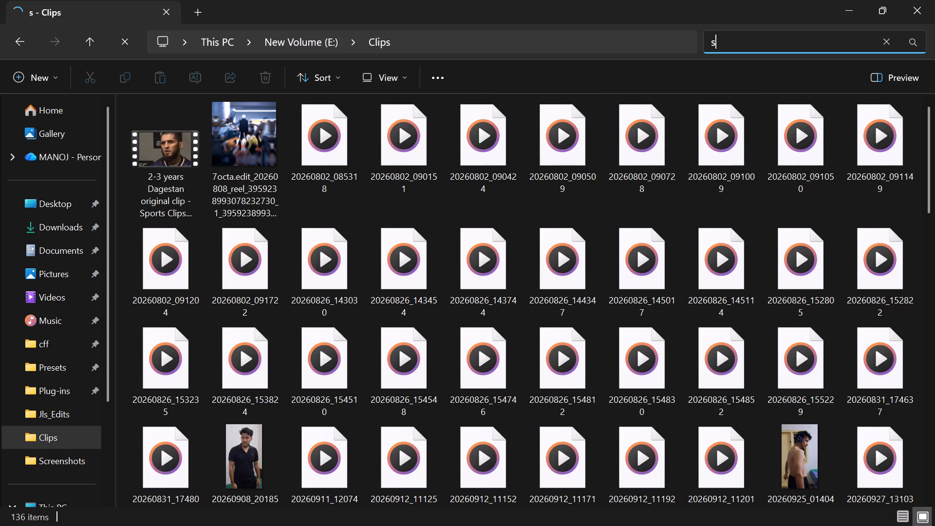
key("u")
left_click_drag(188, 144, 206, 211)
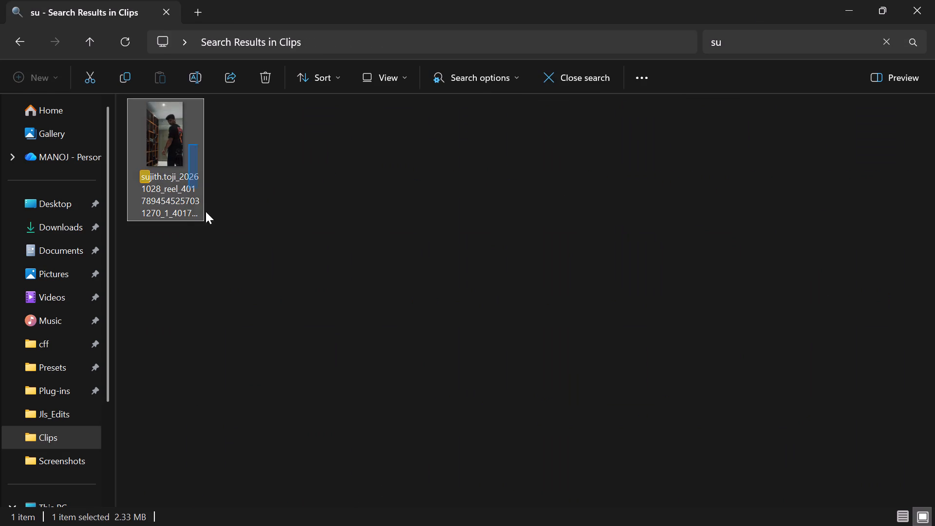
left_click_drag(206, 211, 377, 313)
key("alt+Tab")
key("alt+Tab")
left_click_drag(180, 147, 480, 420)
key("alt+Tab")
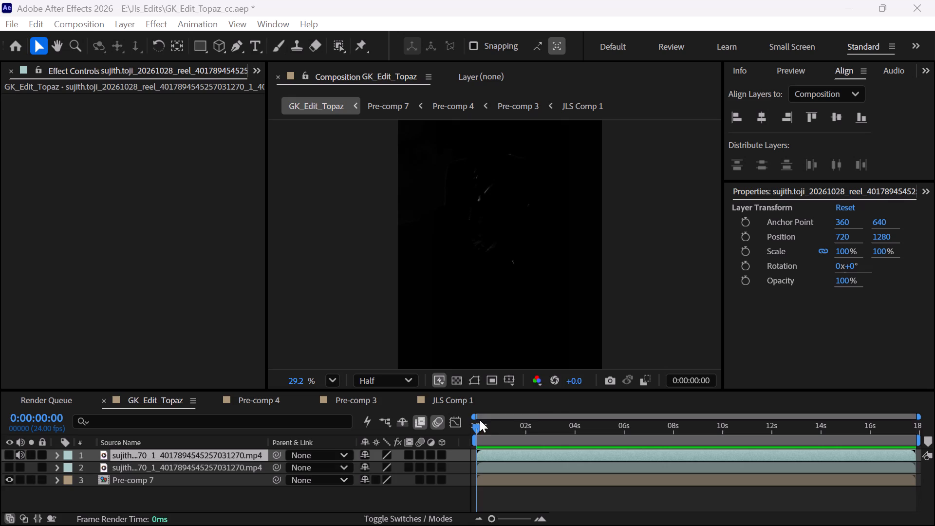
left_click_drag(480, 420, 529, 462)
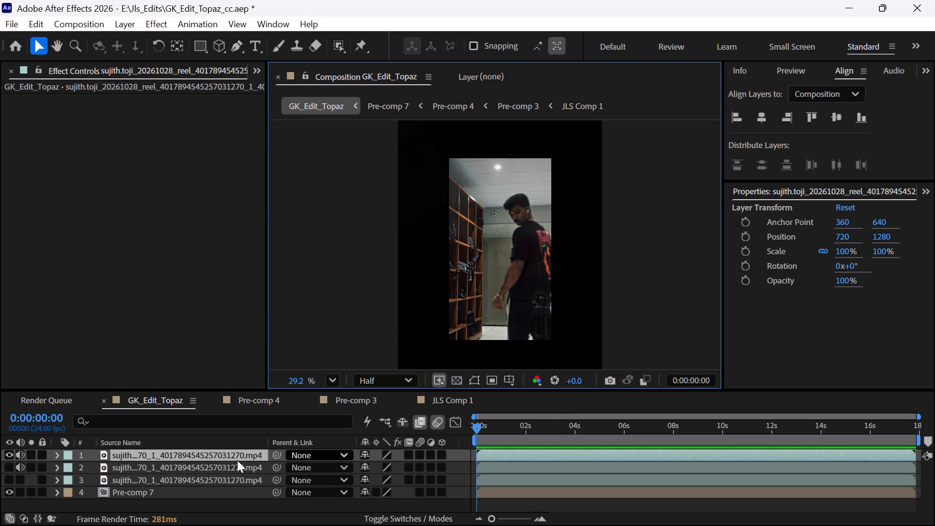
Hide the video of the newly added reel layer while keeping its audio on.
left_click(4, 452)
left_click(9, 452)
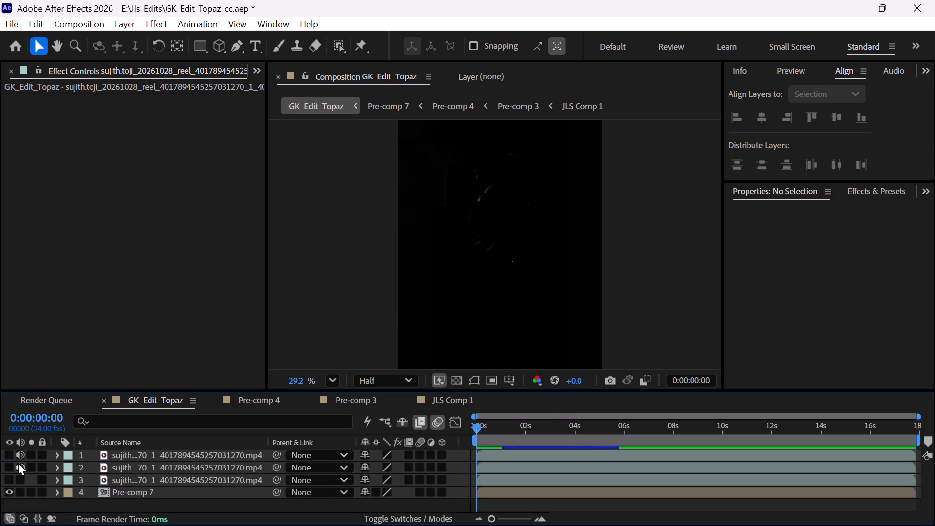
Mute the second reel layer, and delete both older reel layers between the new clip and Pre-comp 7.
left_click(18, 463)
left_click(157, 470)
left_click(162, 479)
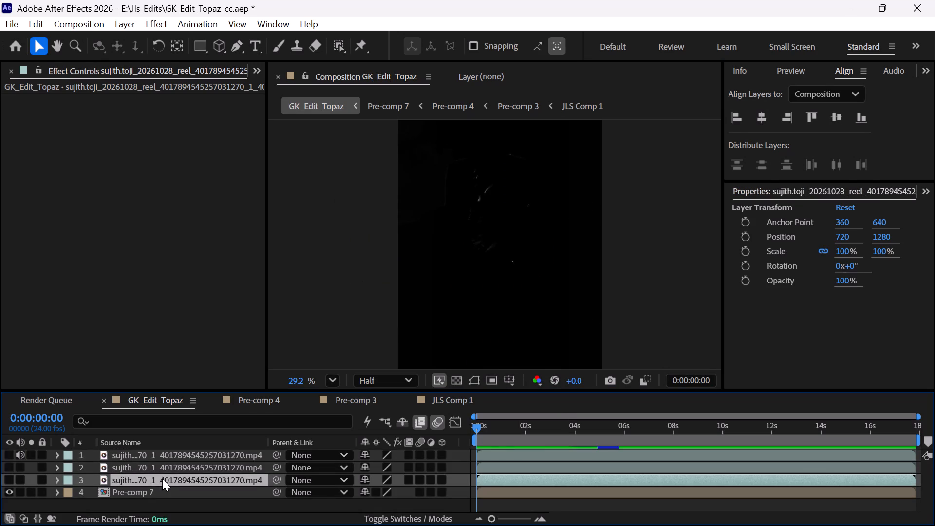
key("ctrl+shift+Up")
key("Delete")
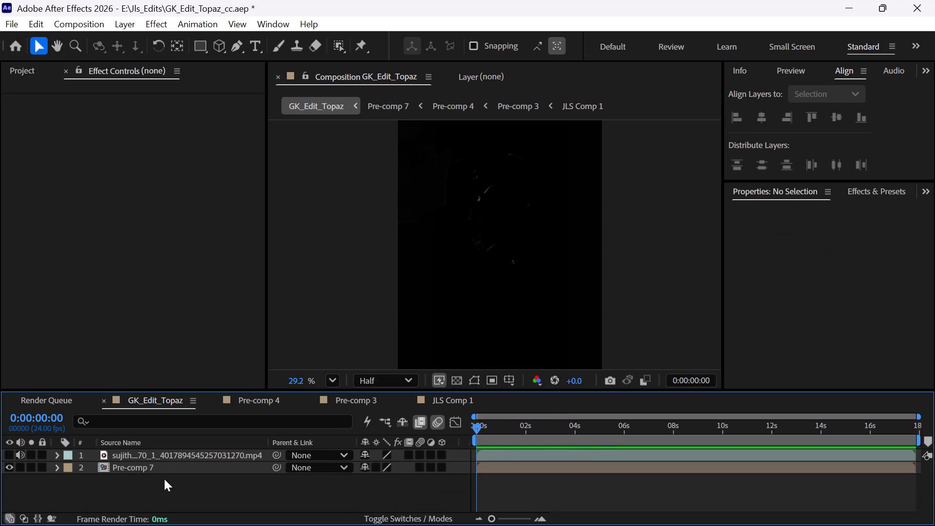
Preview the GK_Edit_Topaz composition and scrub through its timeline to 0:00:10:11.
key("space")
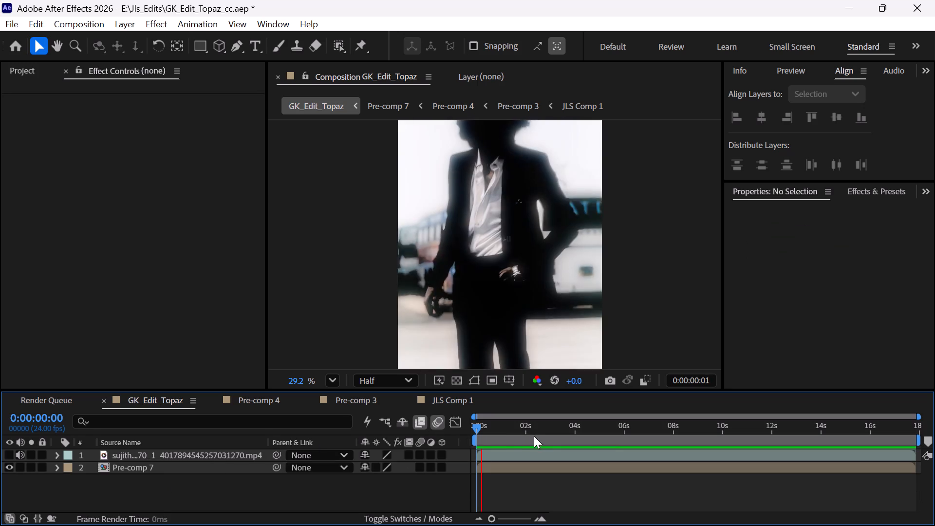
key("space")
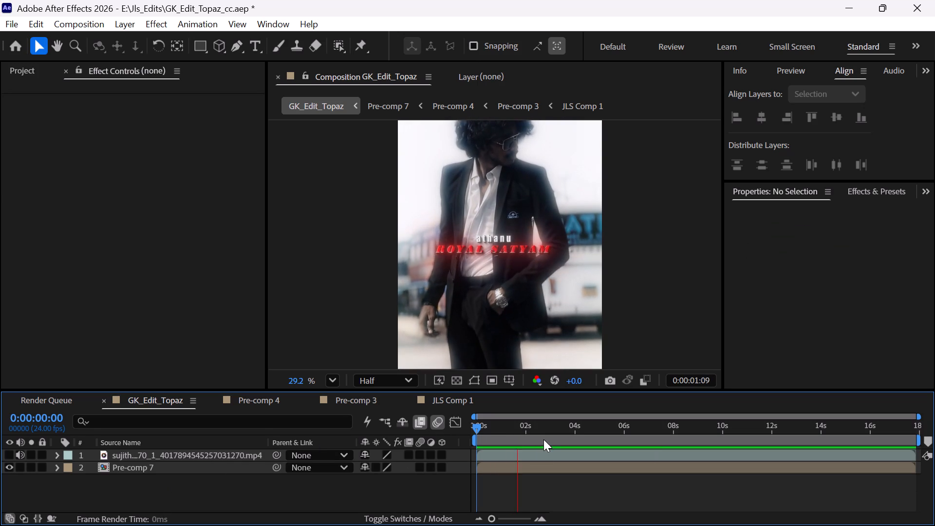
key("space")
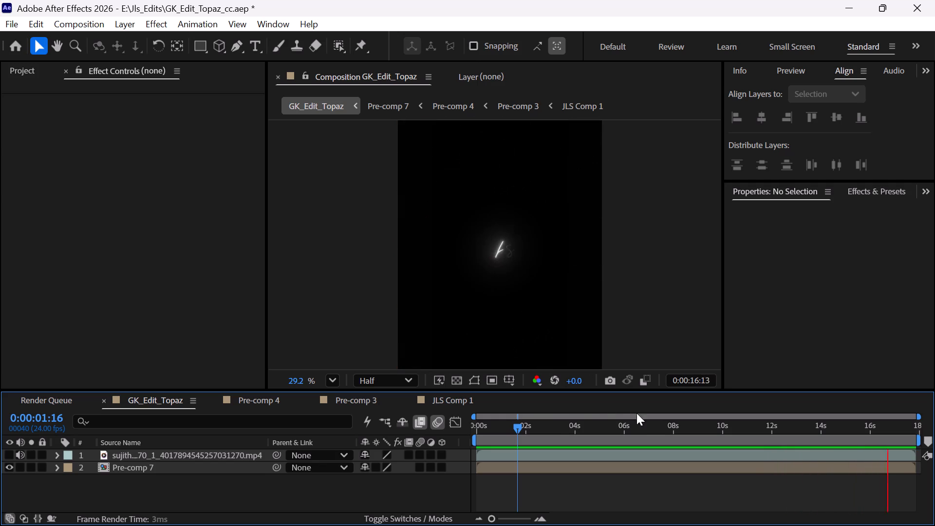
left_click_drag(504, 427, 483, 440)
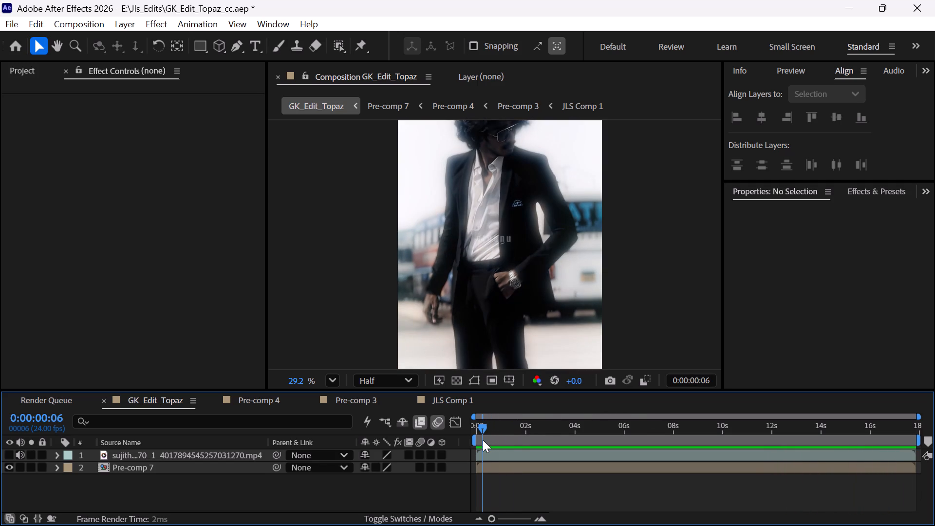
left_click_drag(483, 440, 723, 434)
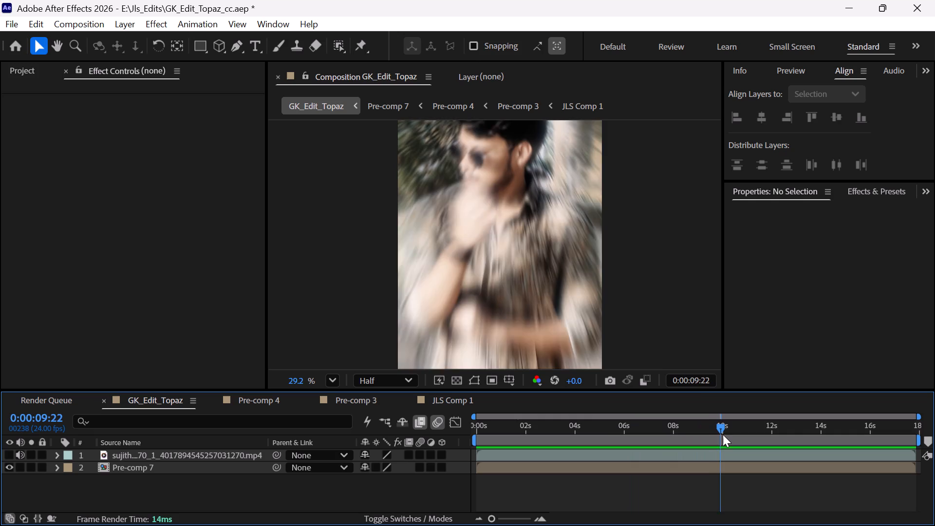
left_click_drag(723, 434, 734, 433)
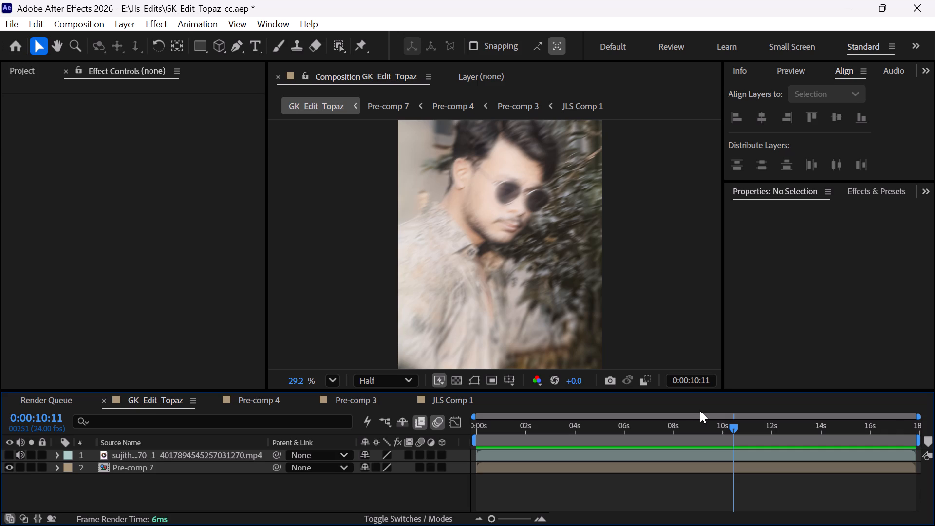
Open Pre-comp 4 inside Pre-comp 7 and delete its hidden reel video layer.
double_click(695, 465)
scroll(692, 465, "down", 3)
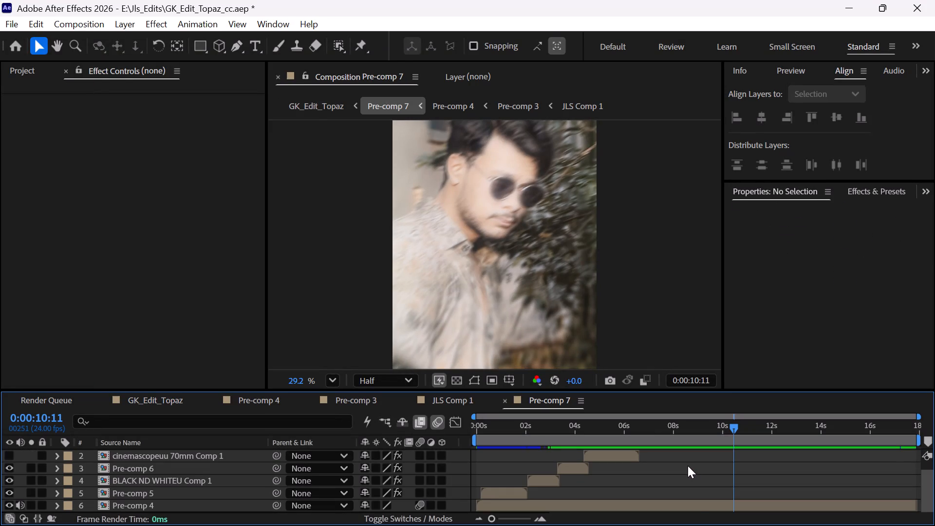
double_click(693, 502)
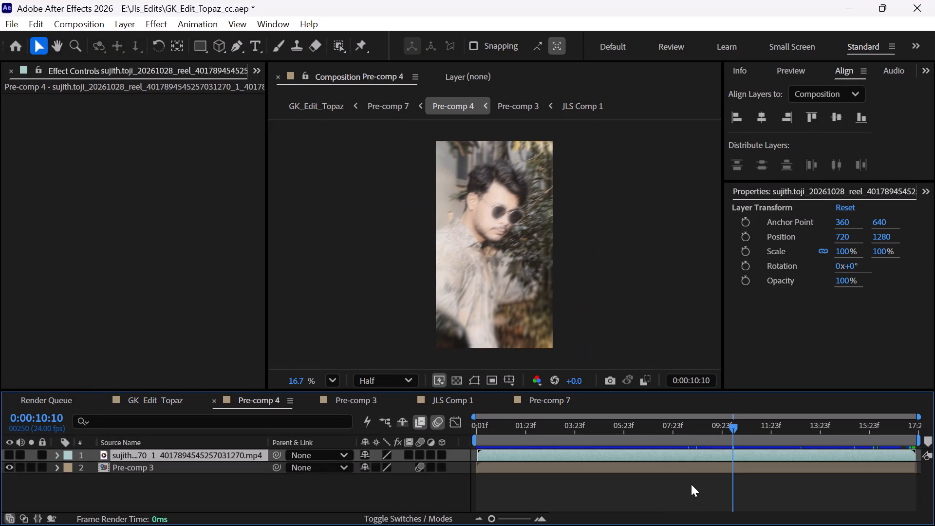
key("Delete")
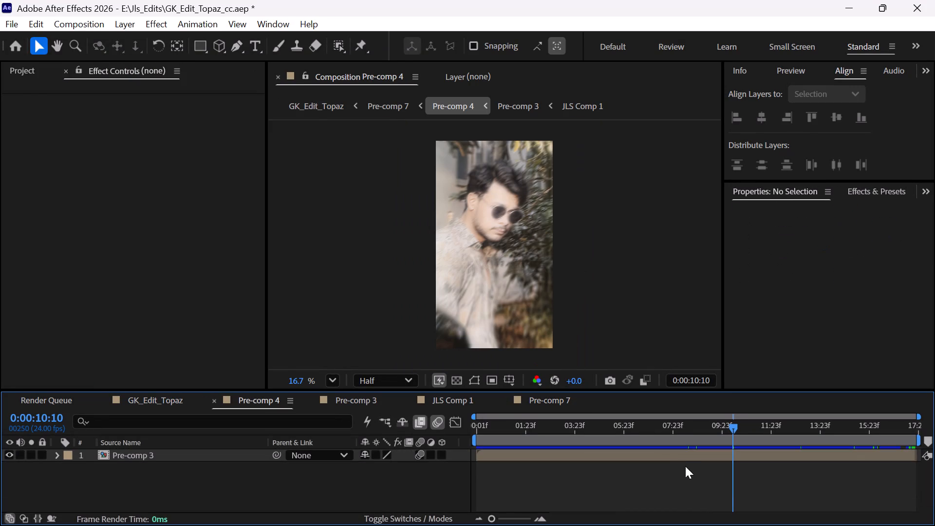
In Pre-comp 2, nested in Pre-comp 3, set S_Glow 2 Brightness to 0.9 on the adjustment layer covering 0:00:10:11.
double_click(682, 456)
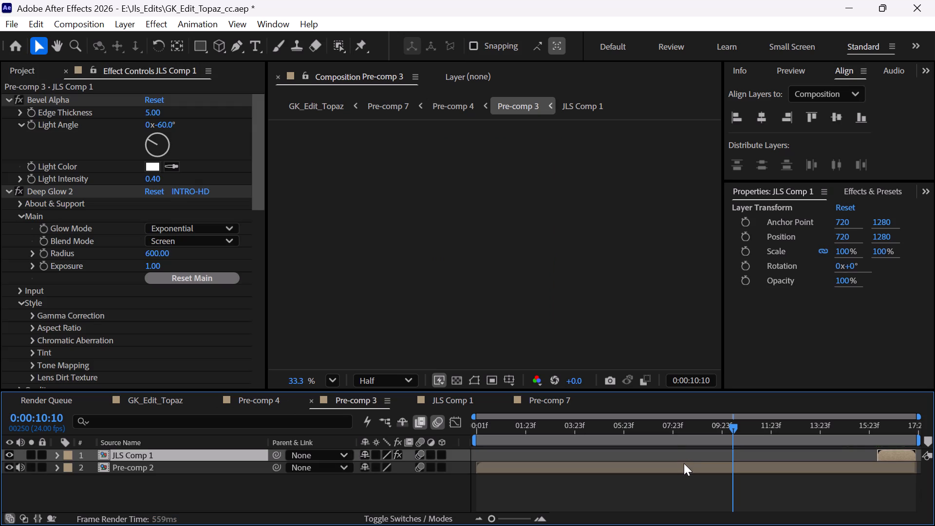
double_click(684, 466)
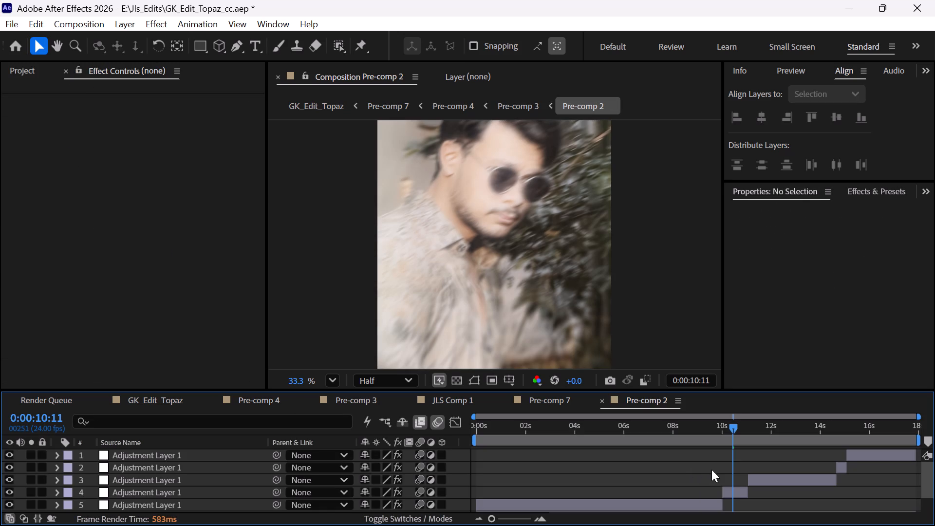
left_click(730, 487)
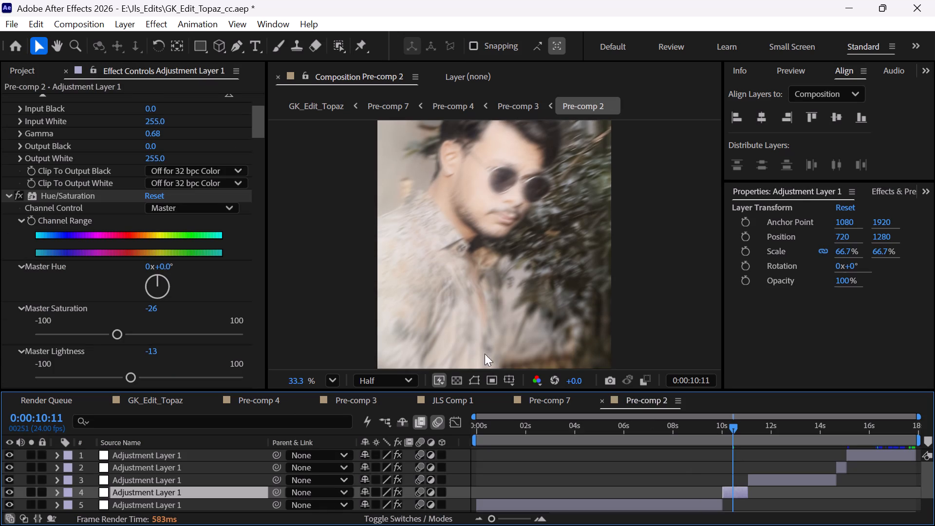
left_click_drag(256, 131, 290, 357)
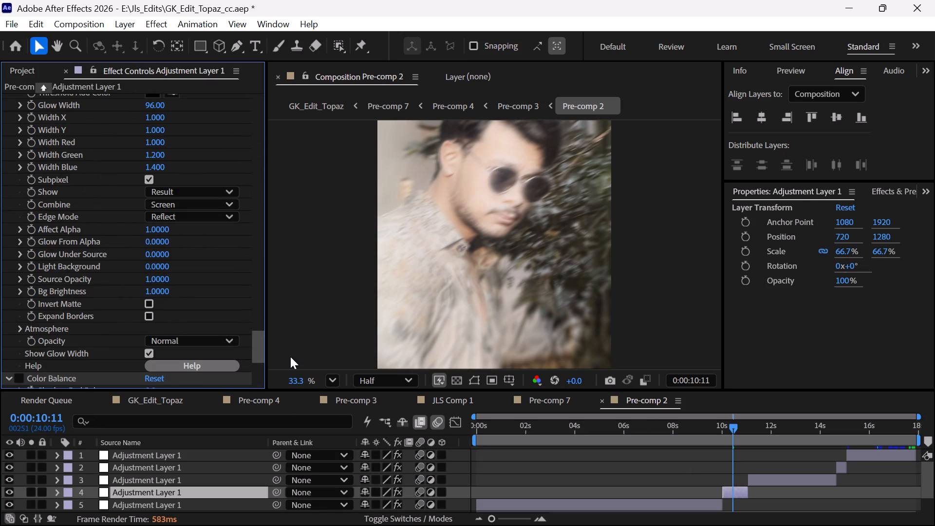
left_click_drag(290, 357, 273, 322)
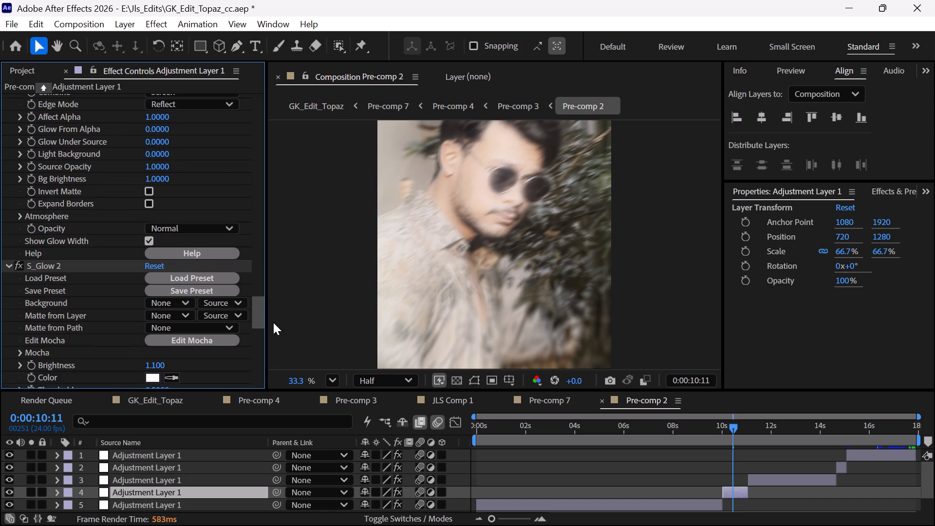
left_click_drag(273, 322, 272, 328)
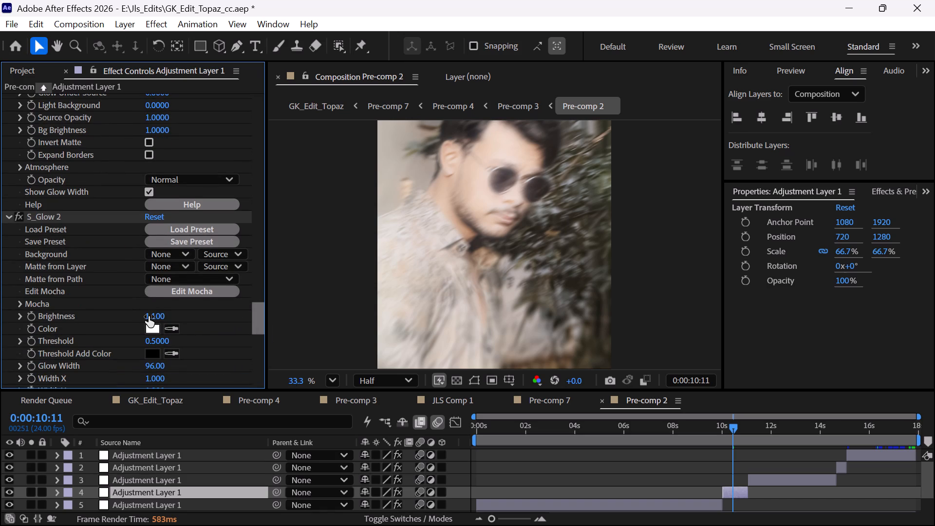
left_click_drag(150, 312, 154, 313)
left_click(157, 312)
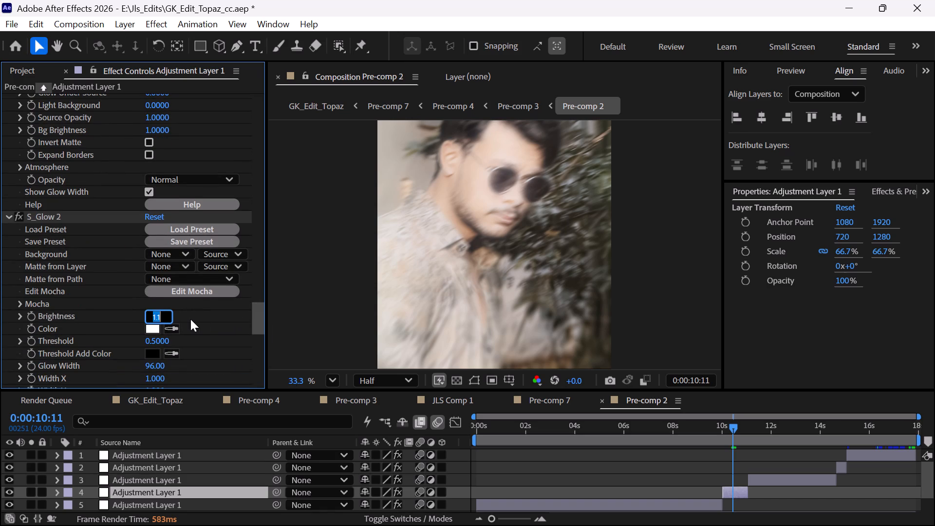
type(".9")
key("Return")
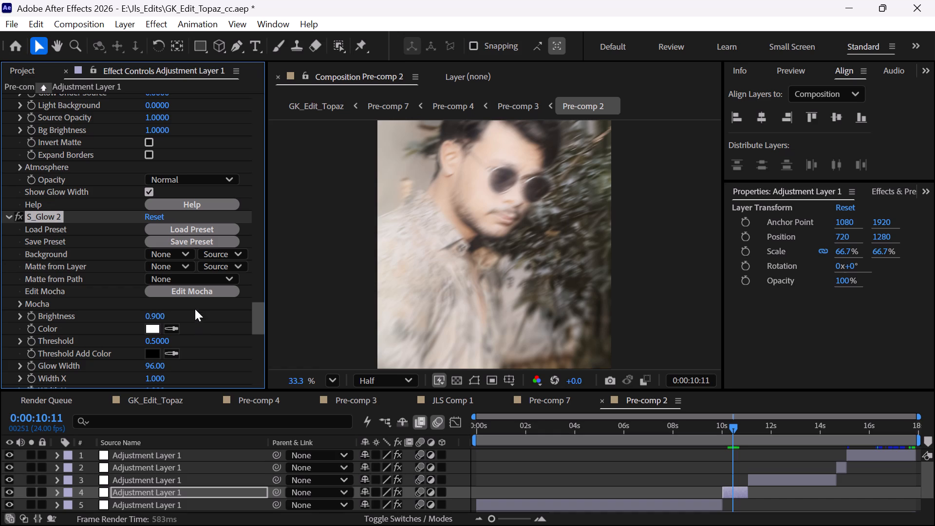
At 0:00:10:21 in Pre-comp 2, set the first S_Glow effect's Brightness to 0.1 on the selected adjustment layer.
scroll(105, 277, "up", 4)
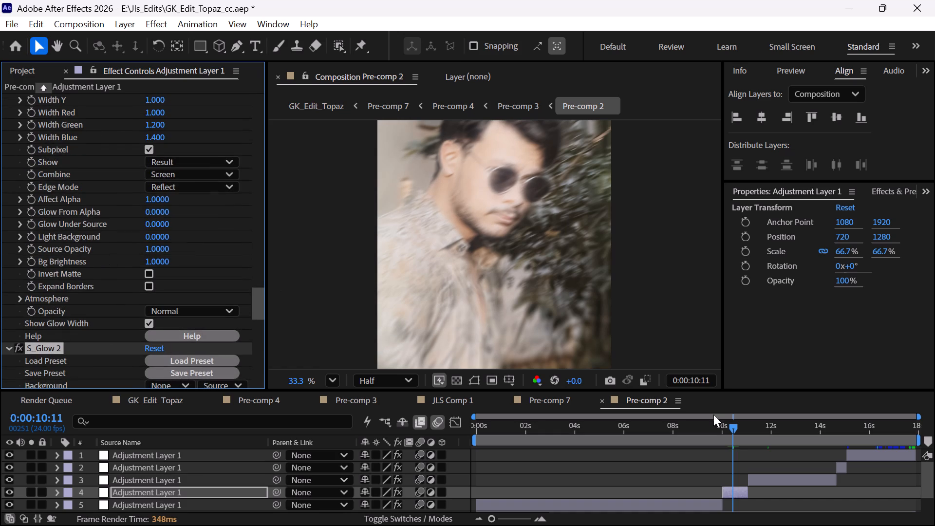
left_click(744, 430)
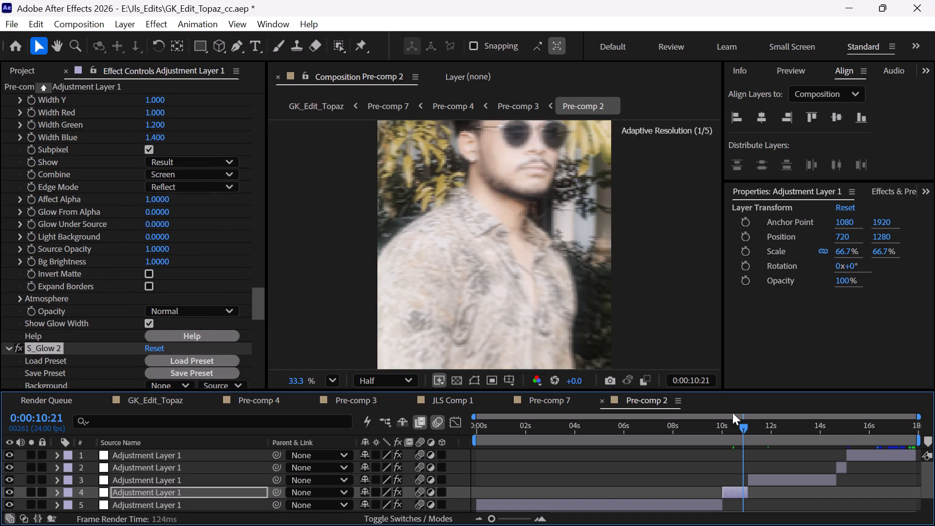
key("space")
key("space")
key("space")
key("space")
key("space")
key("space")
key("space")
key("space")
key("space")
key("space")
key("space")
key("space")
key("space")
key("space")
key("space")
key("space")
key("space")
key("space")
left_click_drag(596, 248, 624, 369)
scroll(92, 286, "up", 3)
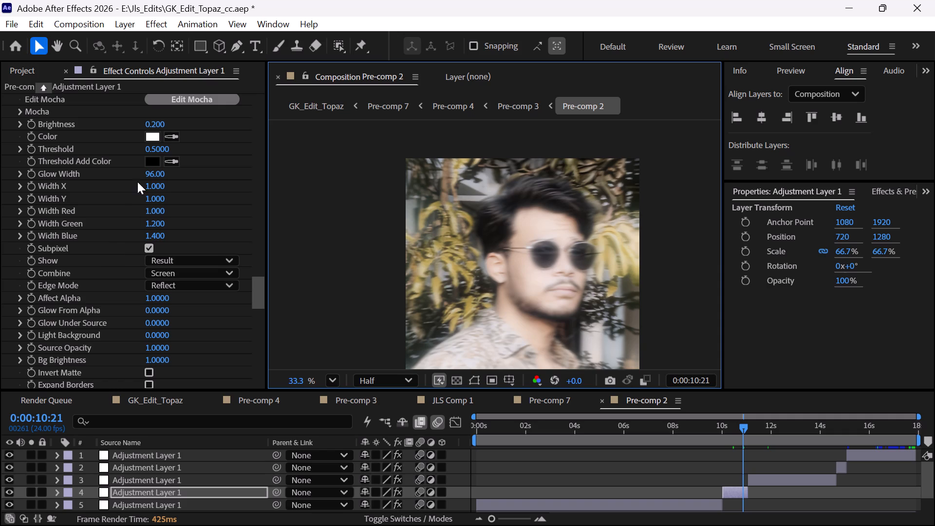
left_click(157, 123)
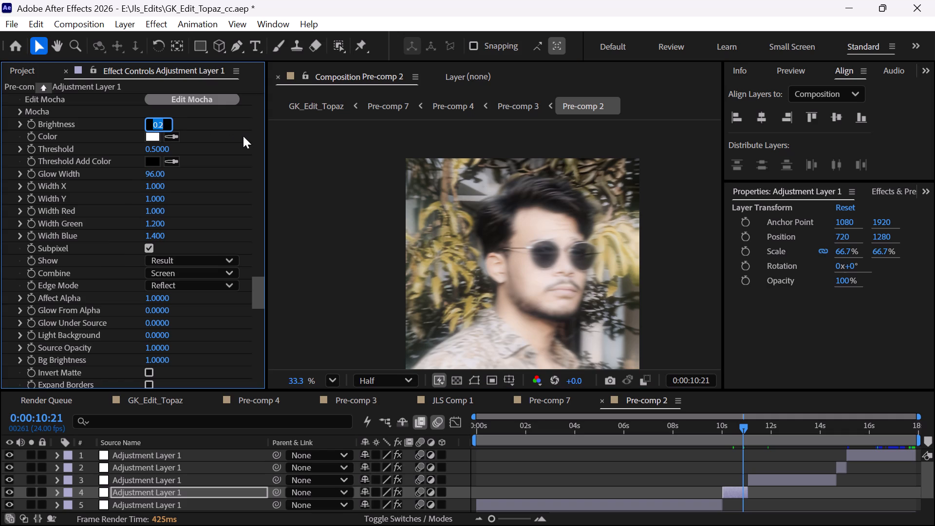
key("period")
key("1")
key("Return")
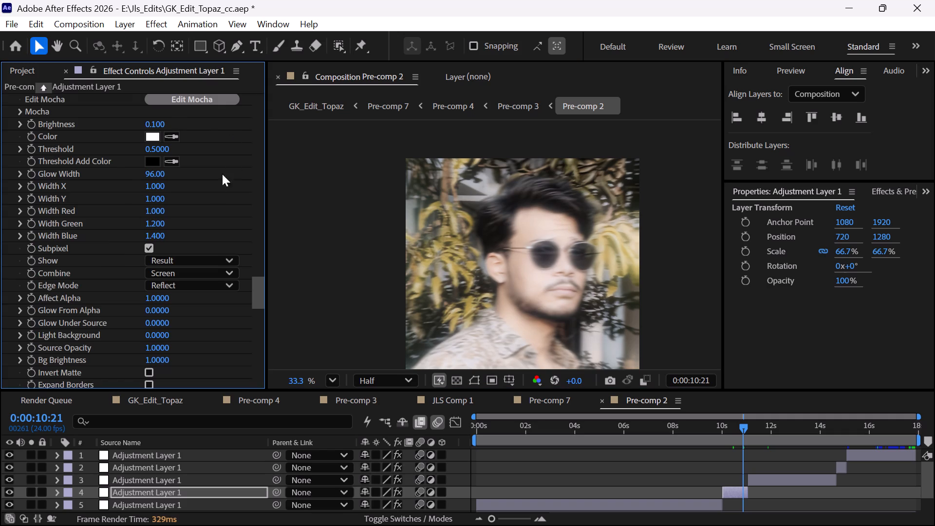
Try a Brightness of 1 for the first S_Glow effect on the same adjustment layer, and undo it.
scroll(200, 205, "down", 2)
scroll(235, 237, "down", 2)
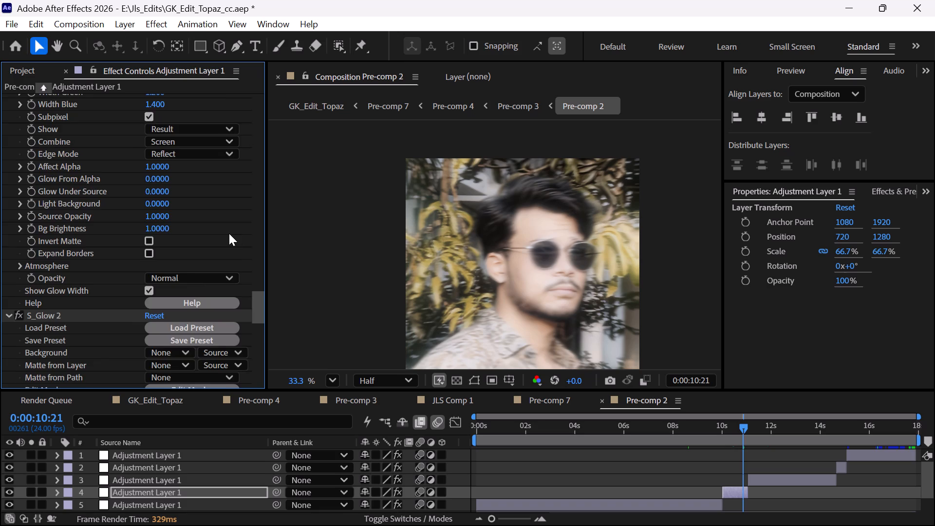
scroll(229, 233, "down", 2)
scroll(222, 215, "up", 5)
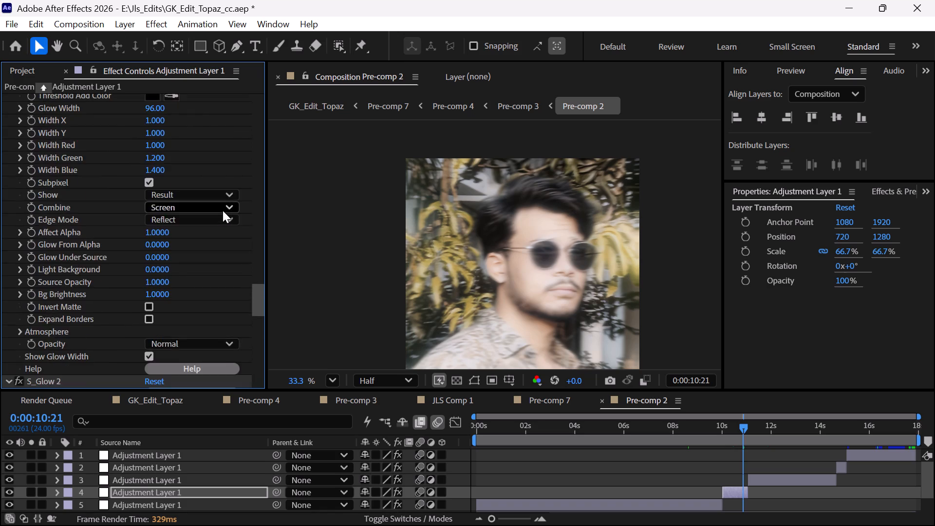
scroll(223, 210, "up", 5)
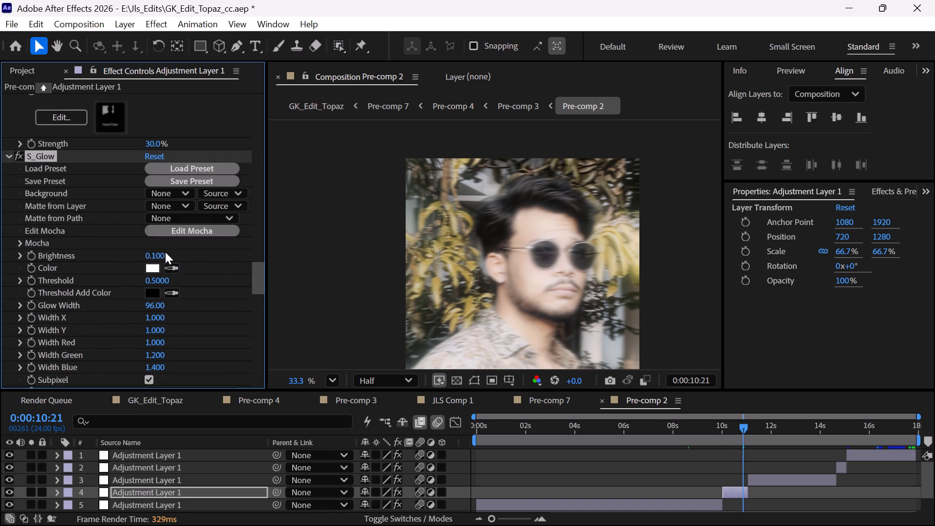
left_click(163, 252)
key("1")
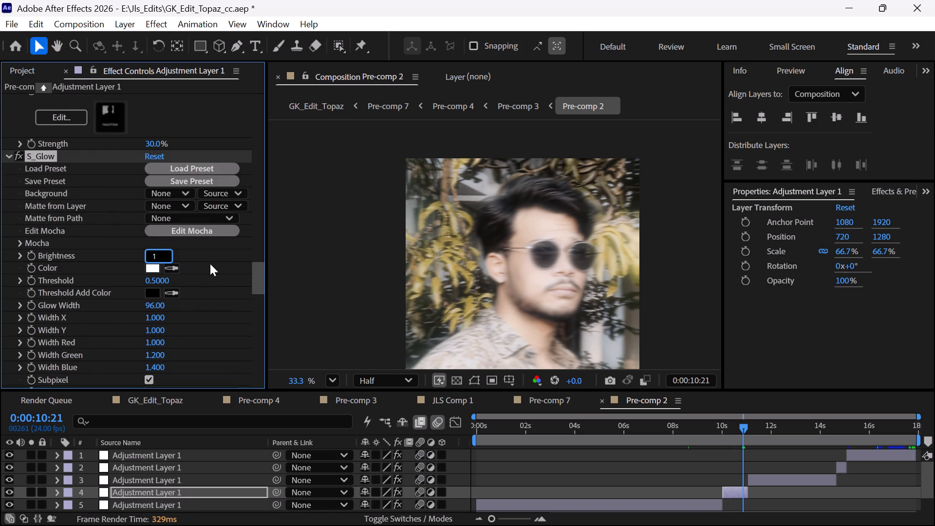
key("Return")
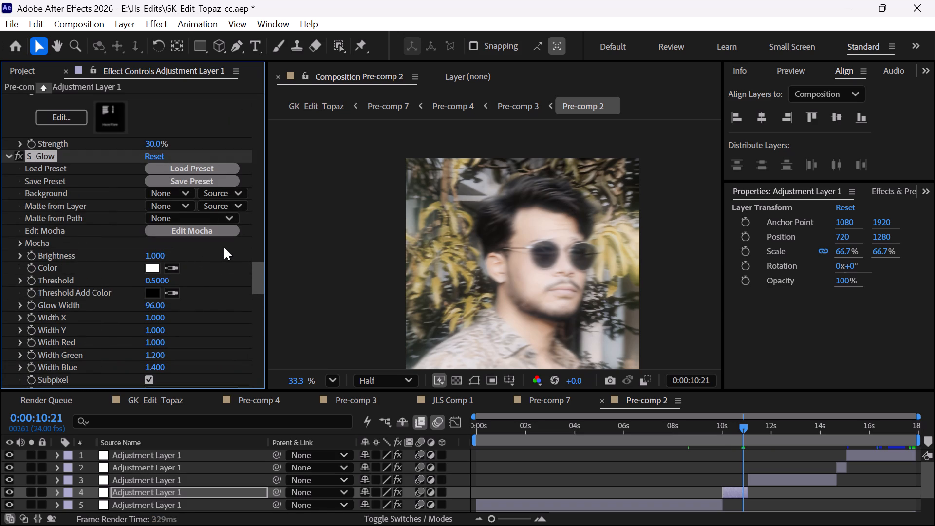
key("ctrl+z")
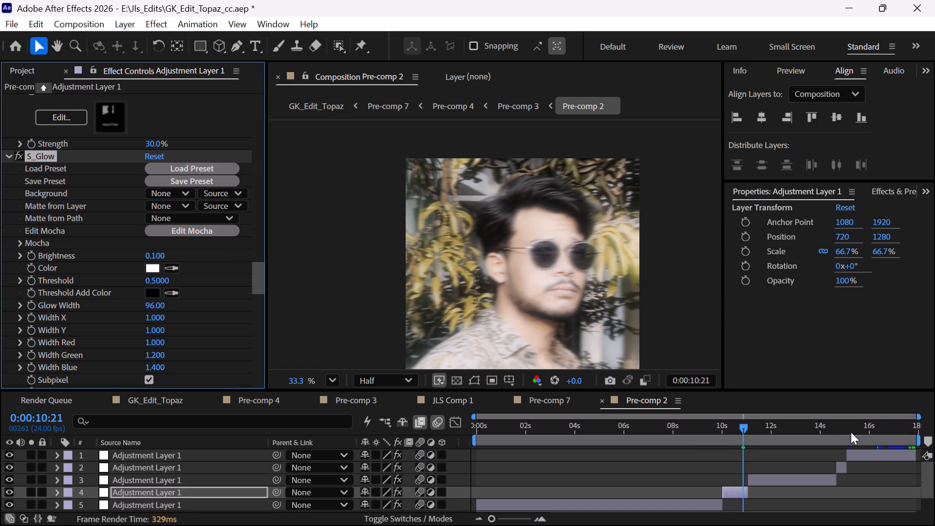
Set S_Glow 2 Brightness to 0.9 on the short adjustment layer covering 0:00:14:22.
left_click(842, 434)
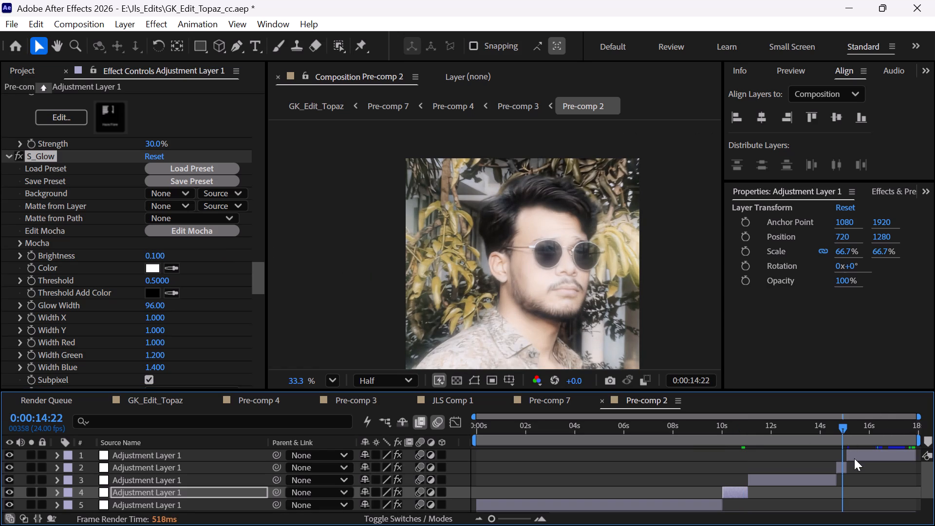
left_click(844, 468)
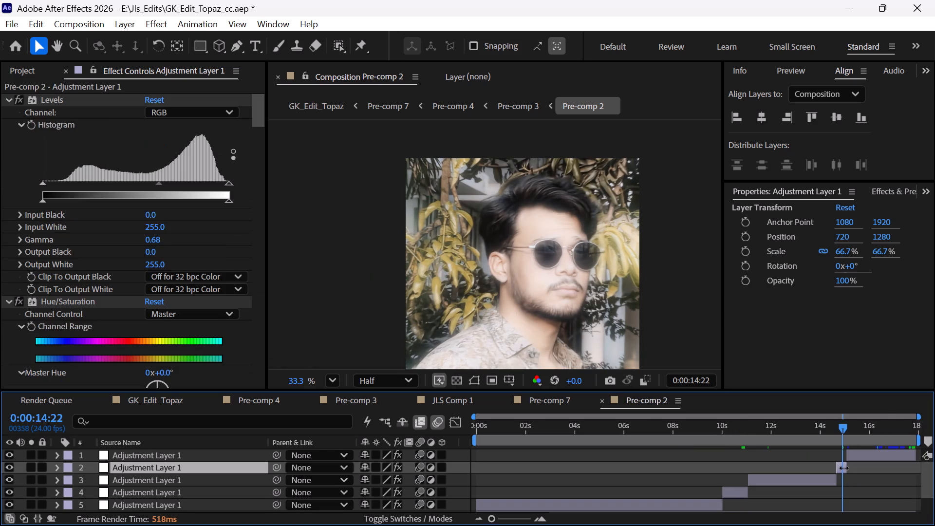
scroll(97, 282, "down", 3)
left_click_drag(259, 122, 305, 343)
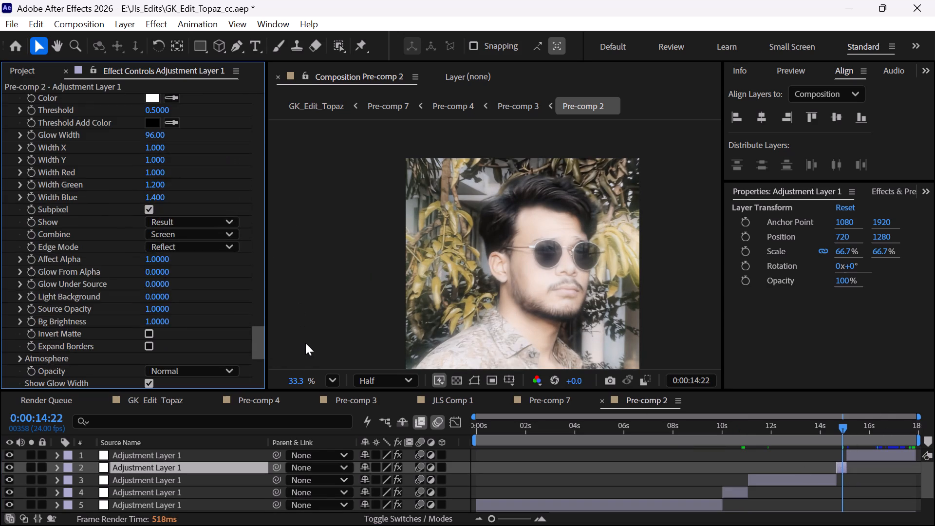
left_click_drag(305, 343, 300, 361)
scroll(265, 206, "up", 10)
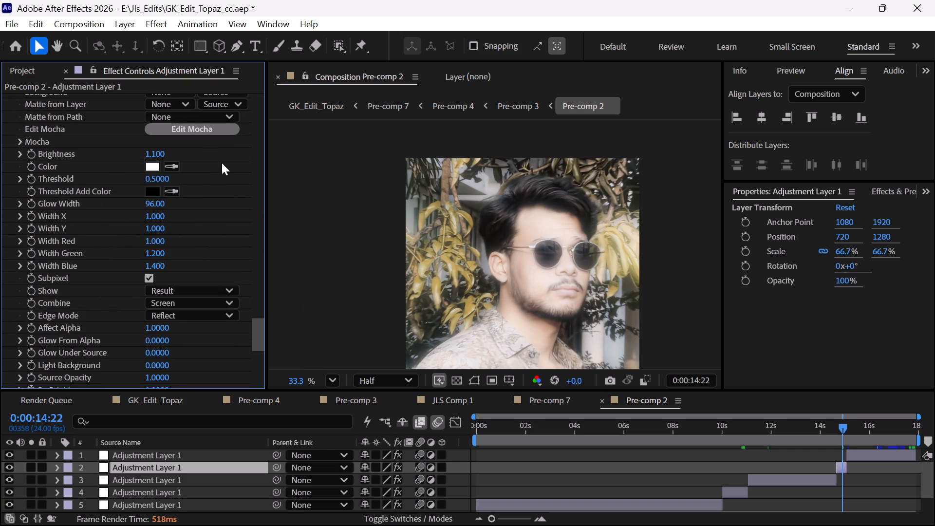
left_click(158, 157)
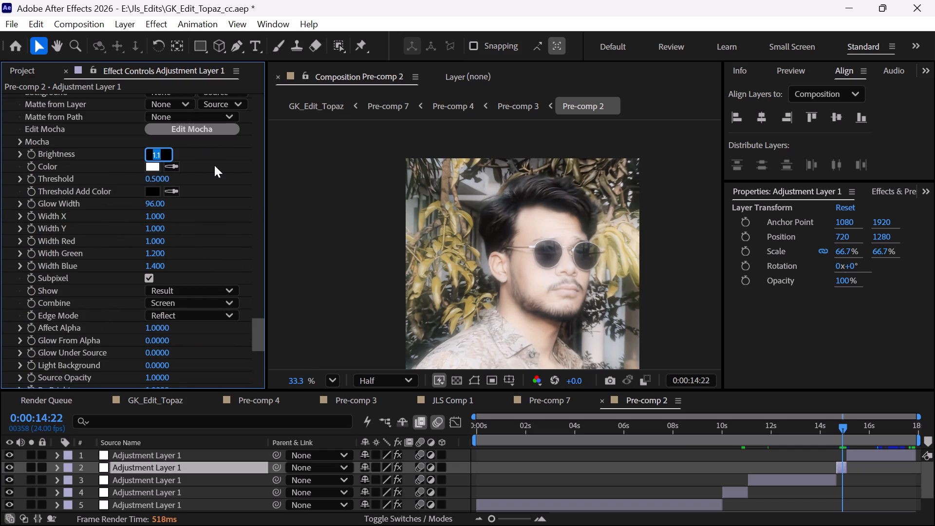
type(".9")
key("Return")
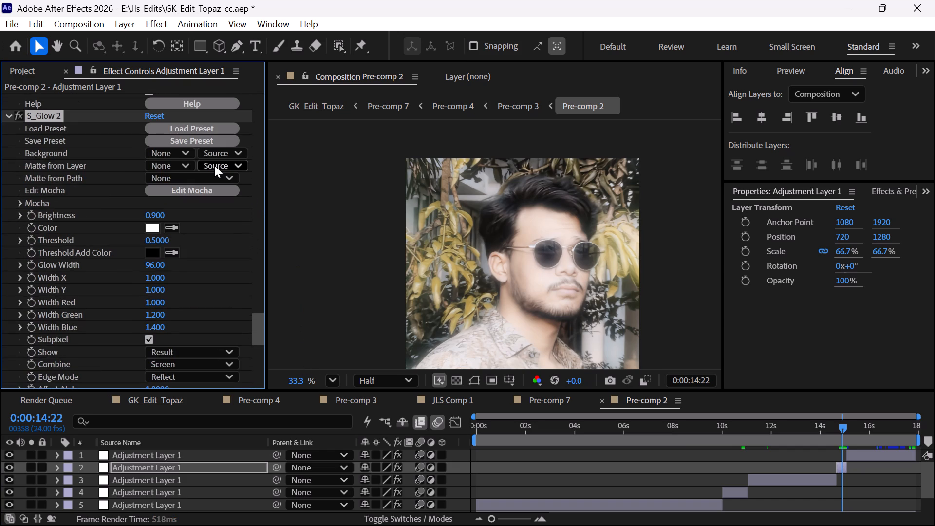
Set the first S_Glow effect's Brightness to 0.1 on the same short adjustment layer.
scroll(106, 171, "up", 2)
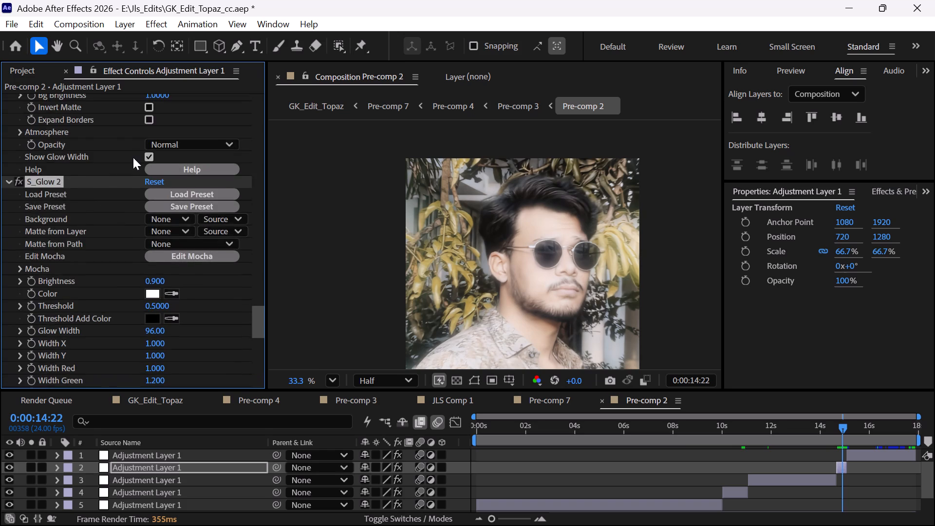
scroll(133, 157, "up", 8)
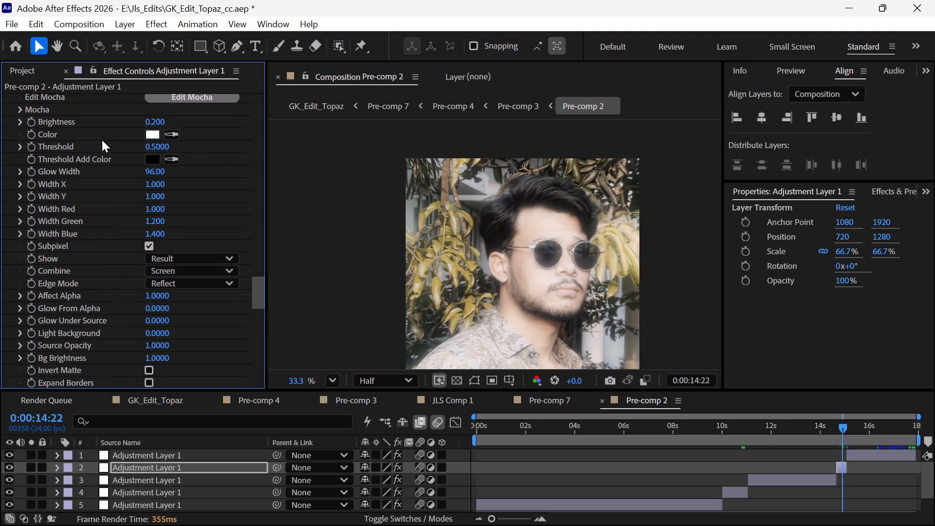
left_click(156, 118)
type(".1")
key("Return")
Return to the GK_Edit_Topaz composition and preview it from 0:00:10:02 to check the adjusted glow.
left_click_drag(507, 428, 458, 447)
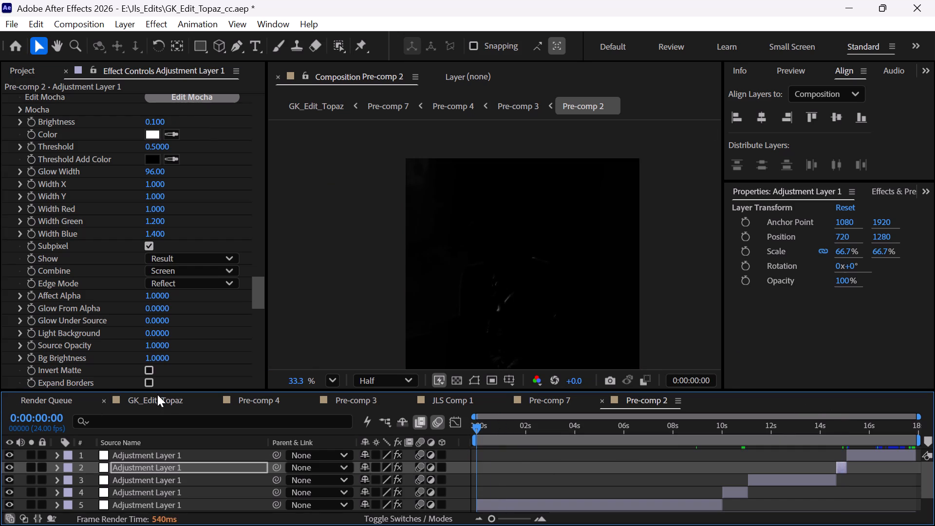
left_click(157, 394)
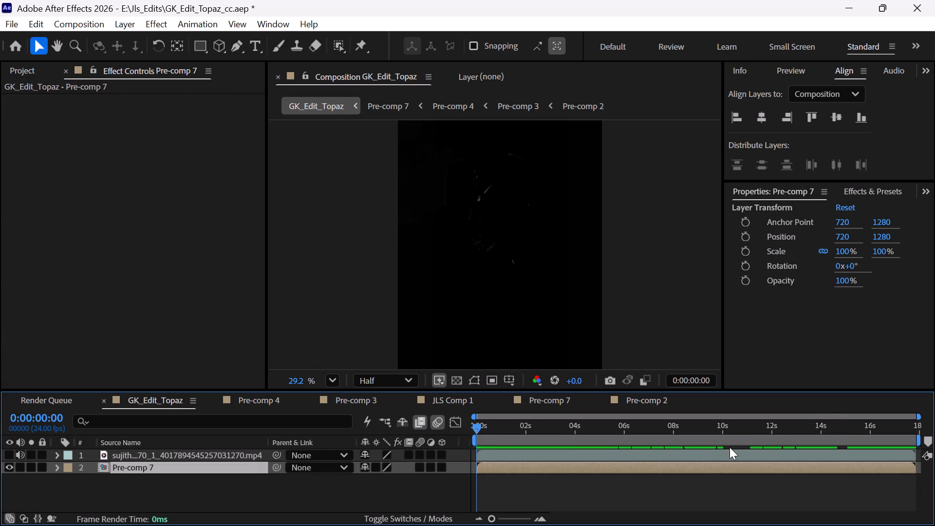
left_click(724, 435)
key("space")
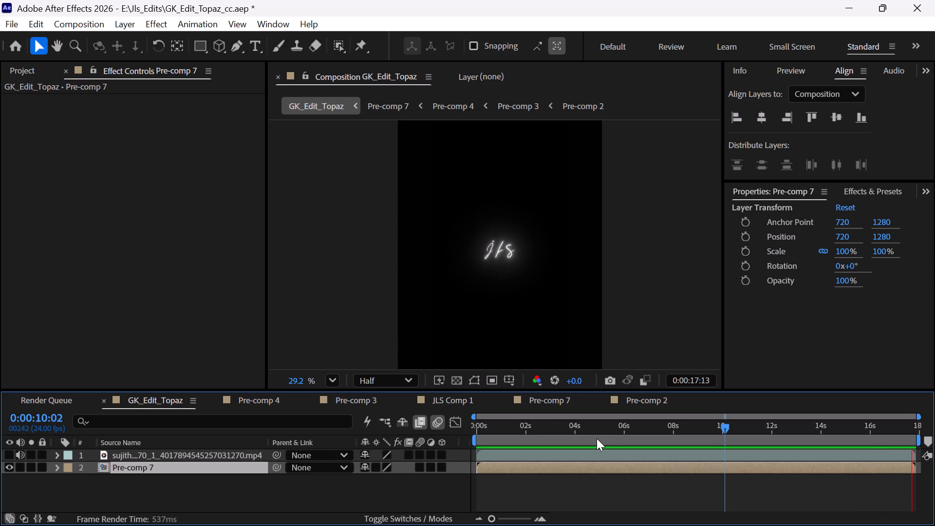
key("space")
Play GK_Edit_Topaz from the start in a maximized composition viewer, and restore the layout with the playhead at 0:00:00:00.
left_click_drag(499, 432, 455, 448)
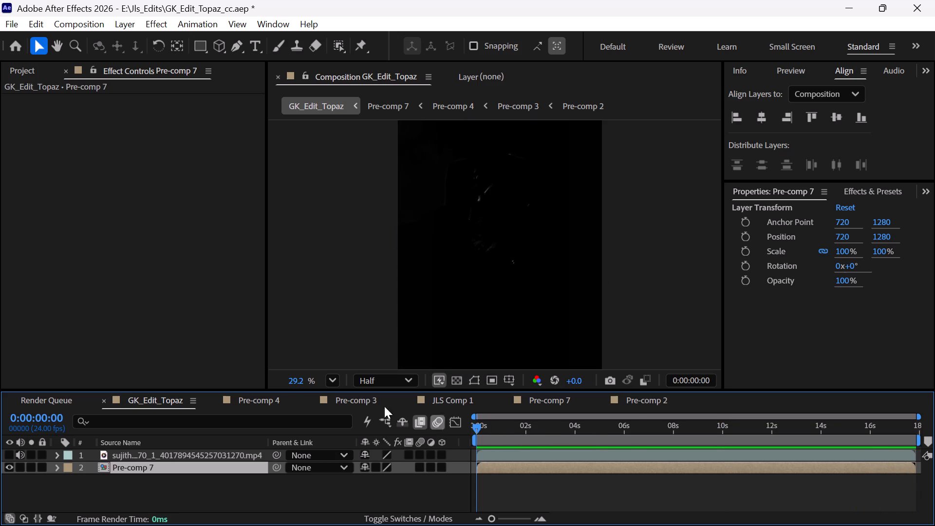
double_click(331, 75)
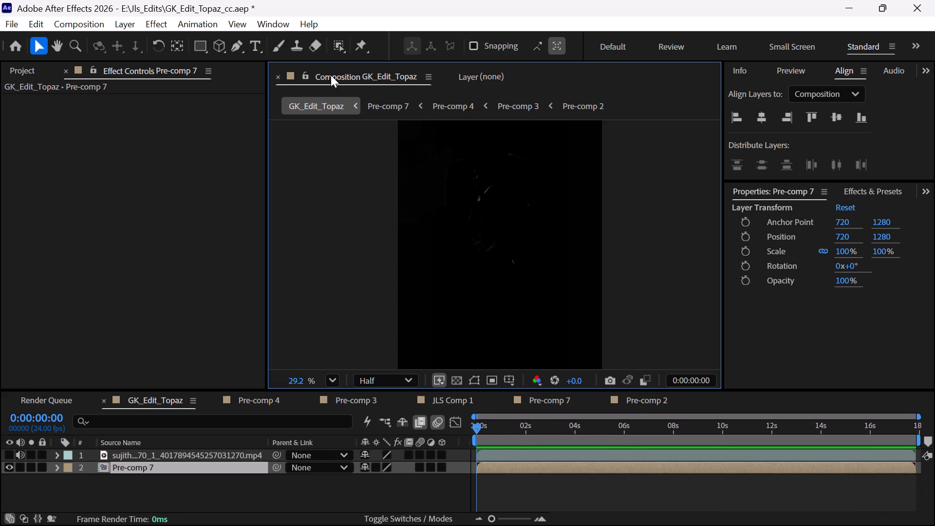
double_click(341, 79)
key("space")
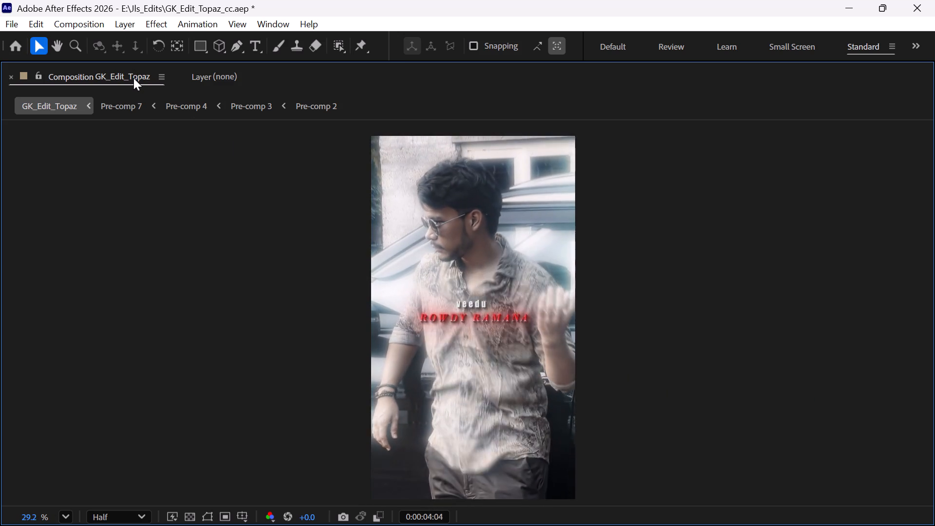
double_click(134, 78)
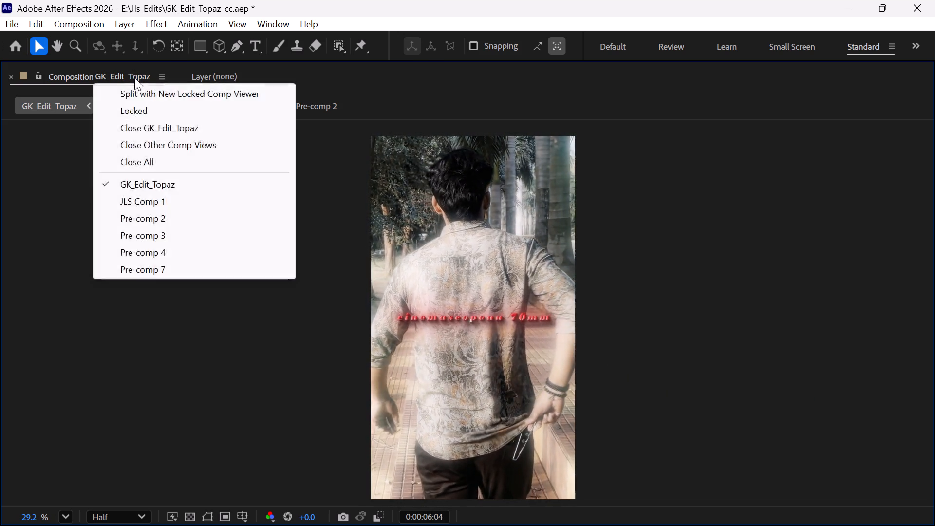
left_click_drag(496, 431, 467, 442)
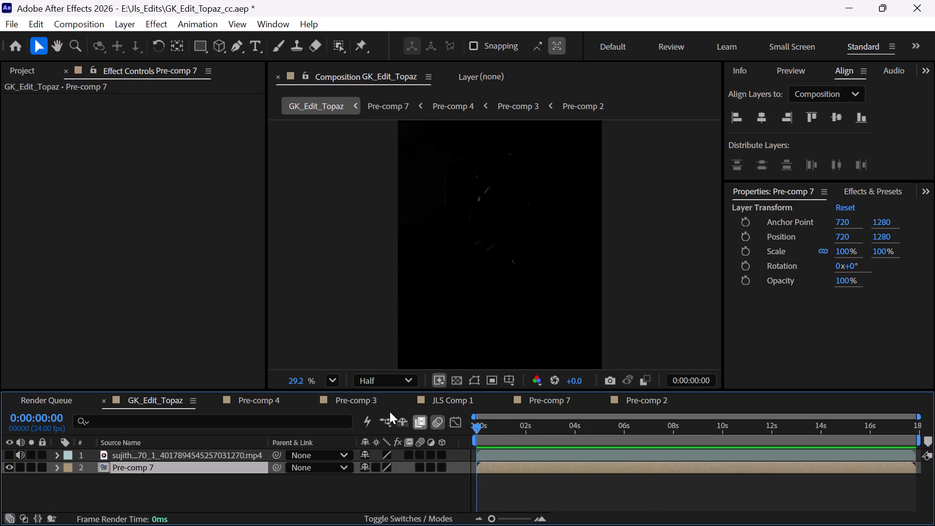
Close the Pre-comp 4, Pre-comp 3, JLS Comp 1, Pre-comp 7 and Pre-comp 2 timelines, keeping only GK_Edit_Topaz open.
triple_click(218, 397)
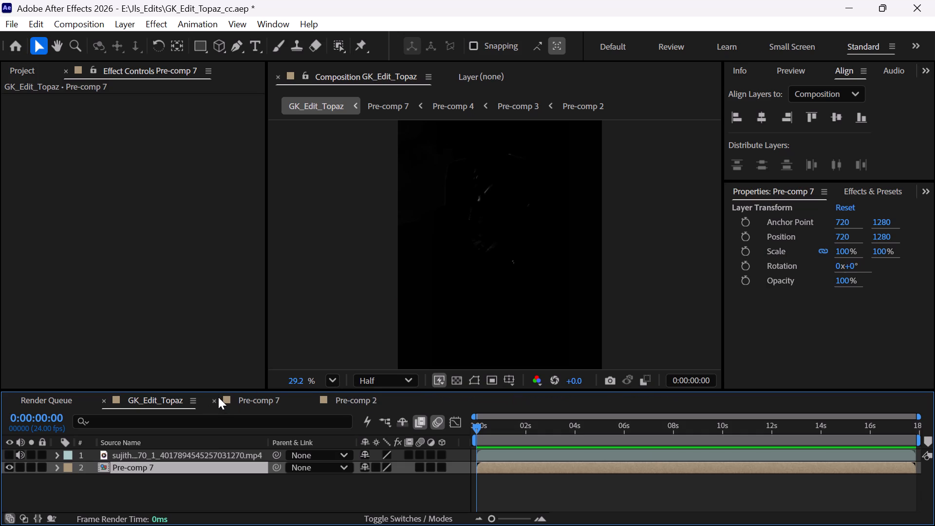
double_click(218, 397)
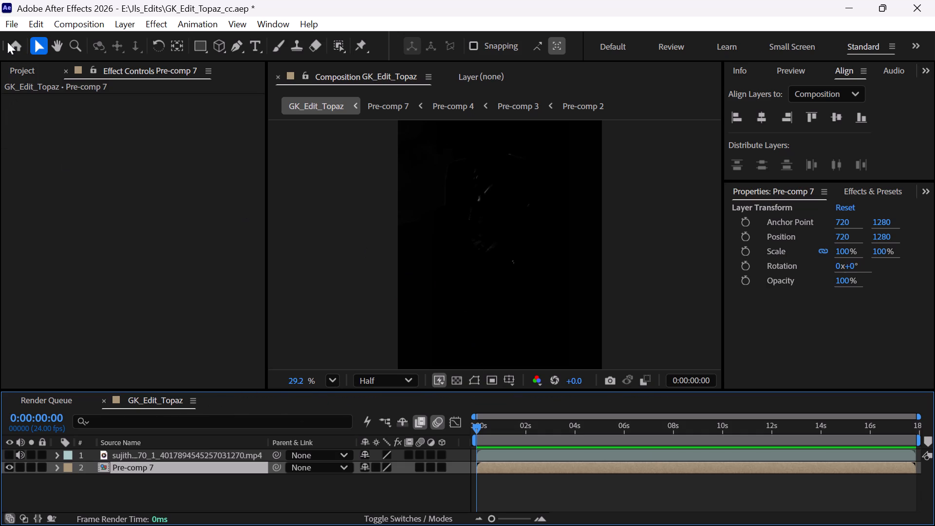
Add the GK_Edit_Topaz composition to the Render Queue.
right_click(13, 28)
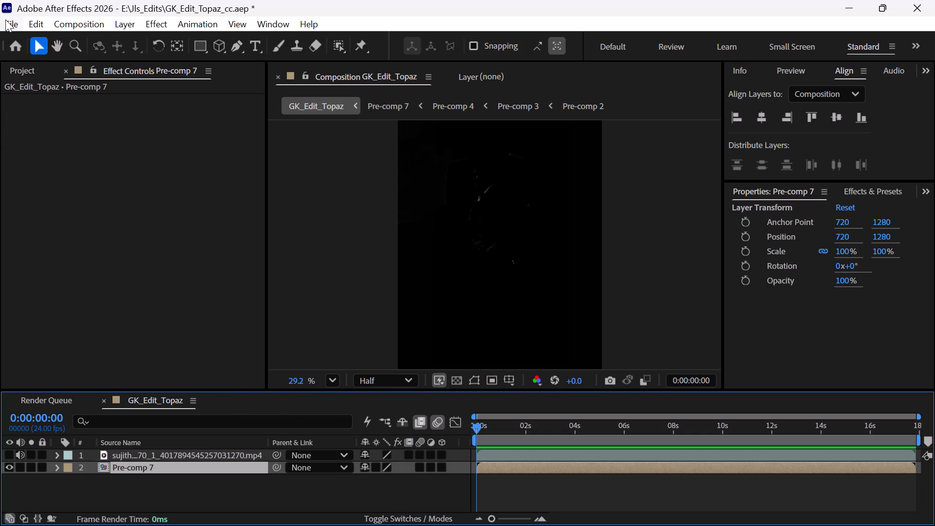
right_click(5, 19)
right_click(18, 27)
left_click(18, 28)
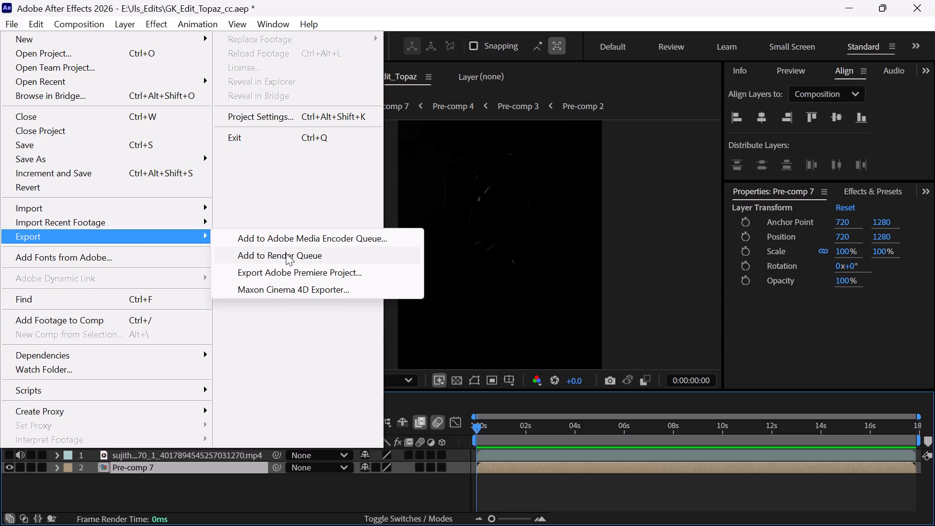
left_click(286, 253)
Set the output file of the queued GK_Edit_Topaz render to GK_Edit_Topaz_cc_2 in the Jls_Edits folder.
scroll(467, 483, "down", 3)
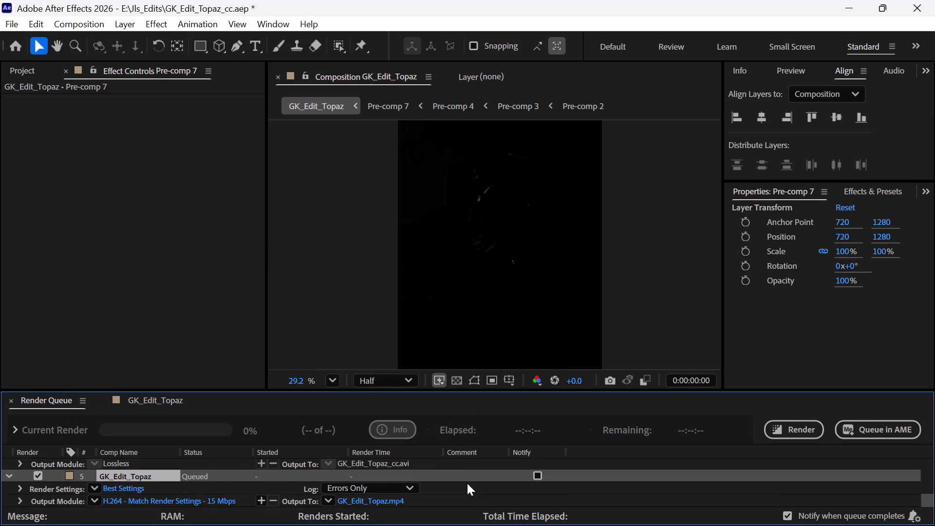
left_click(388, 499)
left_click(229, 288)
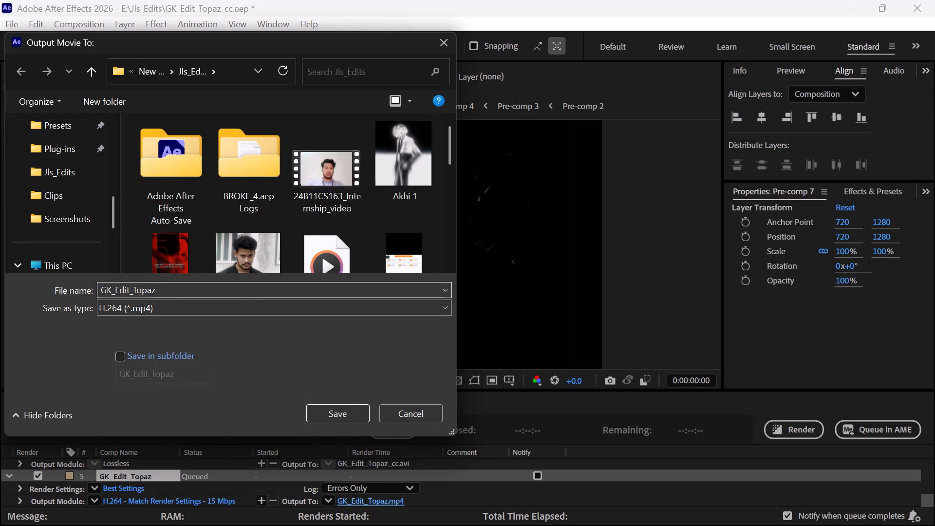
type("_cc")
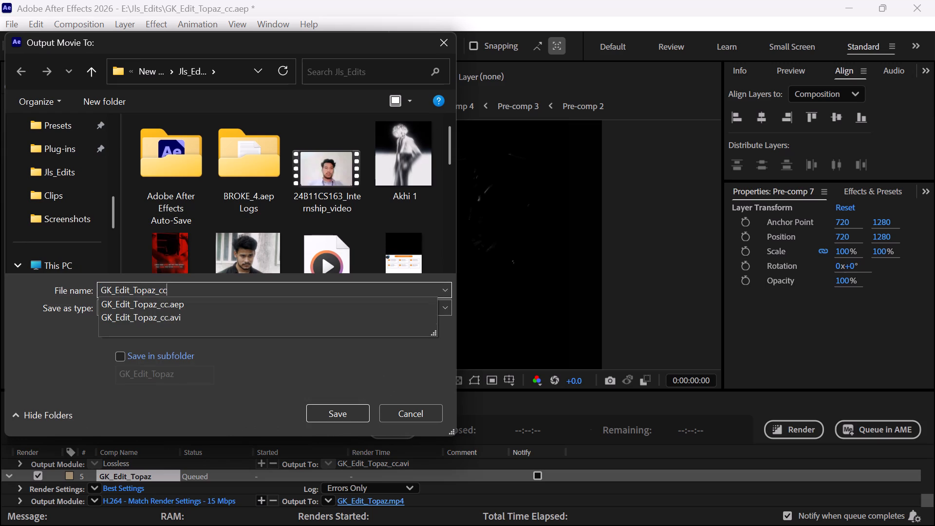
type("_2")
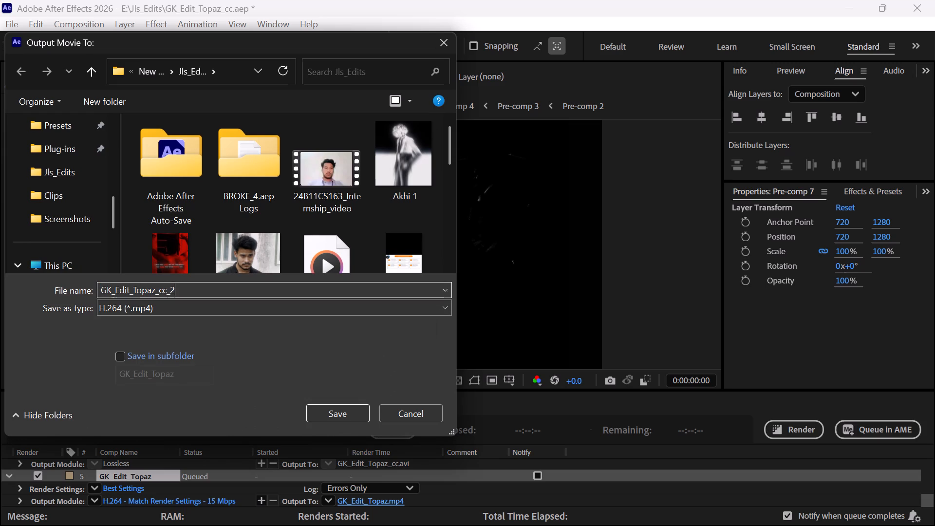
key("Return")
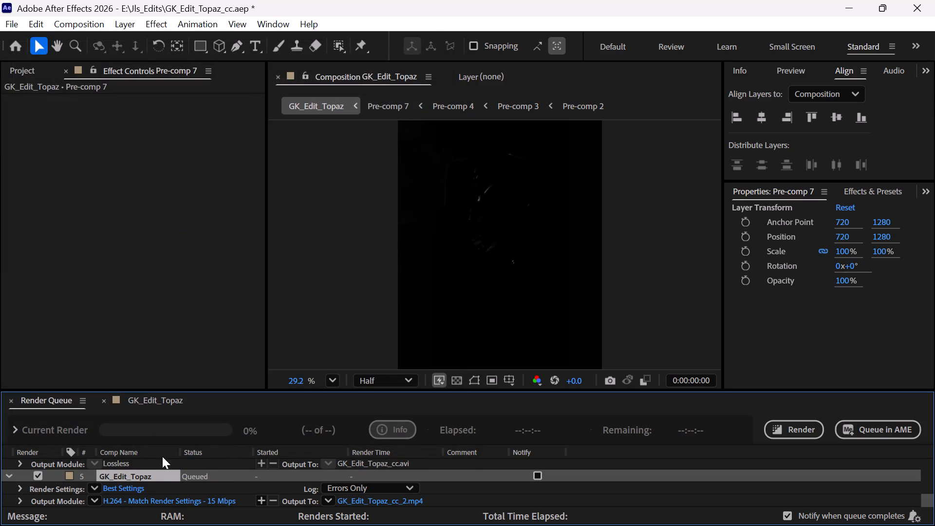
Switch the queued GK_Edit_Topaz item's output module to Lossless and start the render.
left_click(94, 495)
left_click(123, 388)
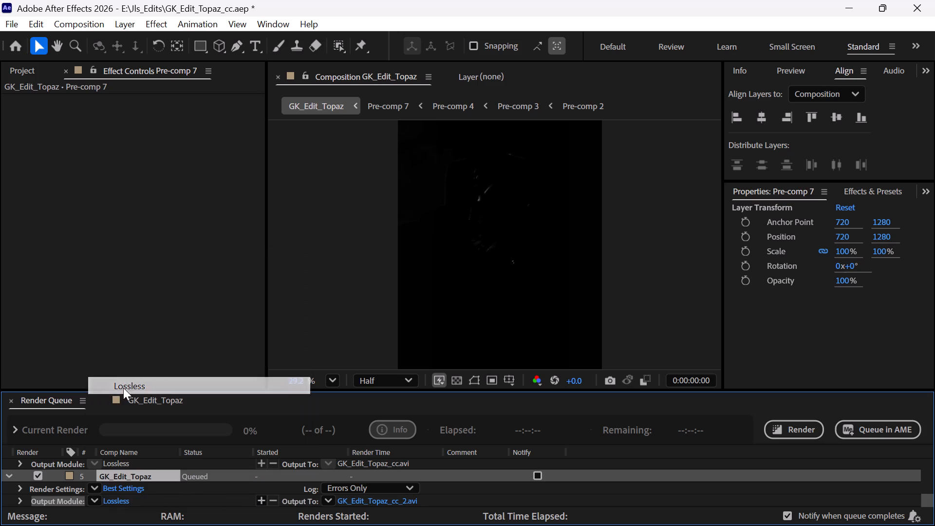
left_click(789, 437)
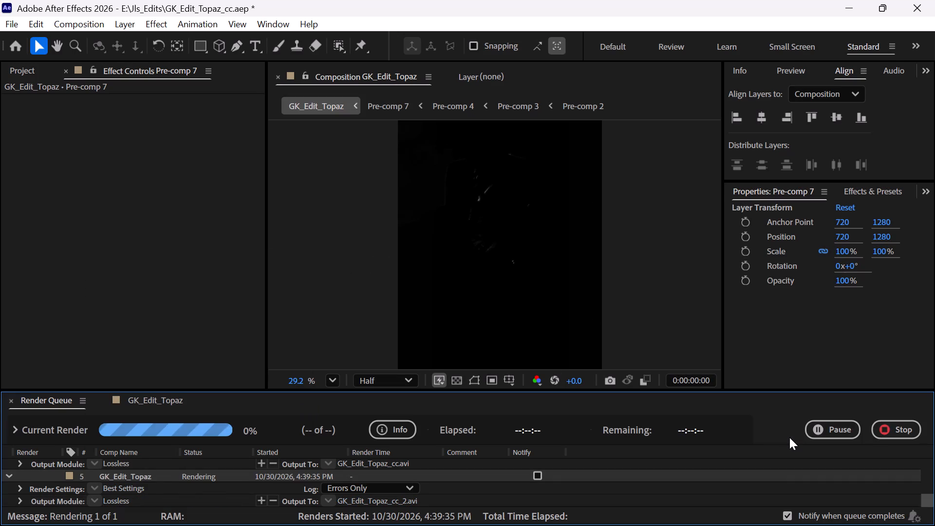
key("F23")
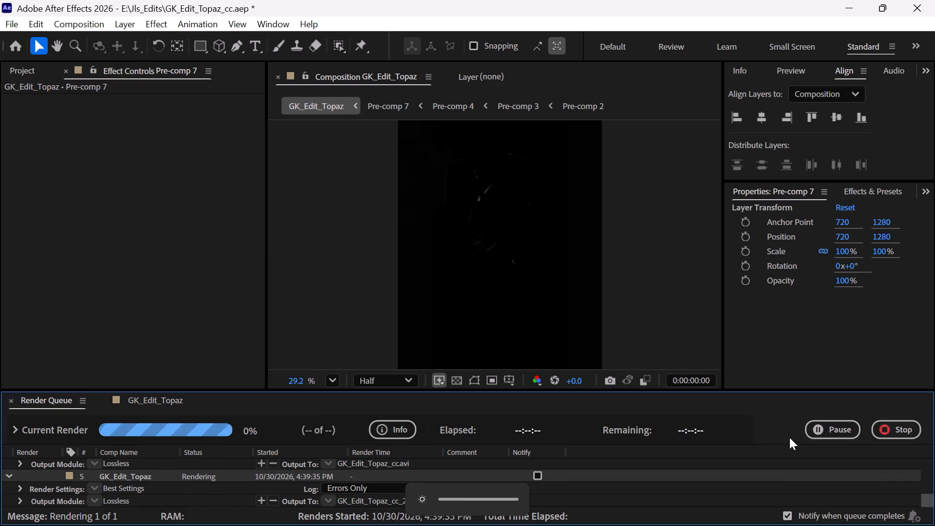